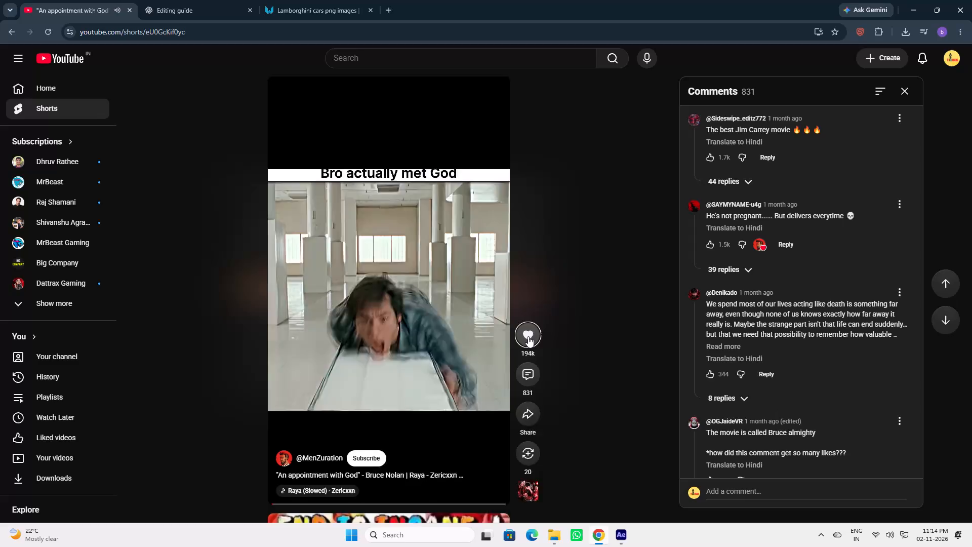
Browse the YouTube Shorts feed and like the Short "How Black Boxes Survive Plane Crashes".
click(528, 336)
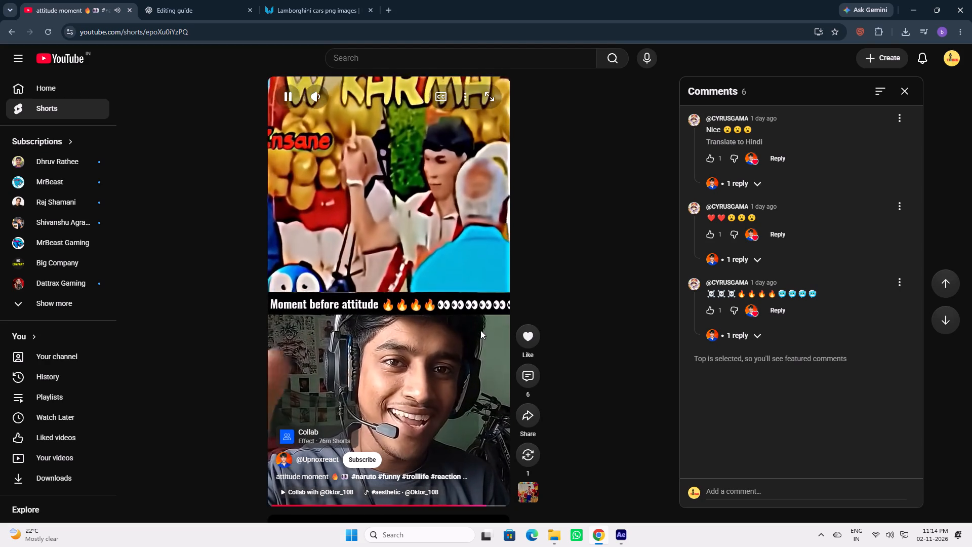
click(529, 336)
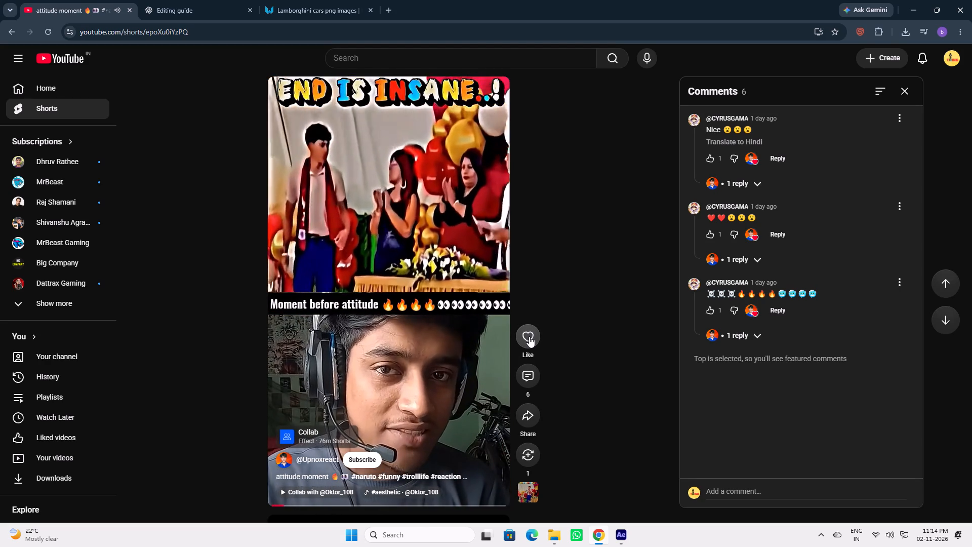
scroll(532, 331, down, 1)
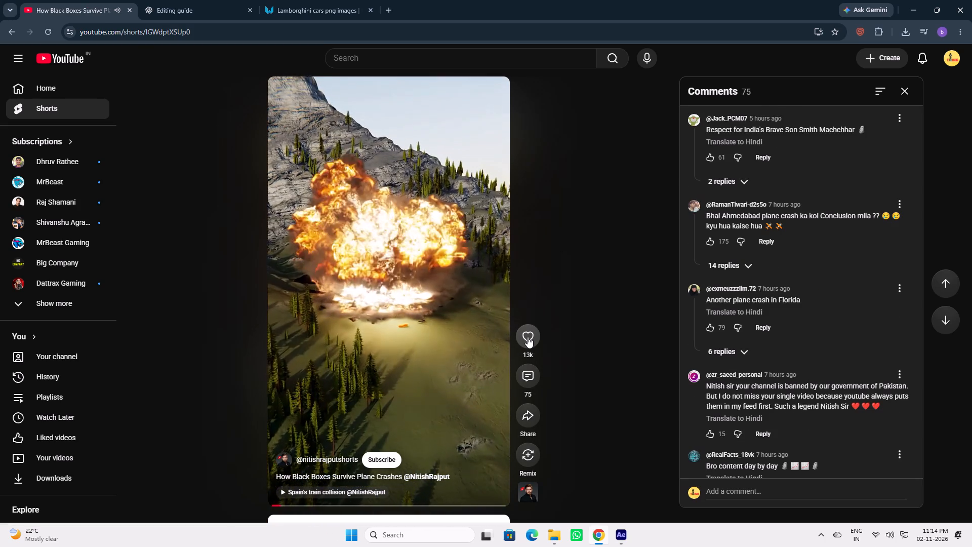
click(528, 336)
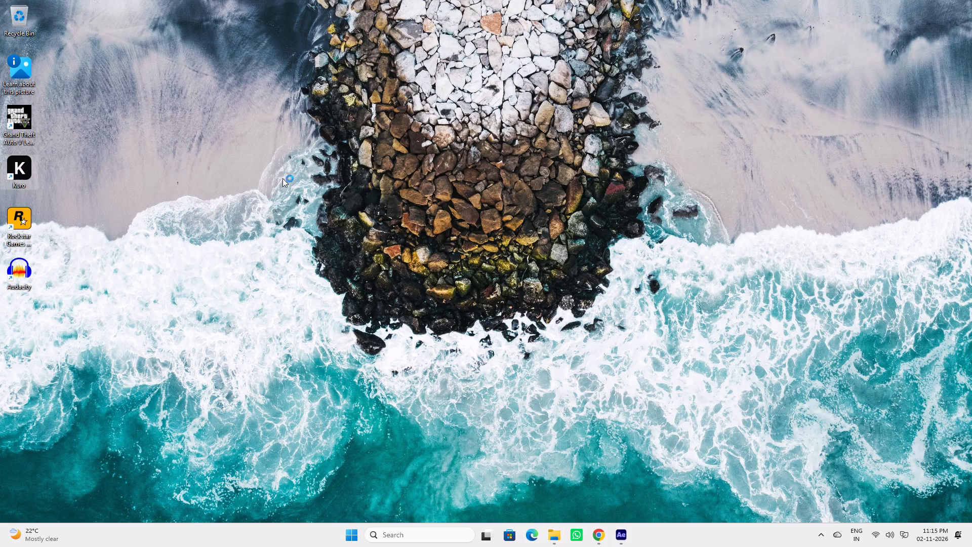
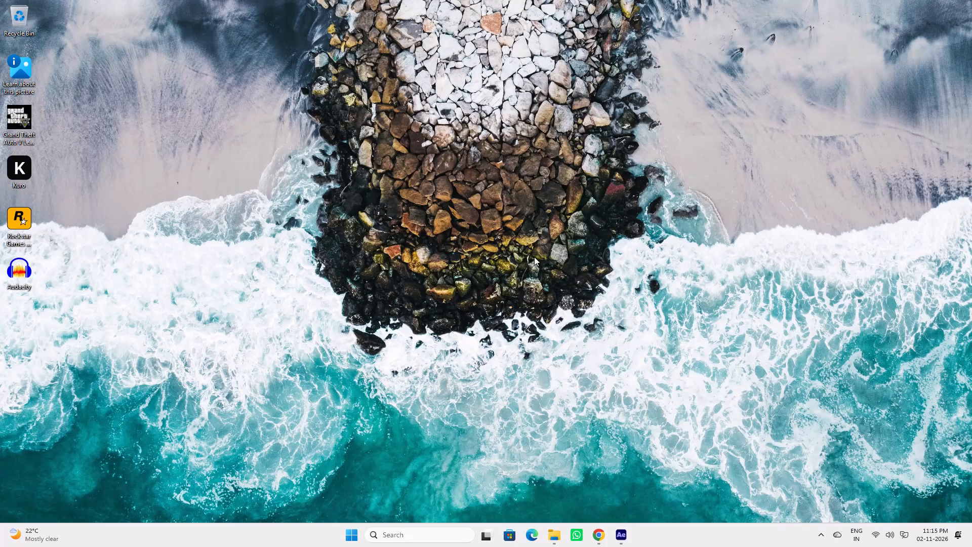
Switch to After Effects and review the lambo building composition, scrubbing back to 0:00:21:20.
click(598, 527)
click(623, 533)
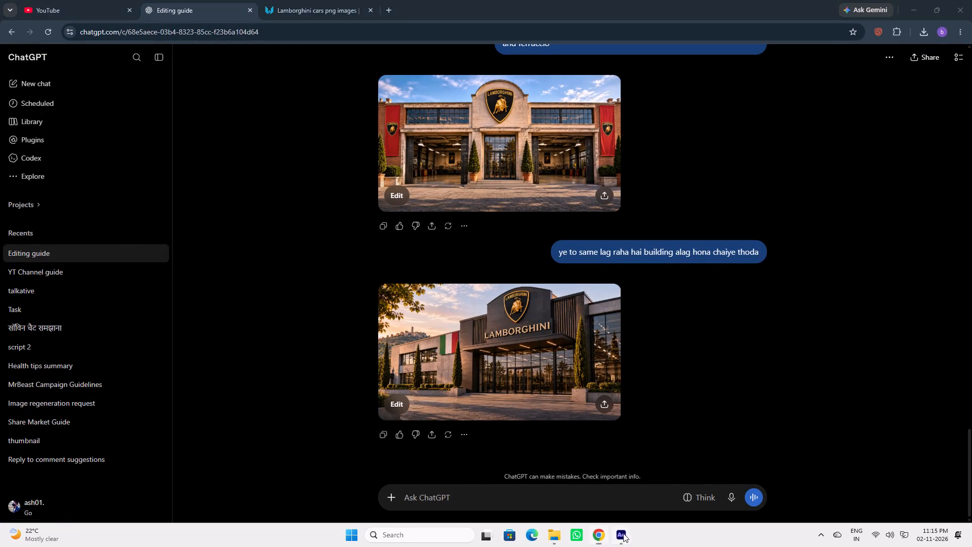
scroll(475, 162, up, 4)
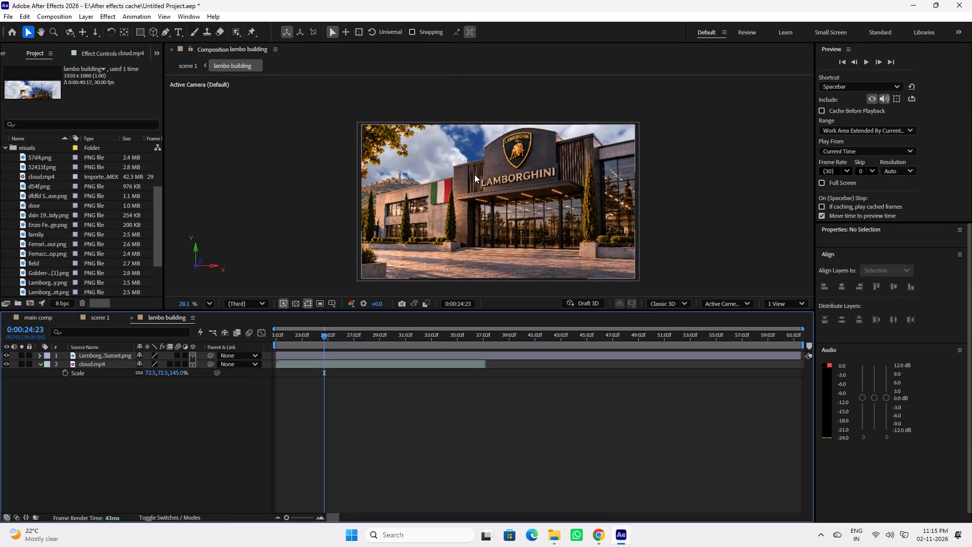
scroll(474, 174, up, 1)
scroll(482, 248, down, 2)
drag(330, 338, 305, 338)
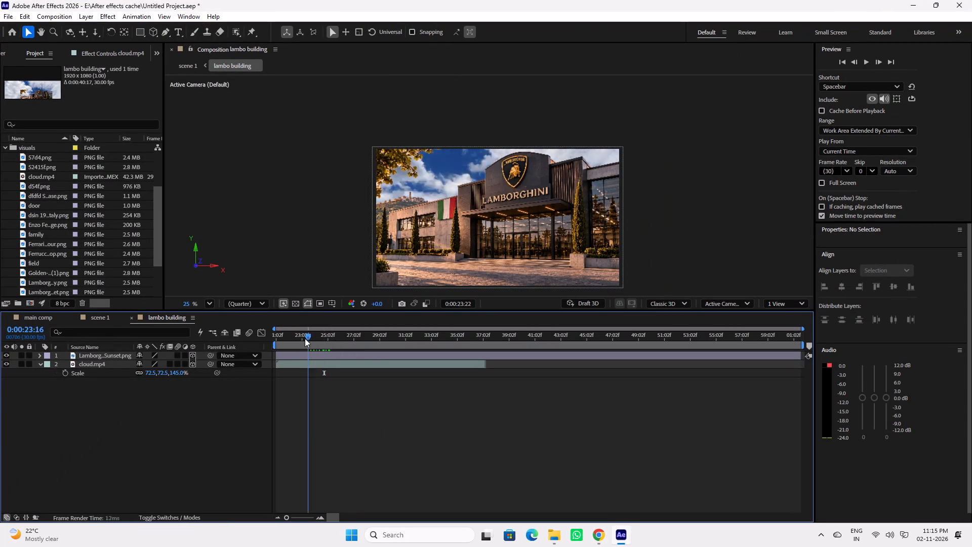
drag(305, 338, 283, 338)
In the browser, open the "Master DOCUMENTARY Editing in After Effects" tutorial from the YouTube watch history.
click(596, 531)
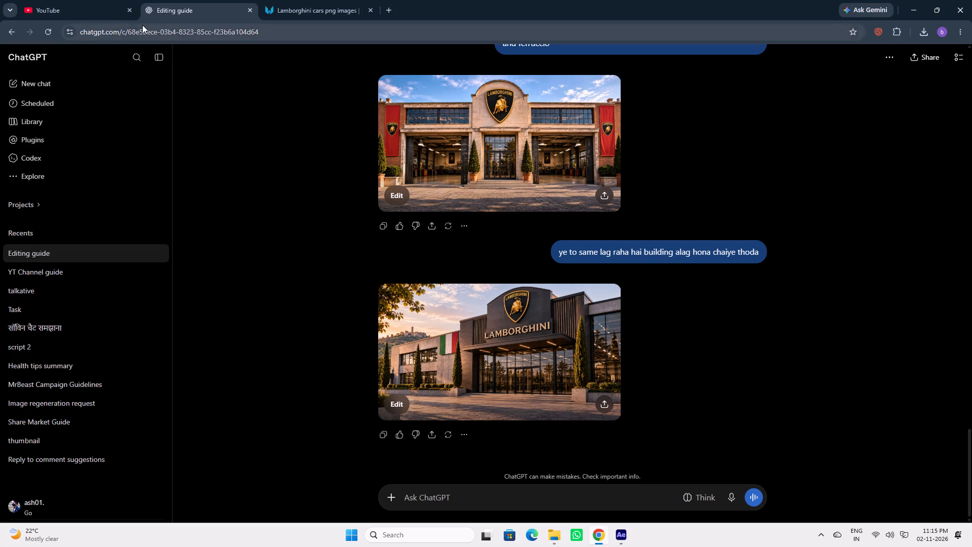
click(96, 4)
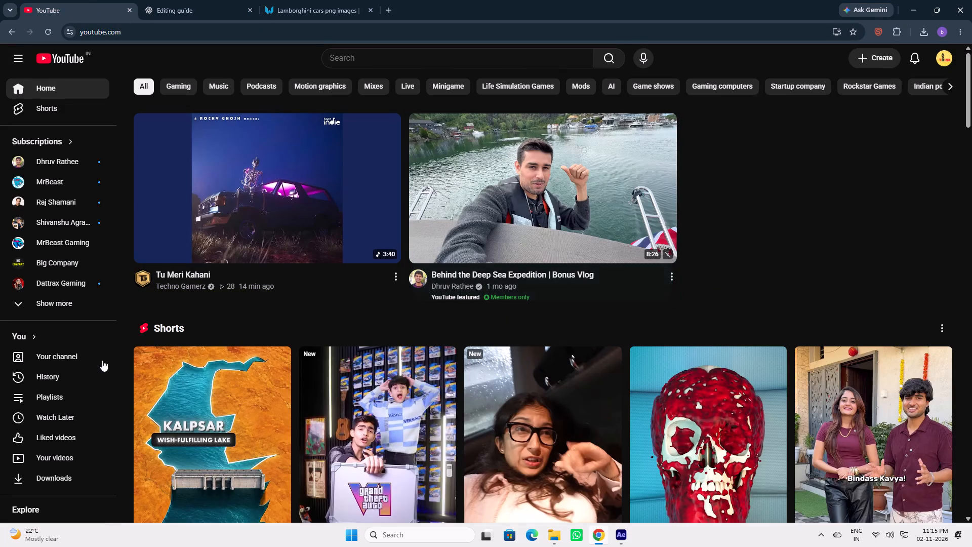
click(59, 376)
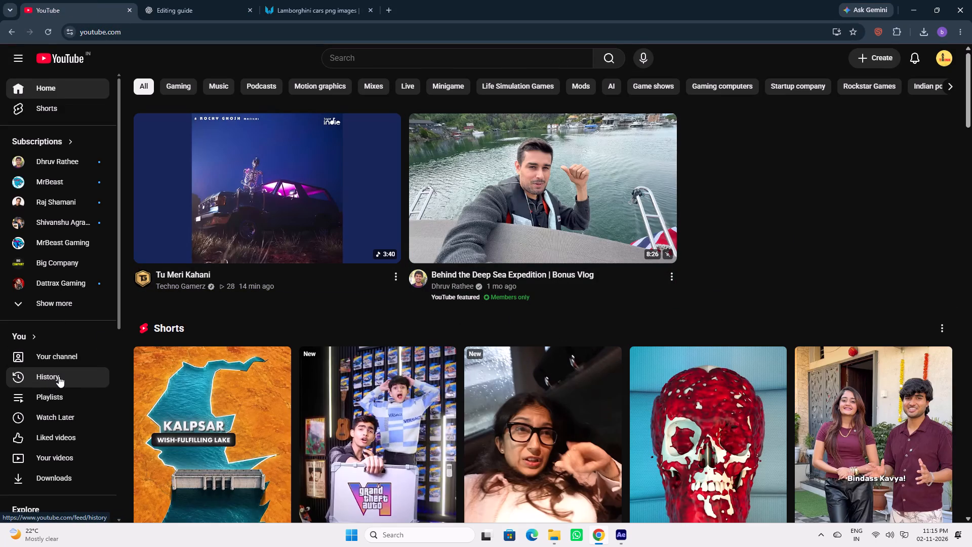
scroll(460, 308, down, 3)
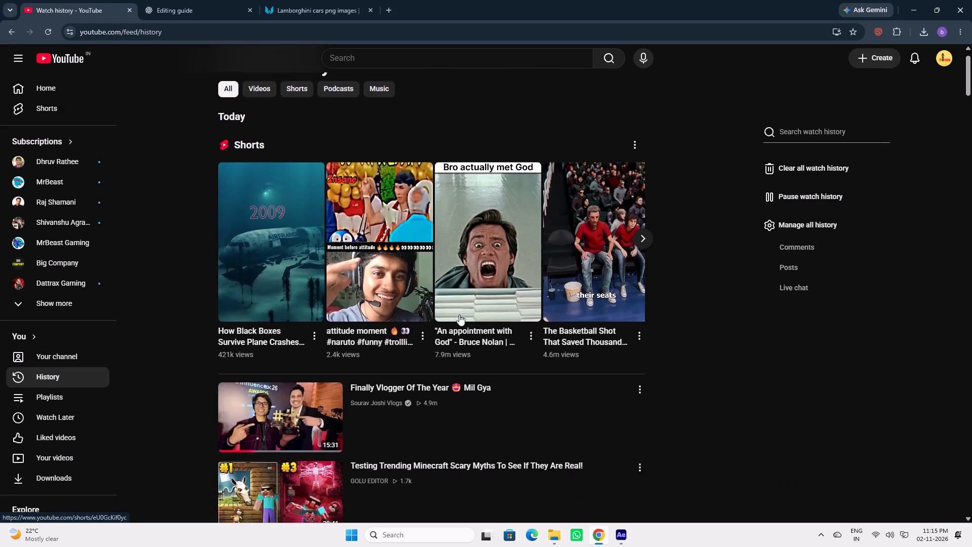
scroll(459, 315, down, 17)
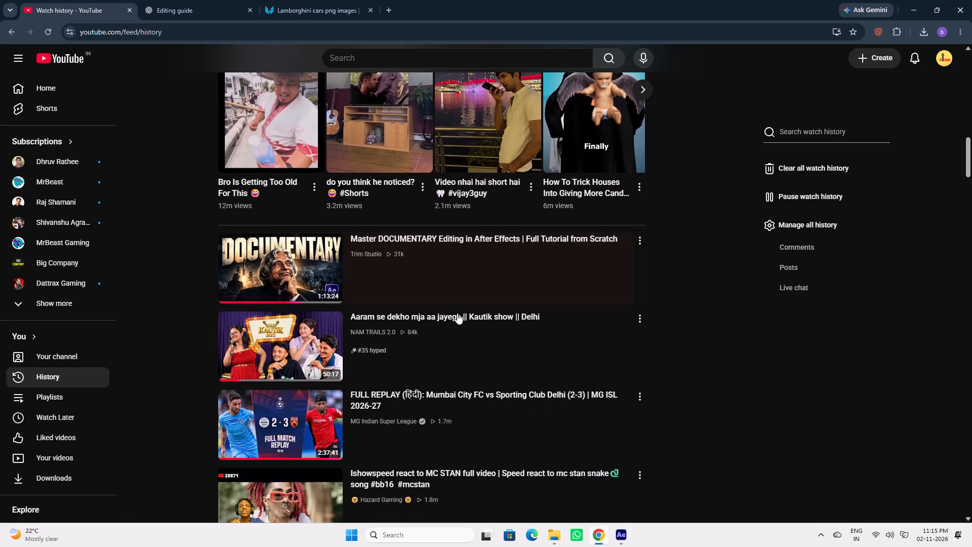
click(423, 262)
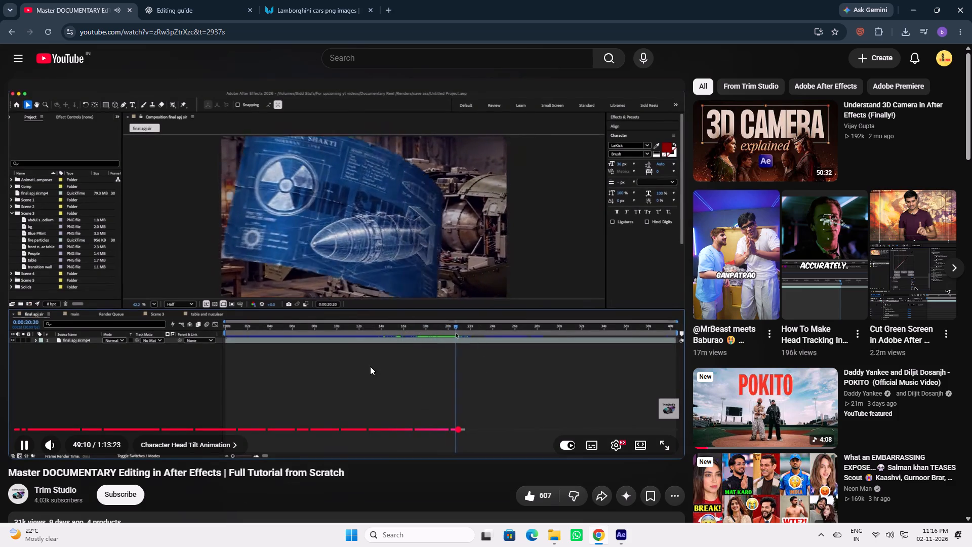
Rewind the tutorial to about 41:32, in the "Assembling Characters & Background" chapter.
key(Left)
key(Left)
key(Left)
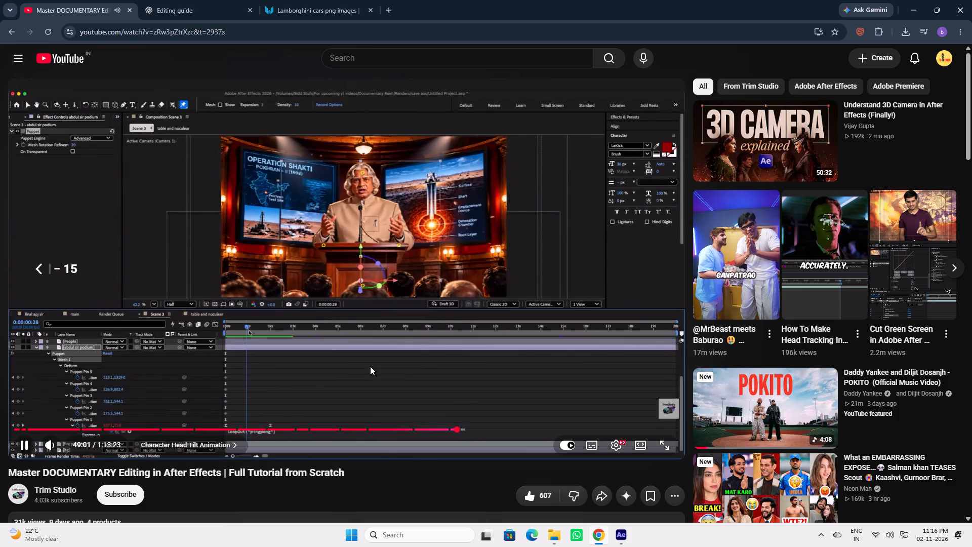
key(Left)
key(Left)
key(Left)
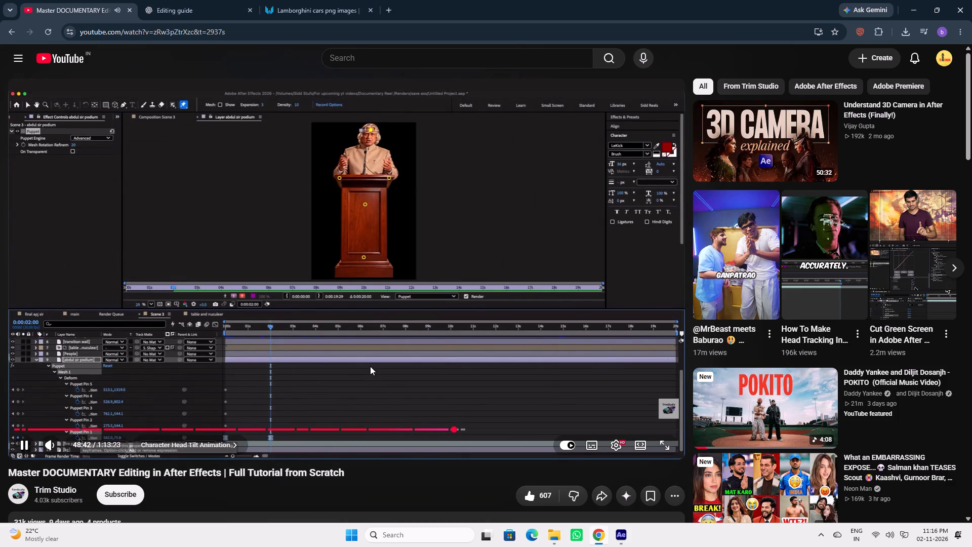
key(Left)
key(Left)
key(Left)
key(Left)
key(Left)
key(Left)
key(Left)
key(Left)
key(Left)
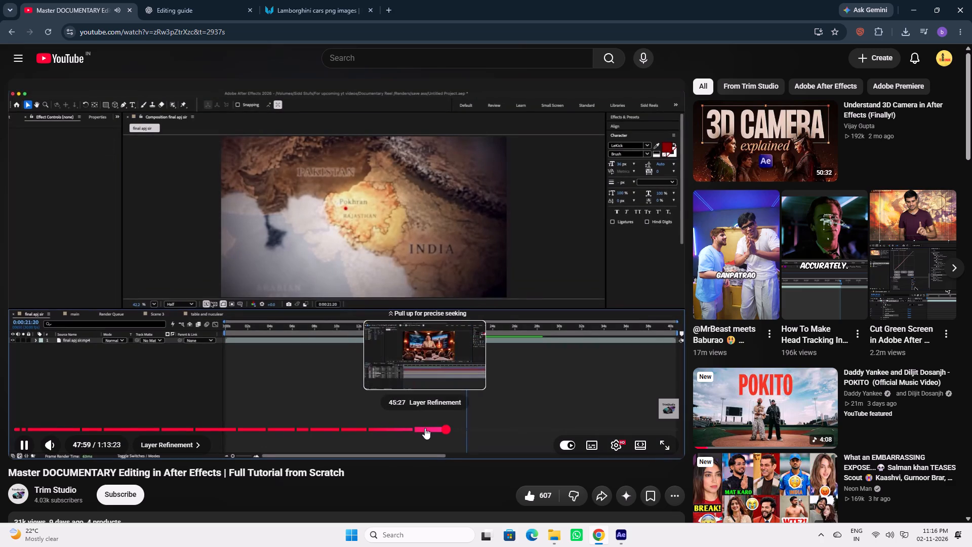
click(425, 428)
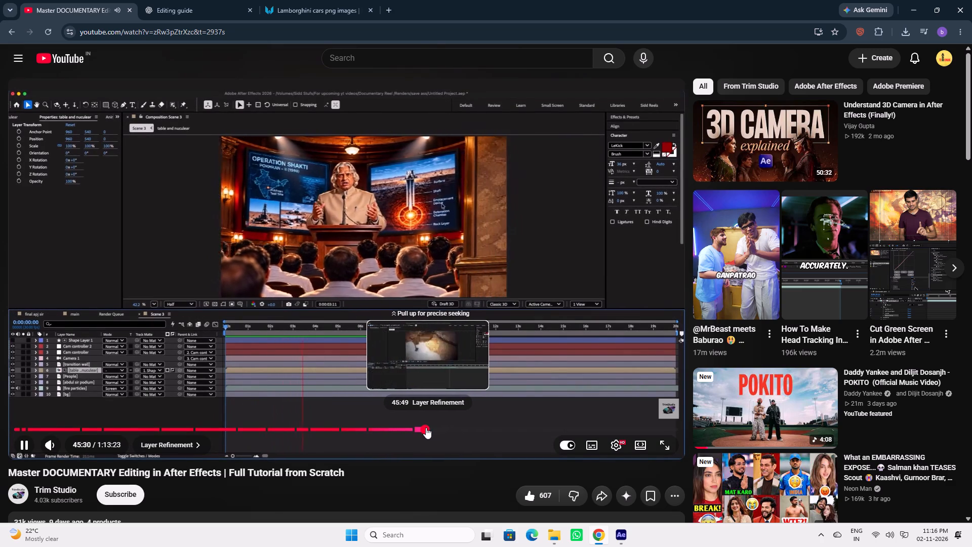
click(414, 429)
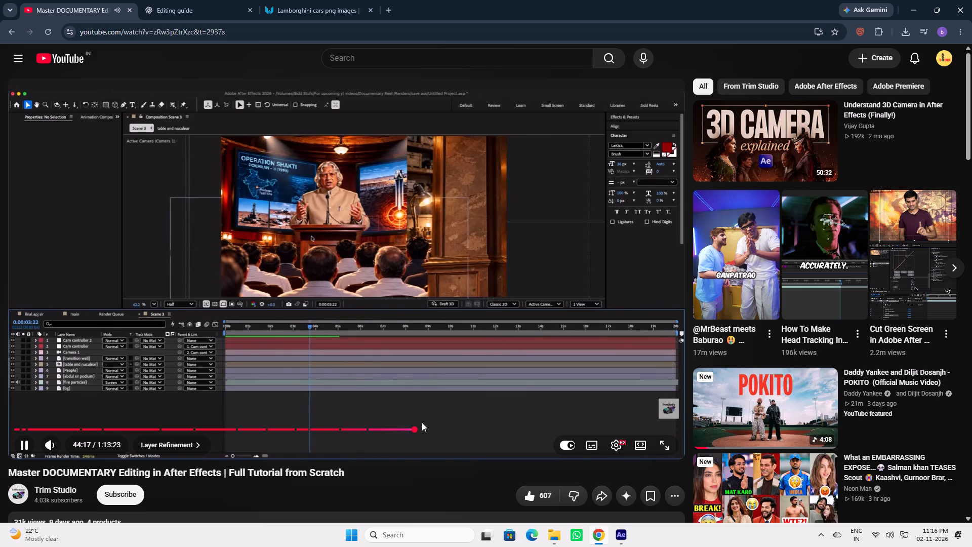
click(401, 428)
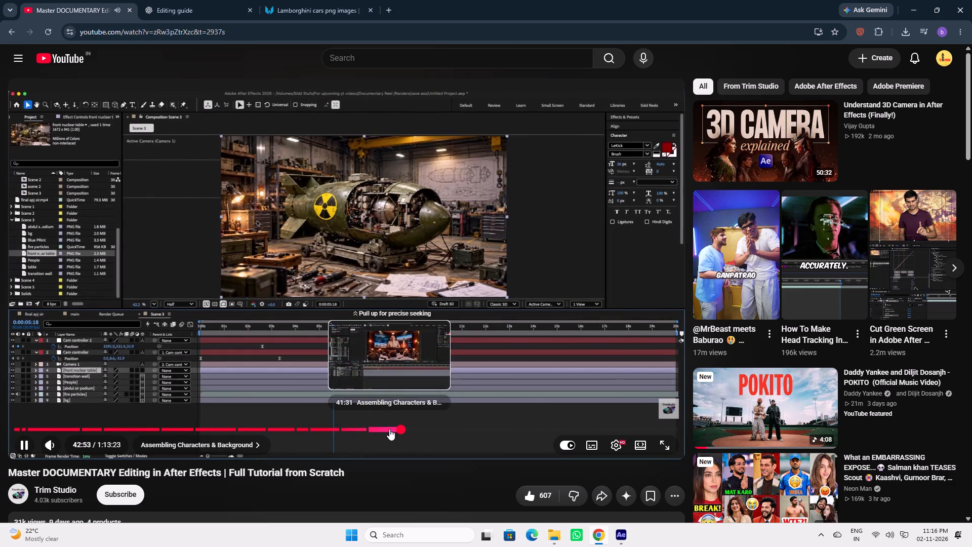
click(389, 429)
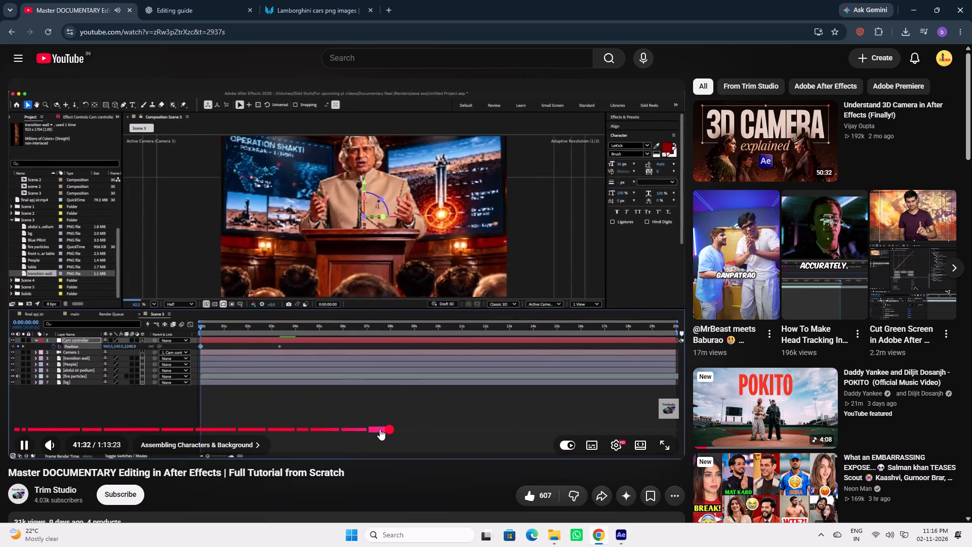
Skim forward through the tutorial's camera controller keyframing and speed-graph part, pausing at about 42:37.
key(Right)
key(Right)
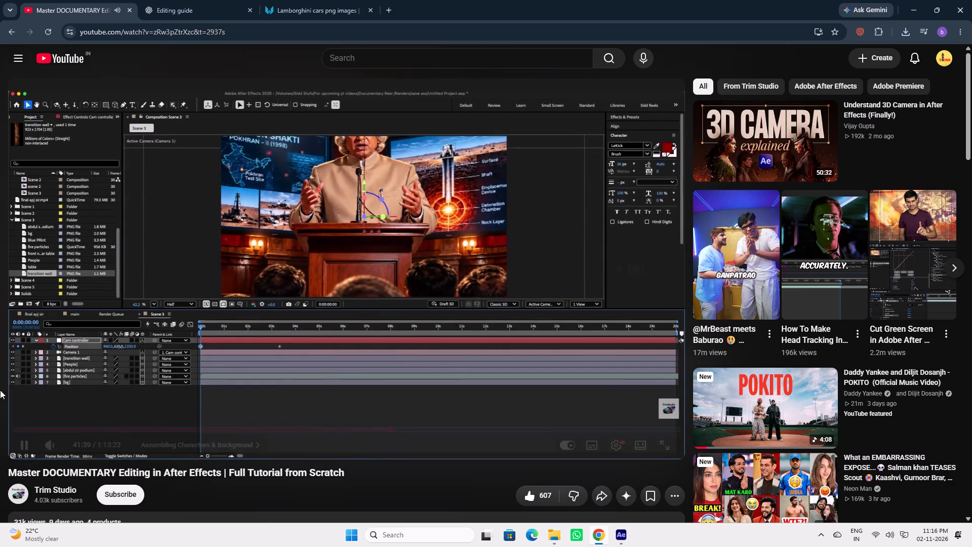
key(Right)
key(Right)
key(Right)
key(Right)
key(Right)
key(Right)
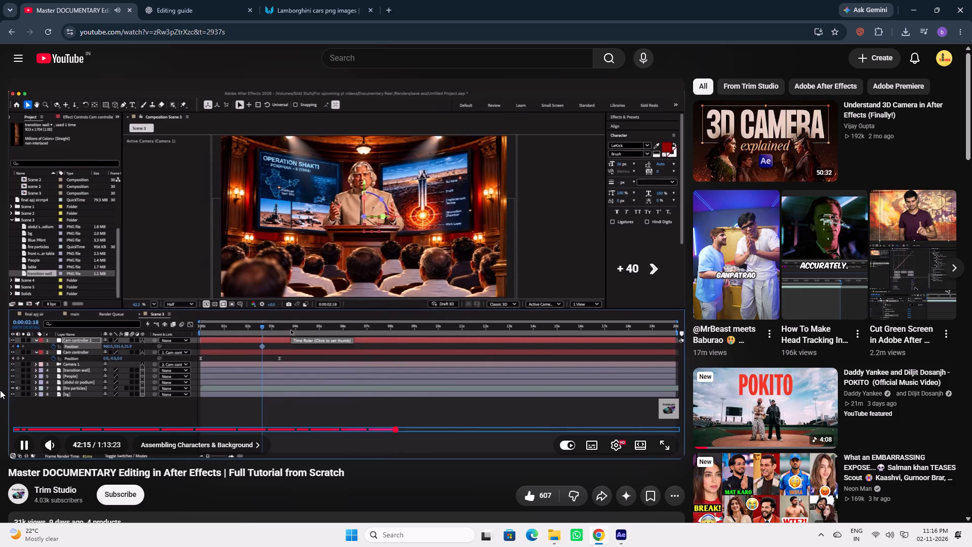
key(Right)
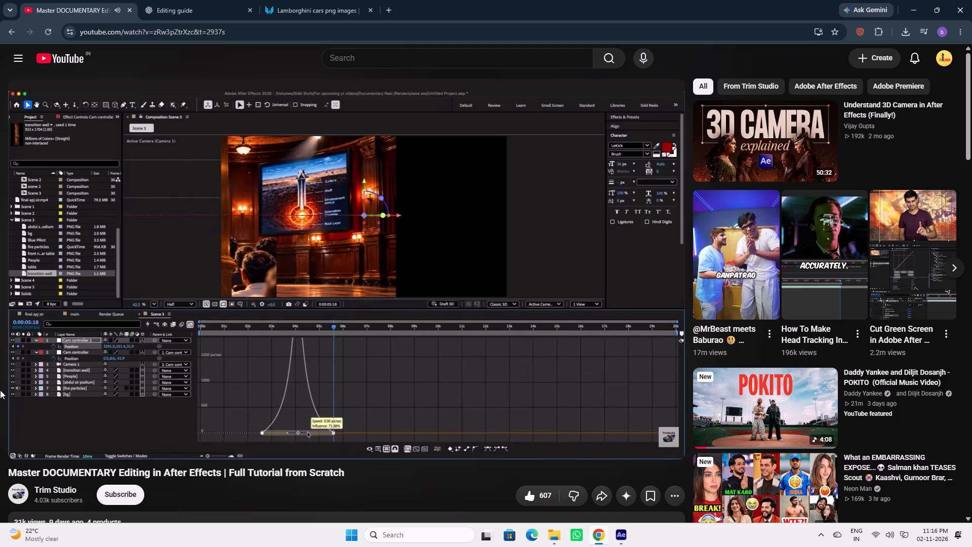
key(Right)
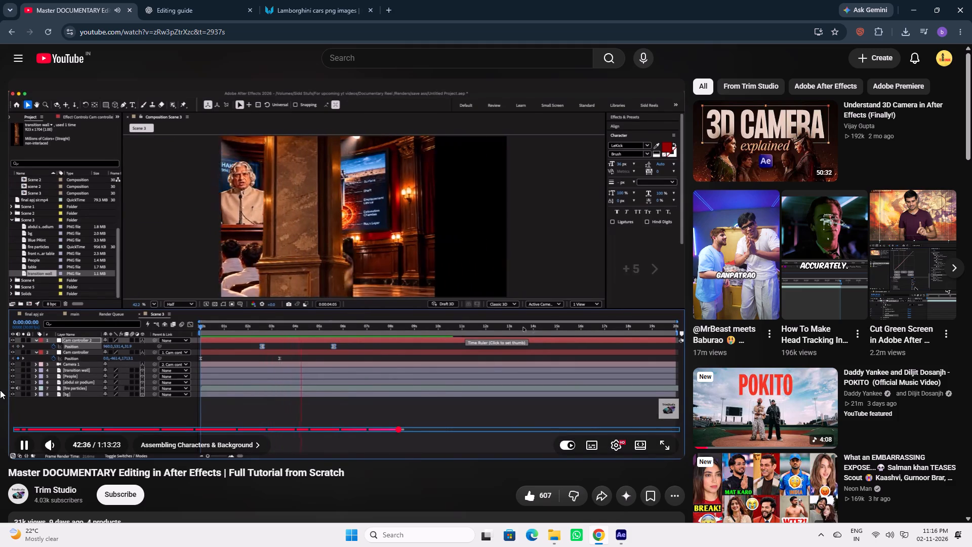
key(space)
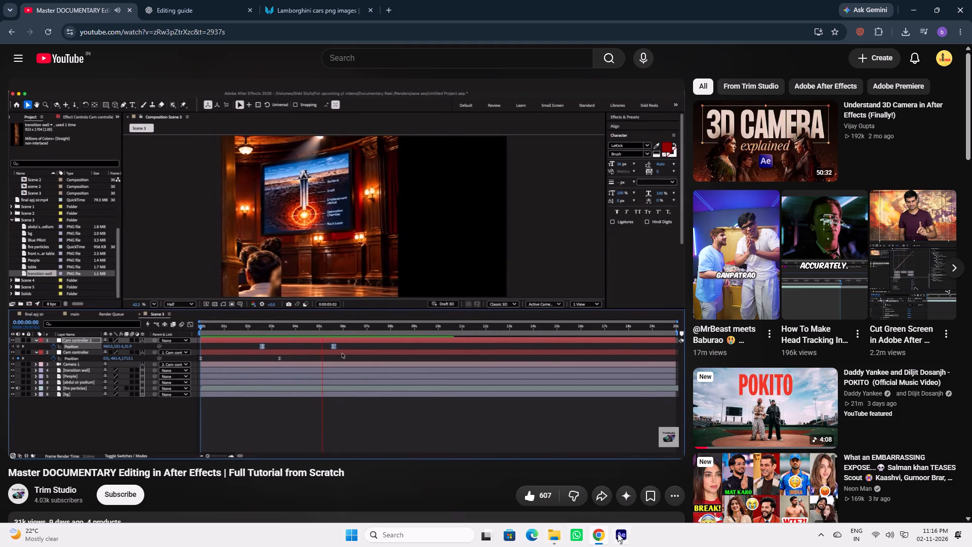
In After Effects' scene 1, reshape the top Null 3's Position speed curve into a near-symmetrical central peak, with roughly 75% influence on both keyframes.
click(624, 533)
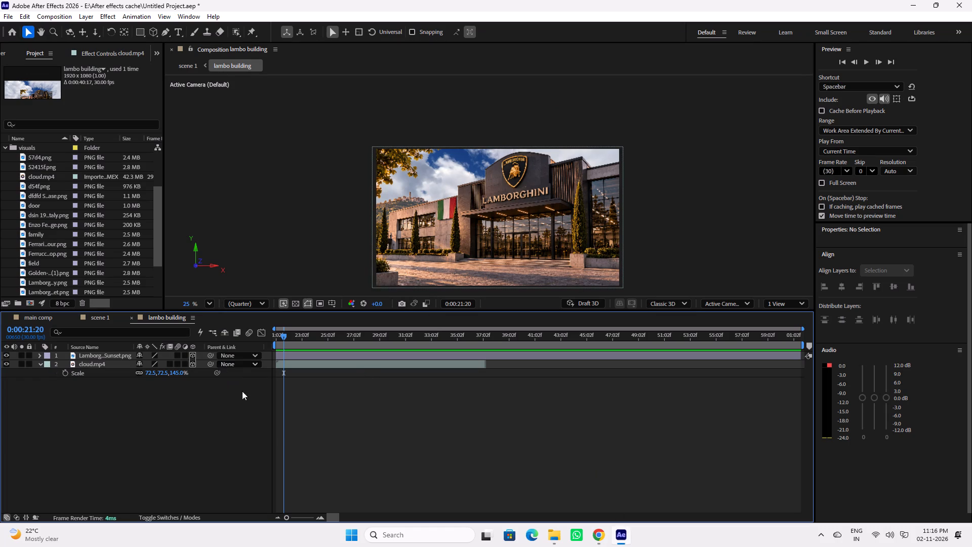
click(99, 316)
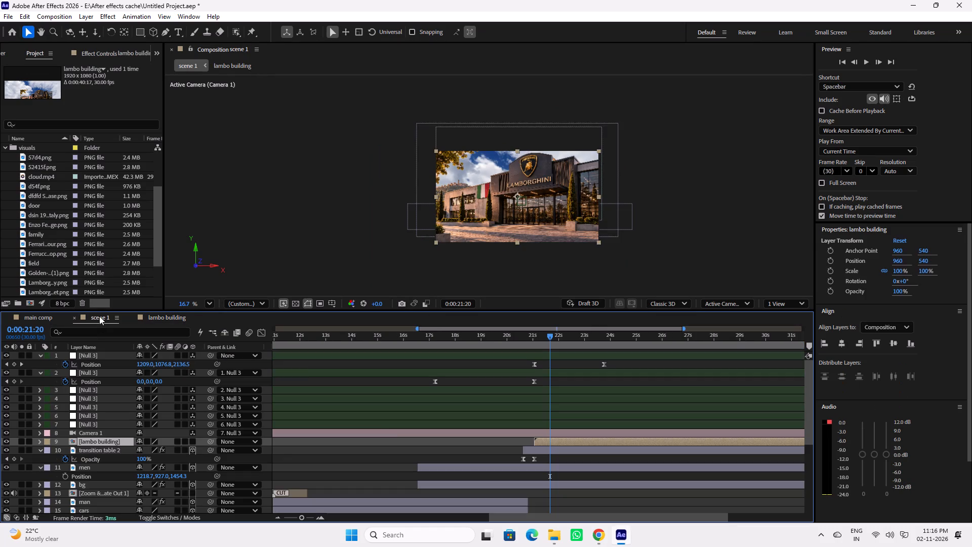
scroll(393, 421, up, 4)
click(603, 362)
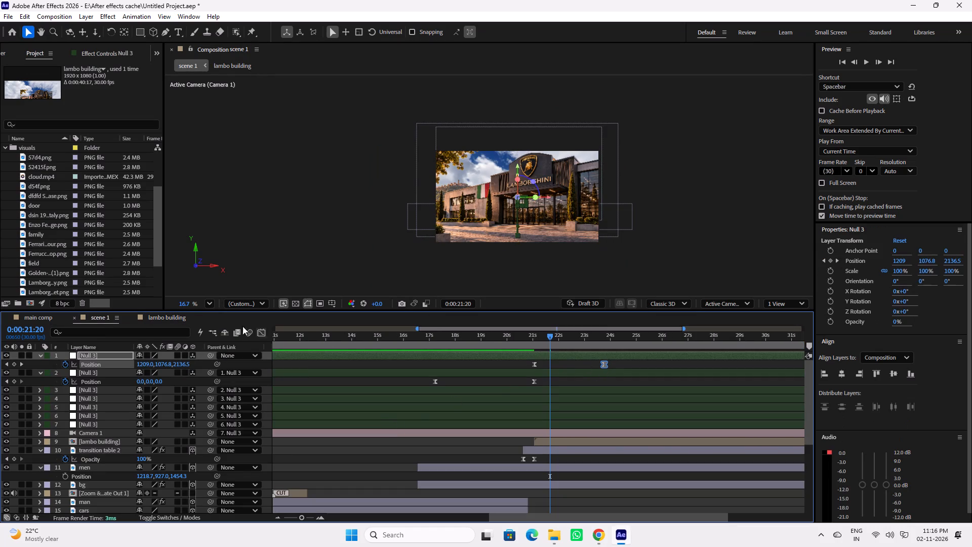
click(258, 331)
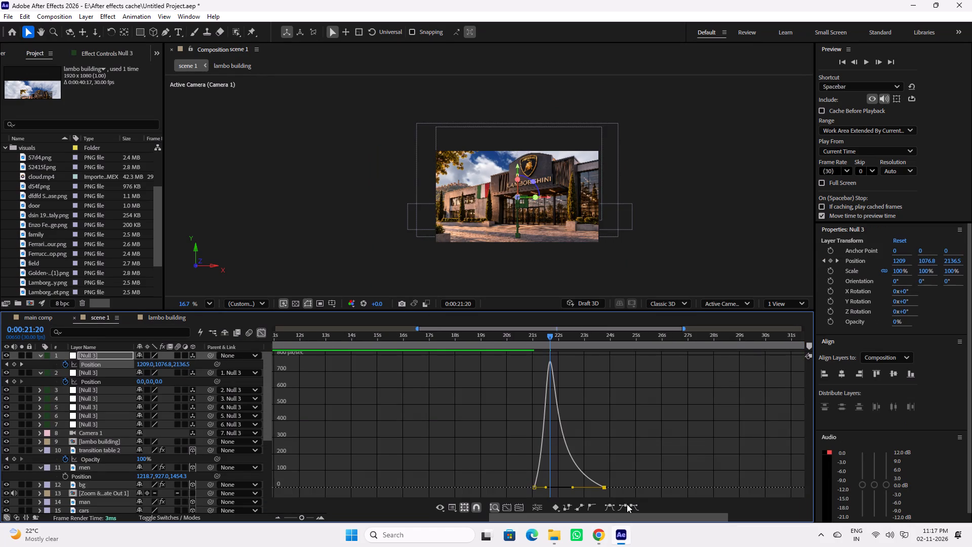
drag(572, 487, 577, 487)
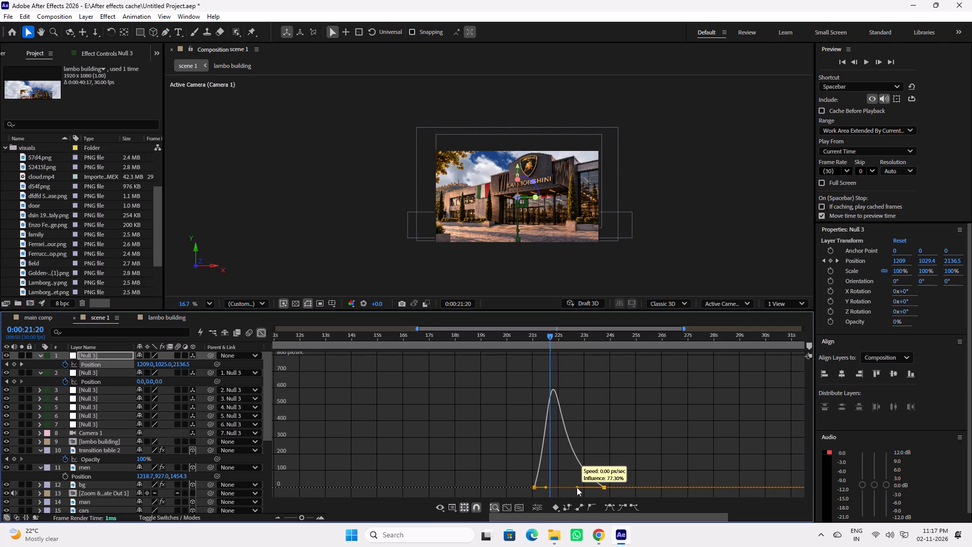
drag(577, 487, 578, 487)
drag(545, 488, 555, 488)
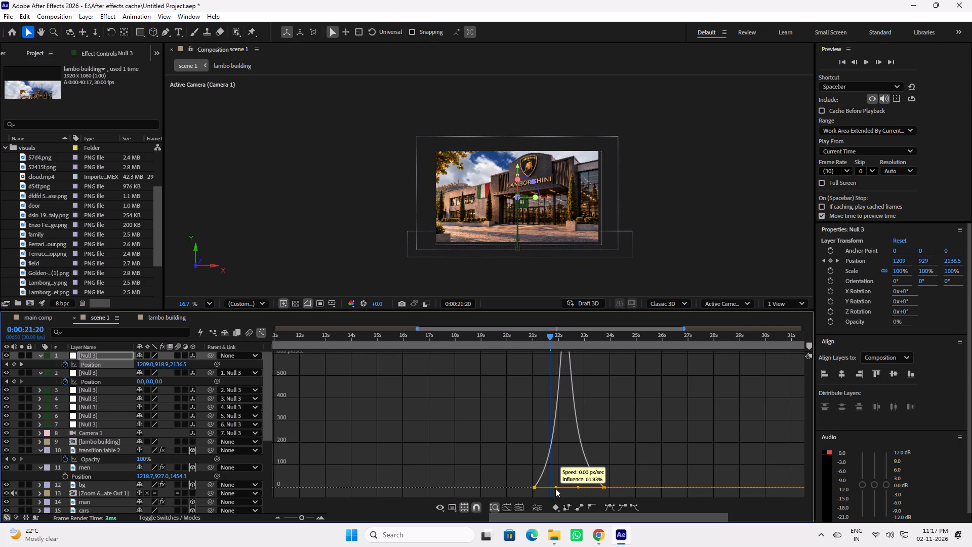
drag(555, 488, 559, 489)
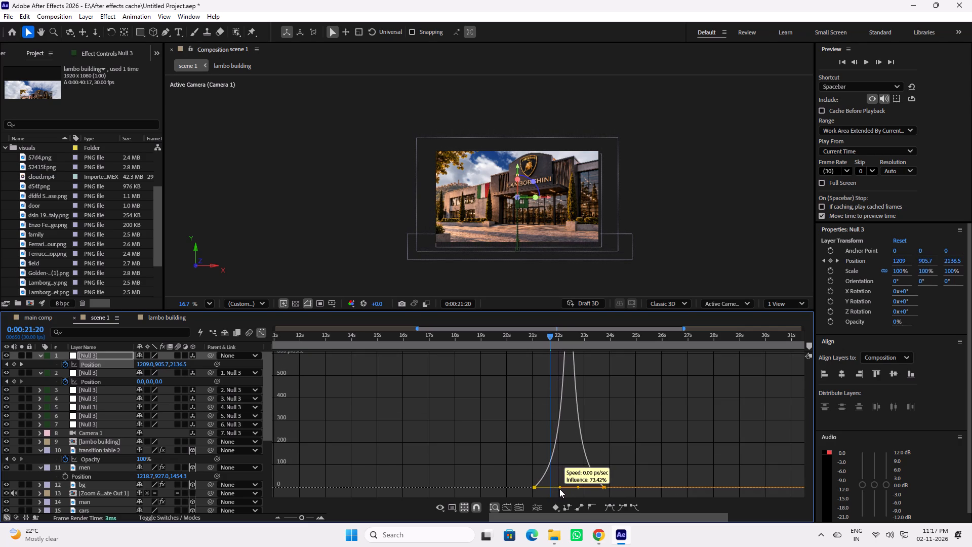
drag(559, 489, 558, 489)
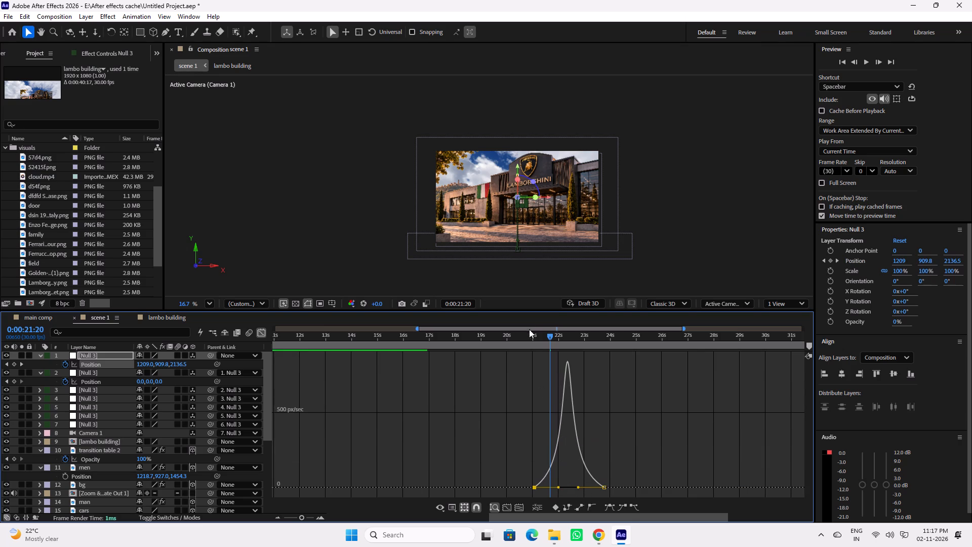
Preview the camera move onto the Lamborghini building from 0:00:20:17.
click(521, 337)
key(space)
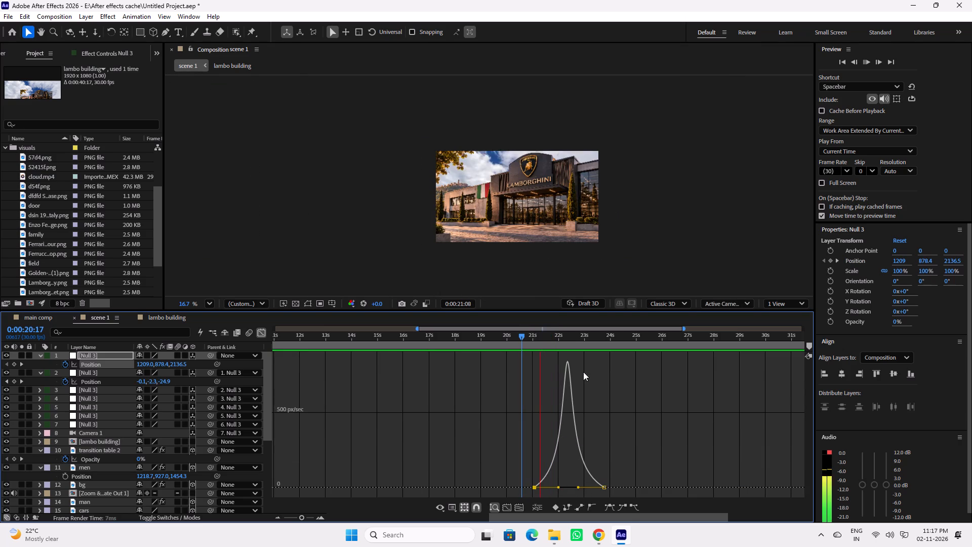
key(space)
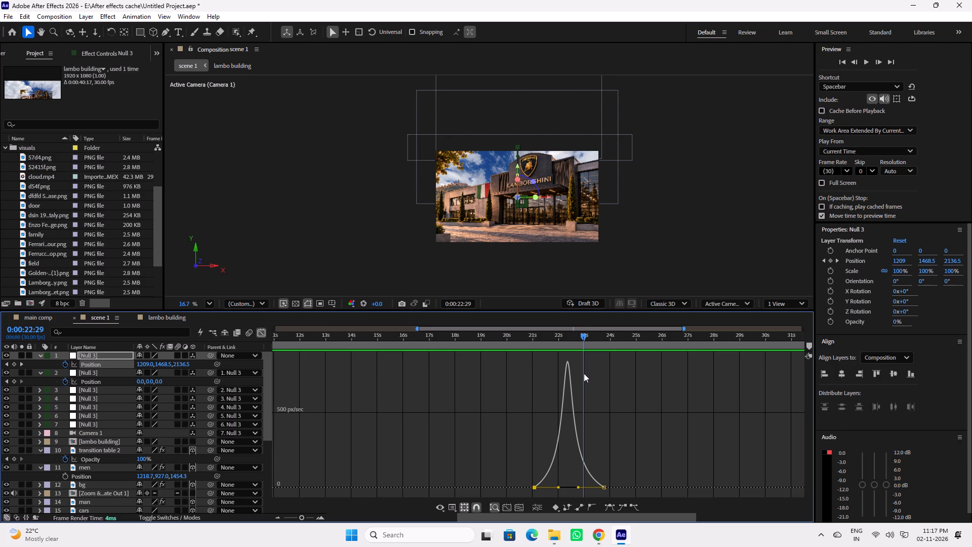
Save the project.
key(ctrl+s)
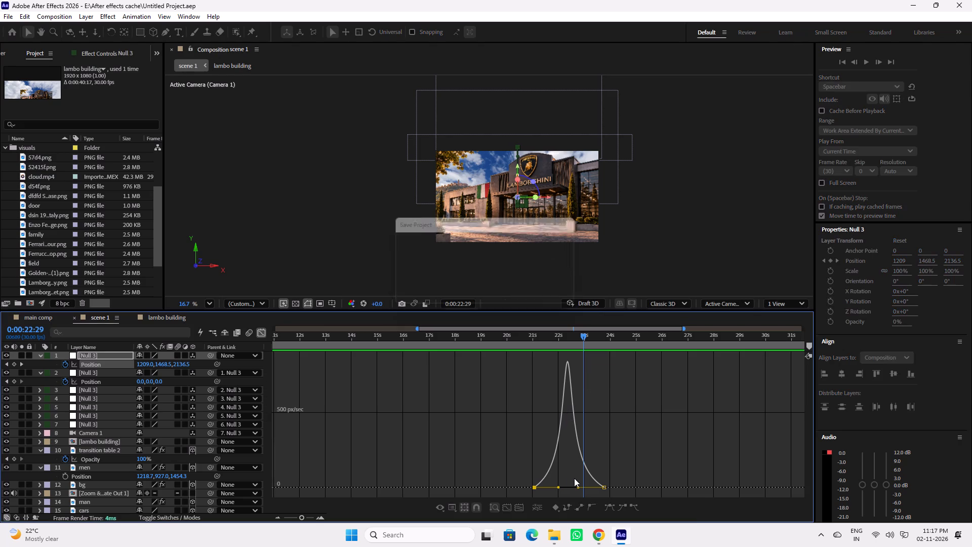
Return to the YouTube tutorial, resume playback and skip ahead past 42:58 to study how the nuclear table scene is assembled.
click(602, 535)
key(space)
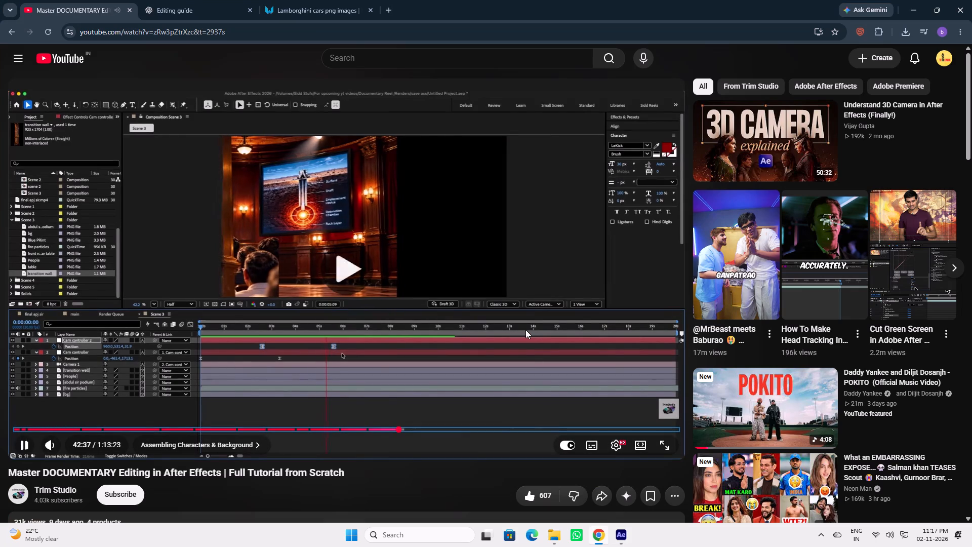
key(Right)
key(Right)
key(Right)
key(Right)
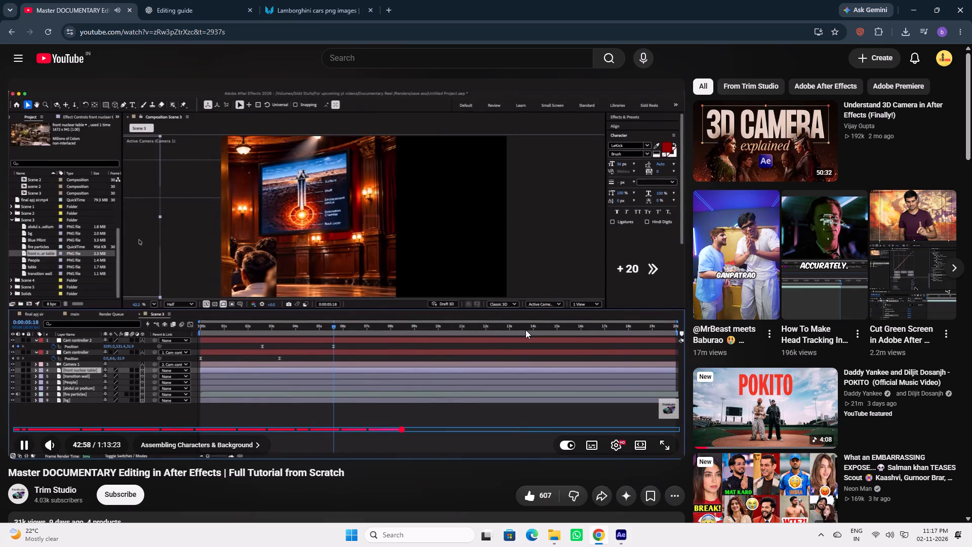
key(Right)
key(Right)
key(Right)
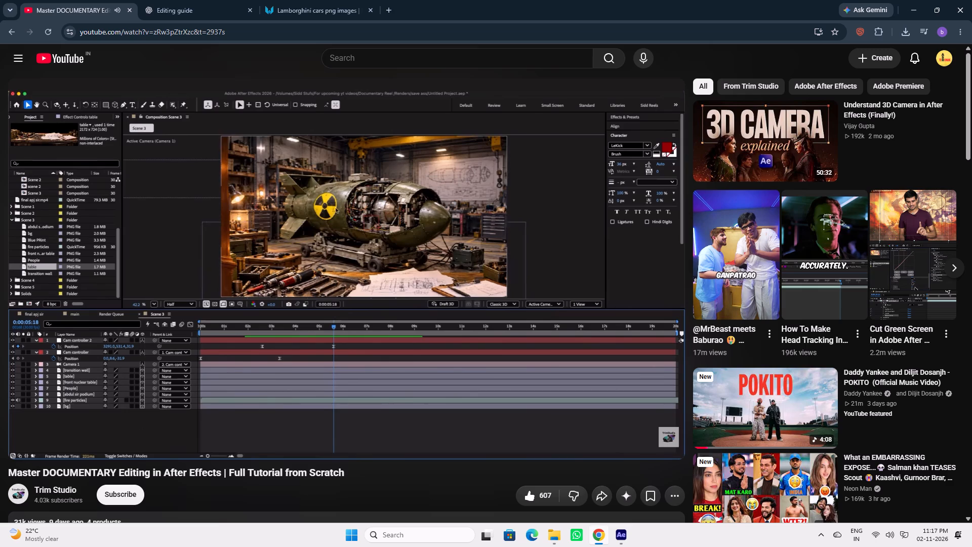
Pause the tutorial, switch to After Effects and move the lambo building layer directly below transition table 2 in scene 1.
key(space)
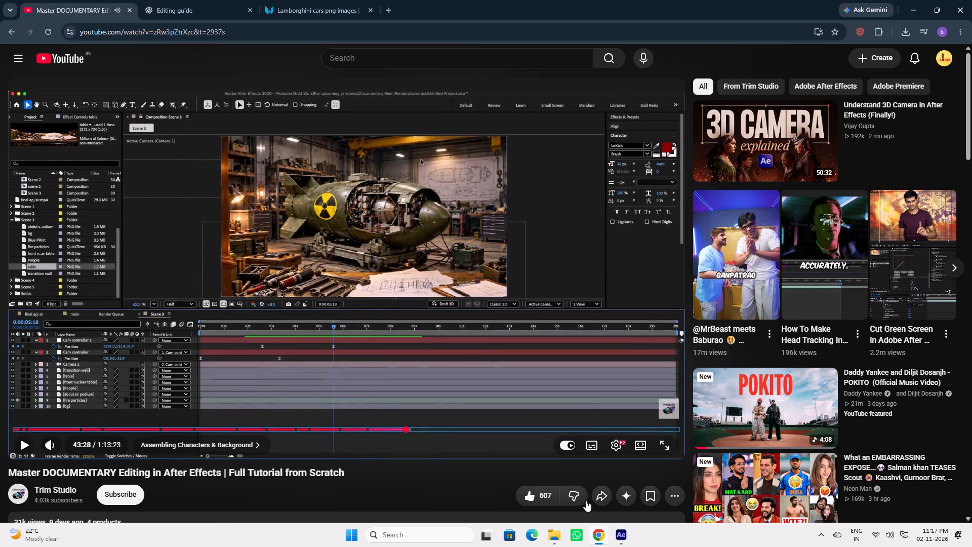
click(627, 535)
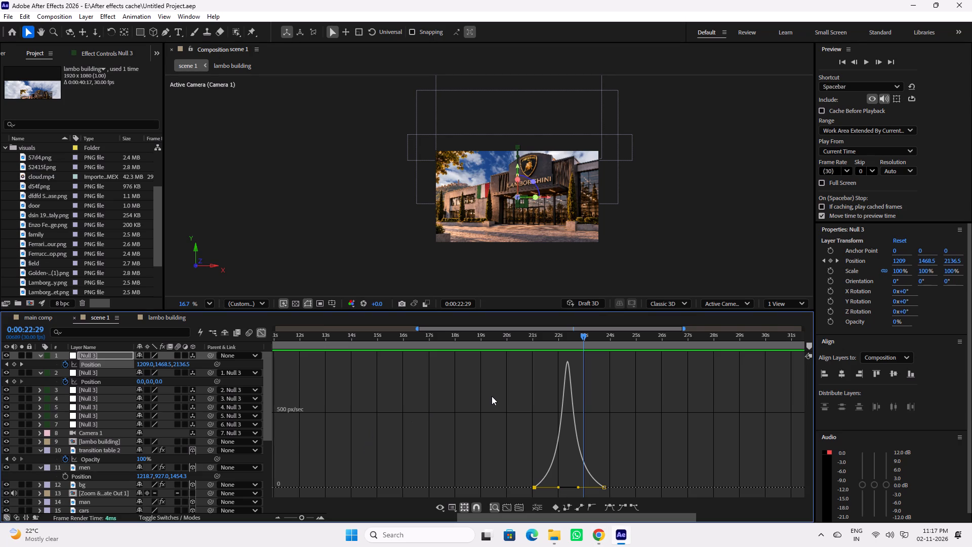
click(259, 332)
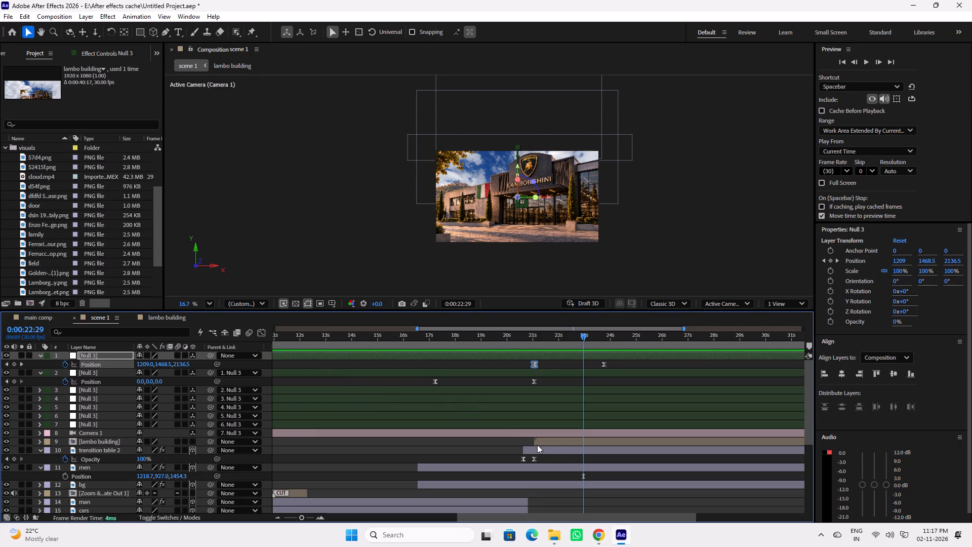
click(561, 442)
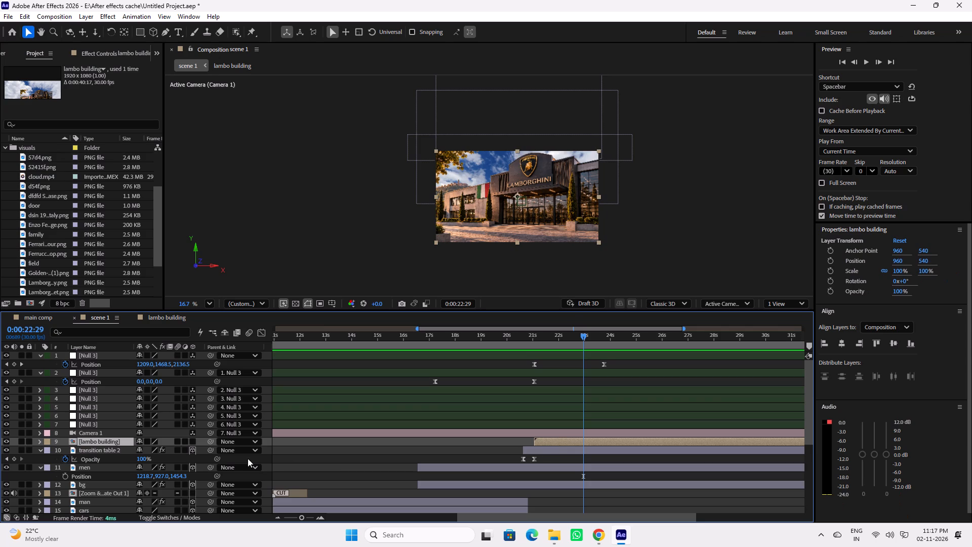
drag(109, 440, 107, 456)
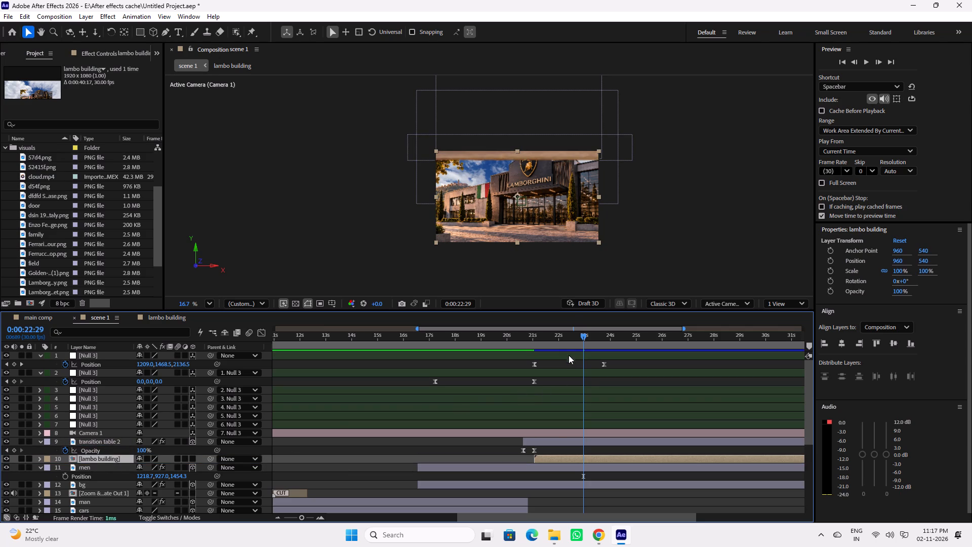
Scrub between about 0:00:22:08 and 0:00:23:23 to check how transition table 2 passes over the Lamborghini building.
drag(582, 338, 600, 337)
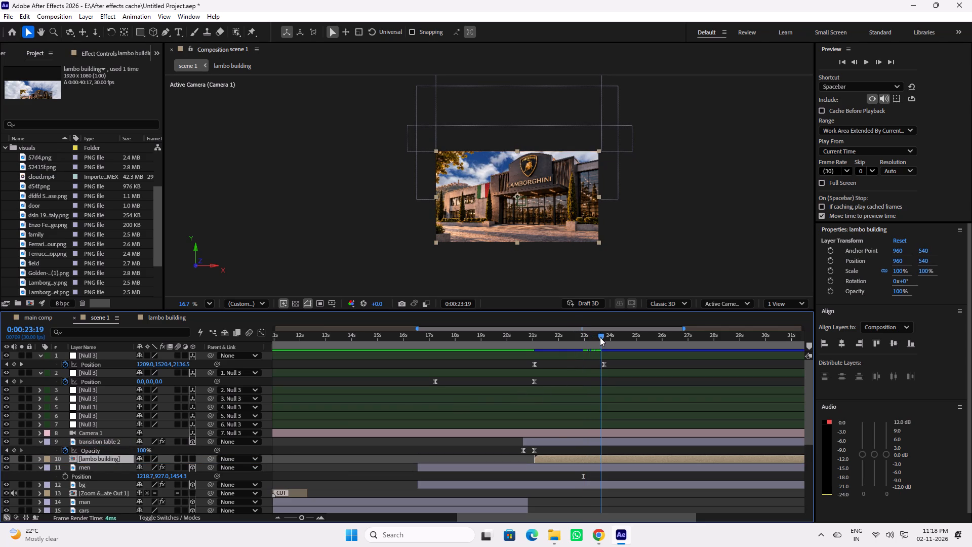
drag(600, 337, 596, 337)
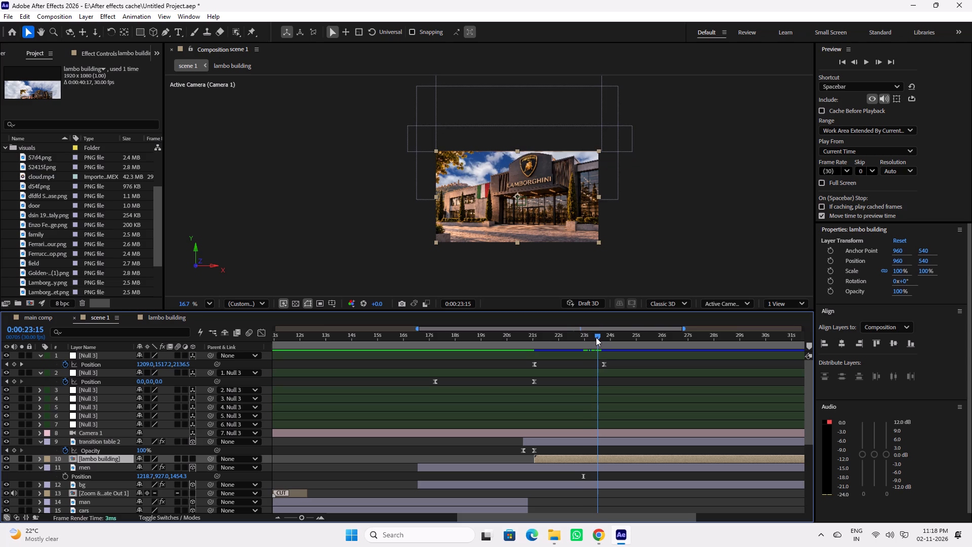
drag(596, 337, 598, 337)
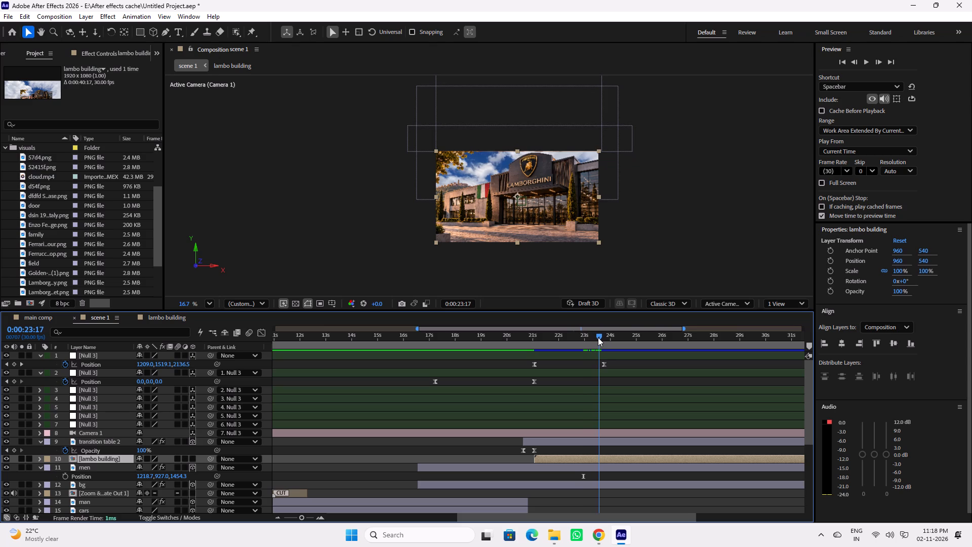
drag(598, 337, 603, 337)
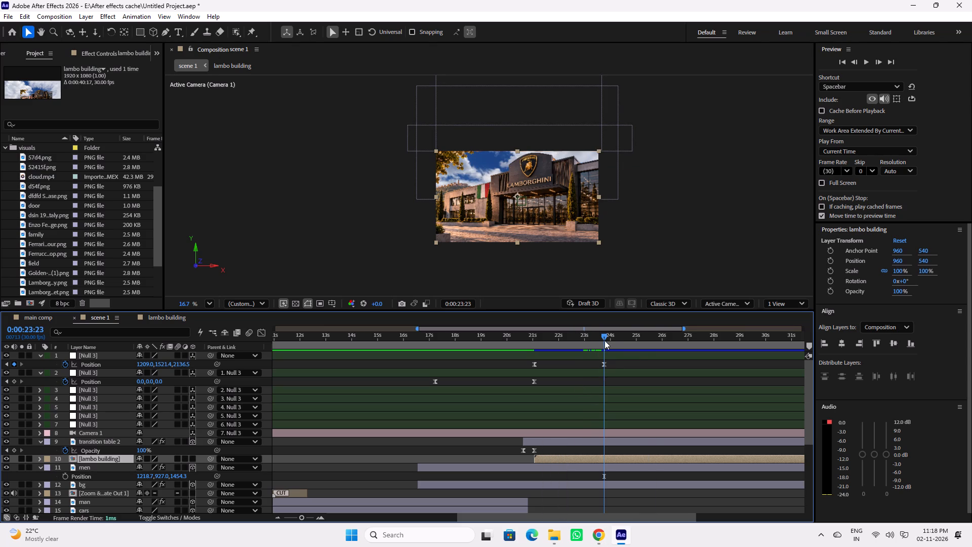
drag(604, 337, 566, 339)
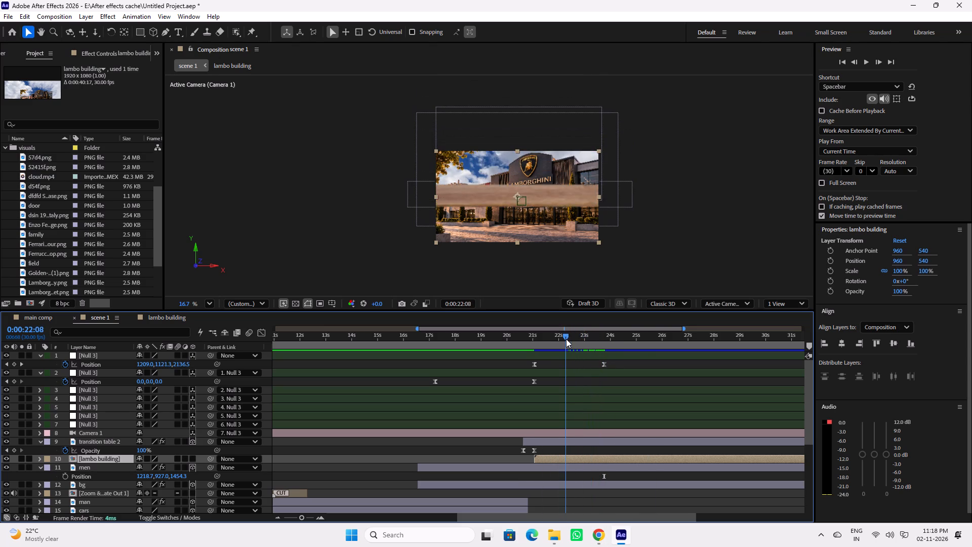
drag(566, 339, 582, 335)
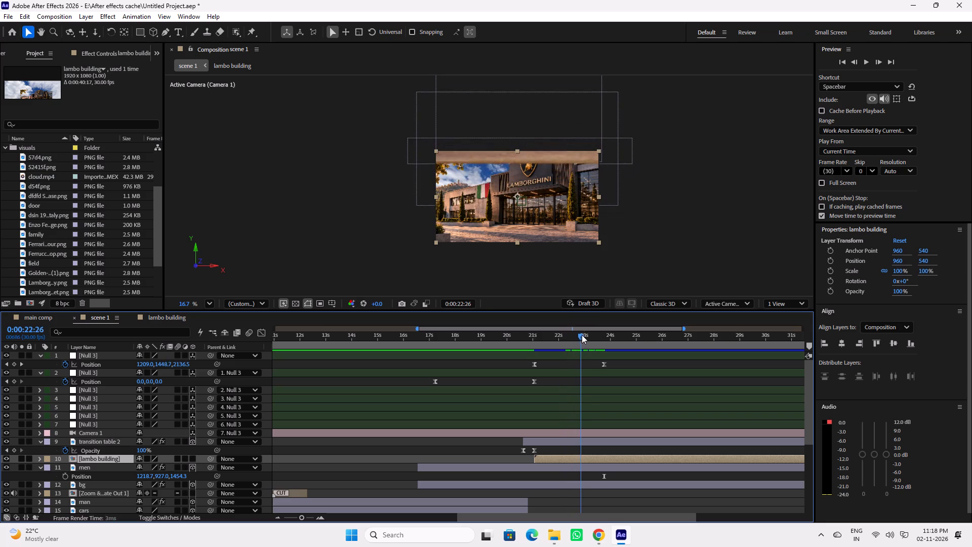
drag(582, 335, 584, 334)
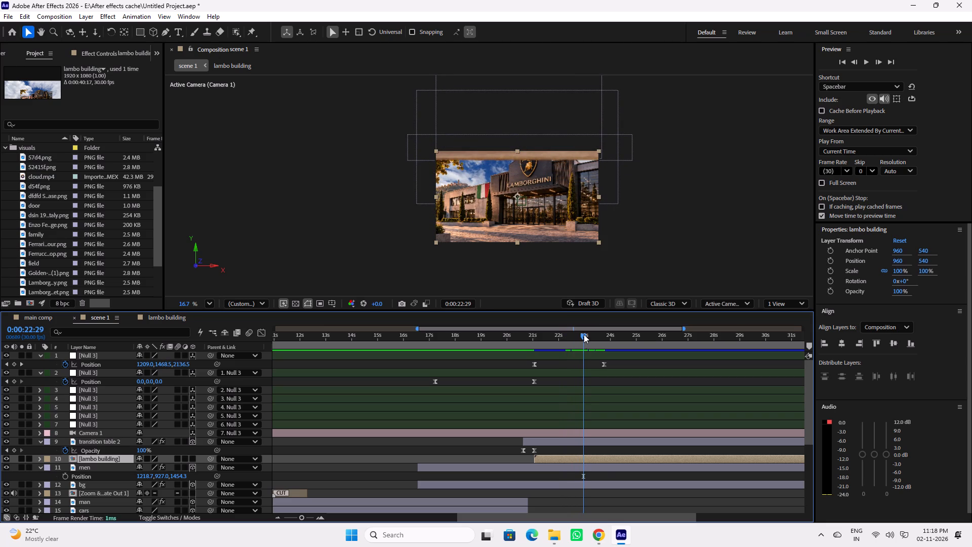
Return to the YouTube tutorial and study, replaying as needed, how the nuclear table layers are pre-composed and set up, pausing at 44:07.
click(599, 532)
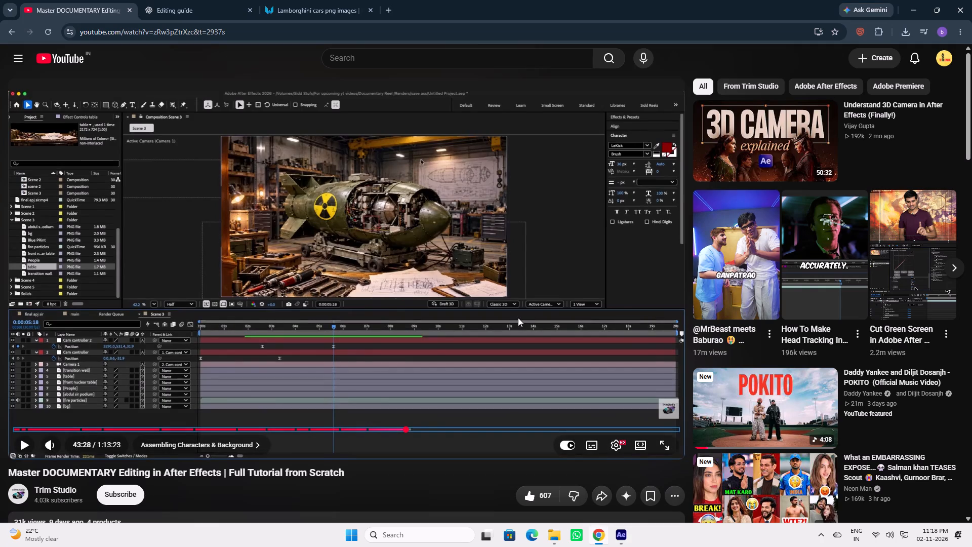
key(space)
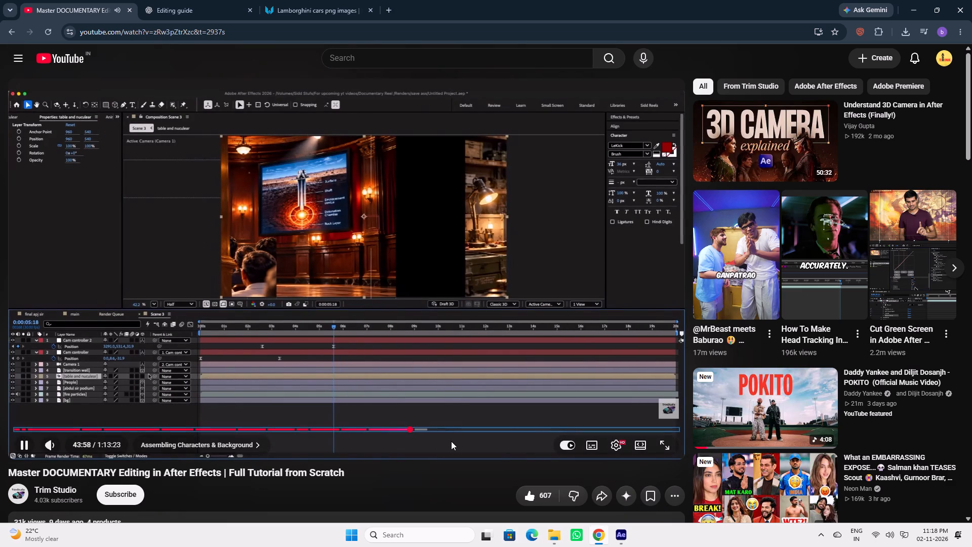
key(space)
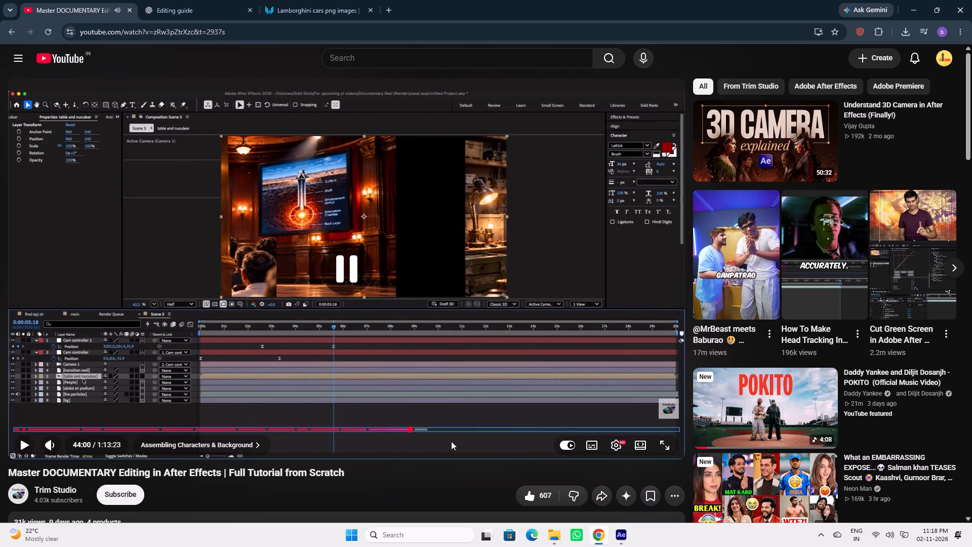
key(space)
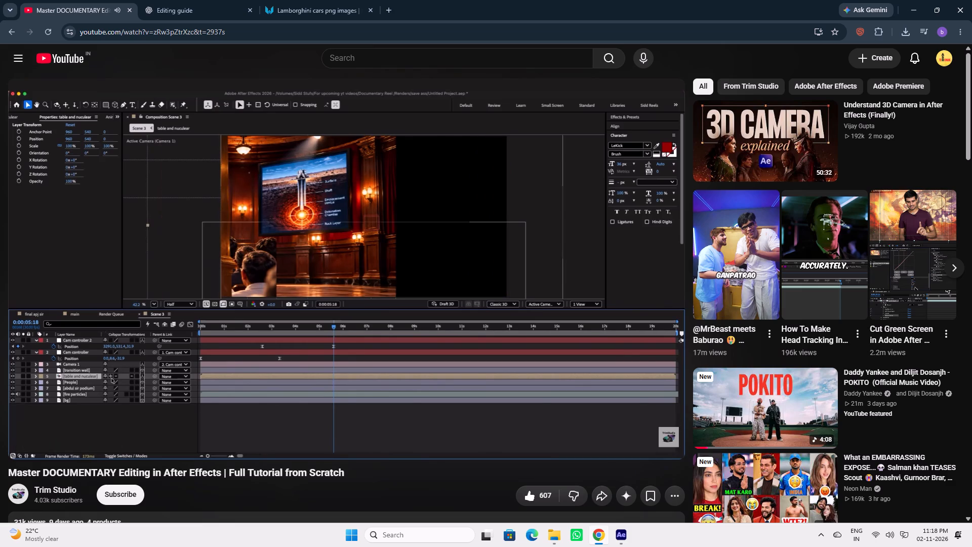
key(Left)
key(Left)
key(Left)
key(Left)
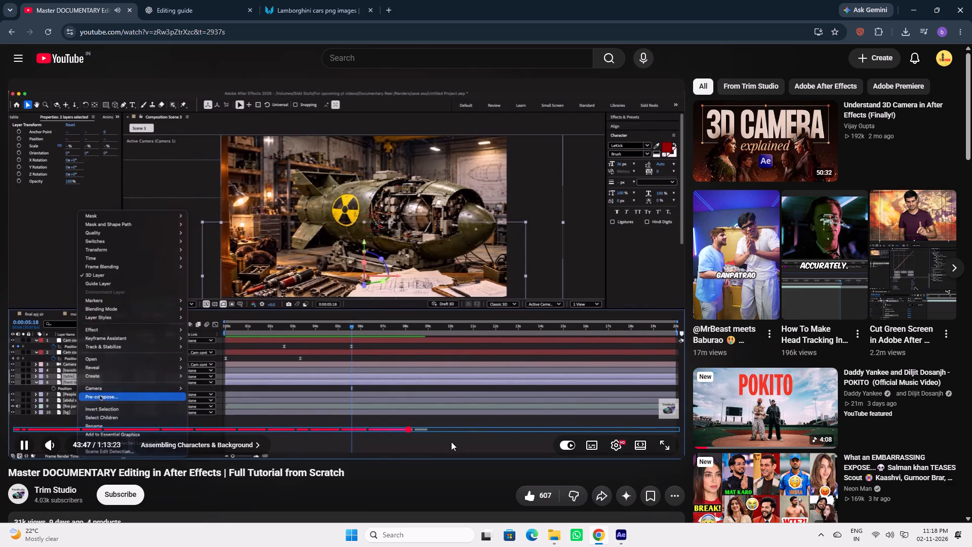
key(Right)
key(Right)
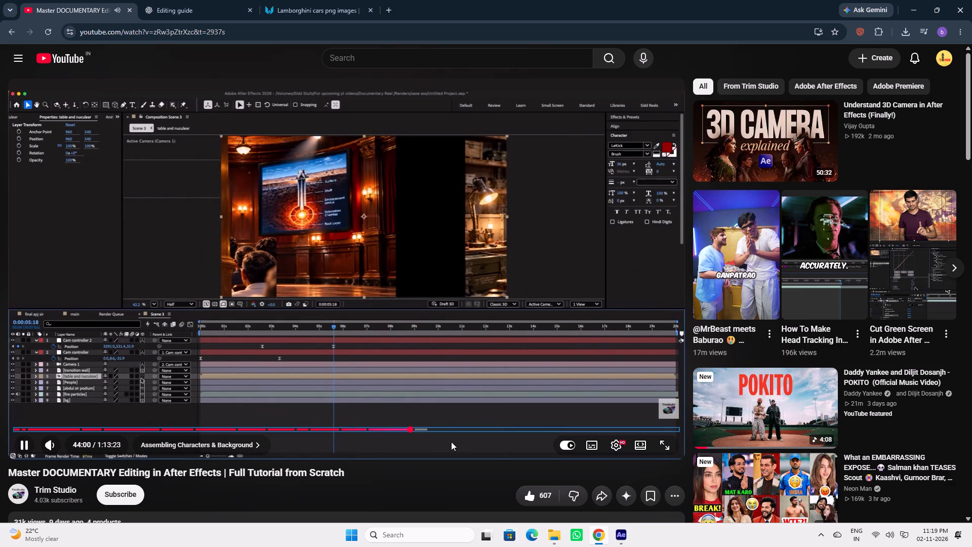
key(space)
key(space)
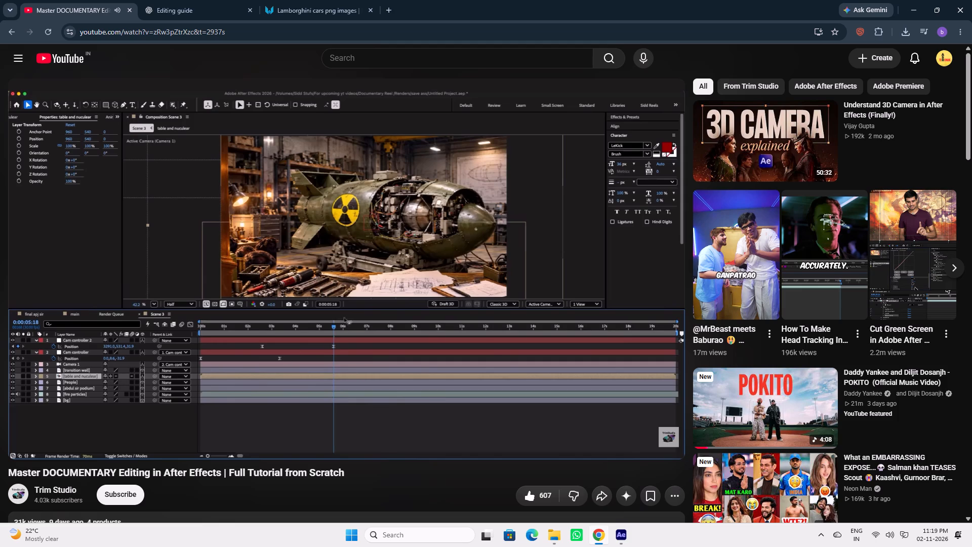
key(space)
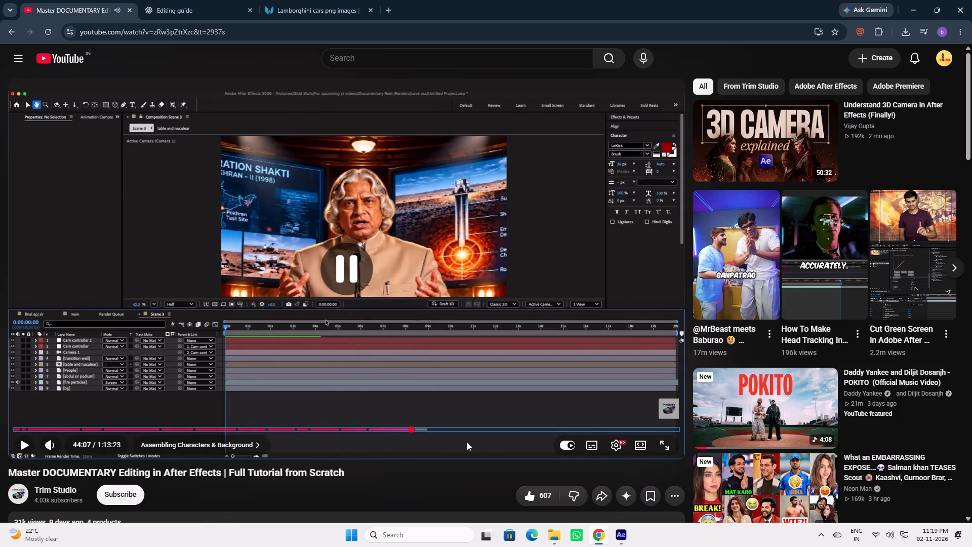
Back in After Effects, make the lambo building layer 3D and enable its Collapse Transformations switch.
click(624, 532)
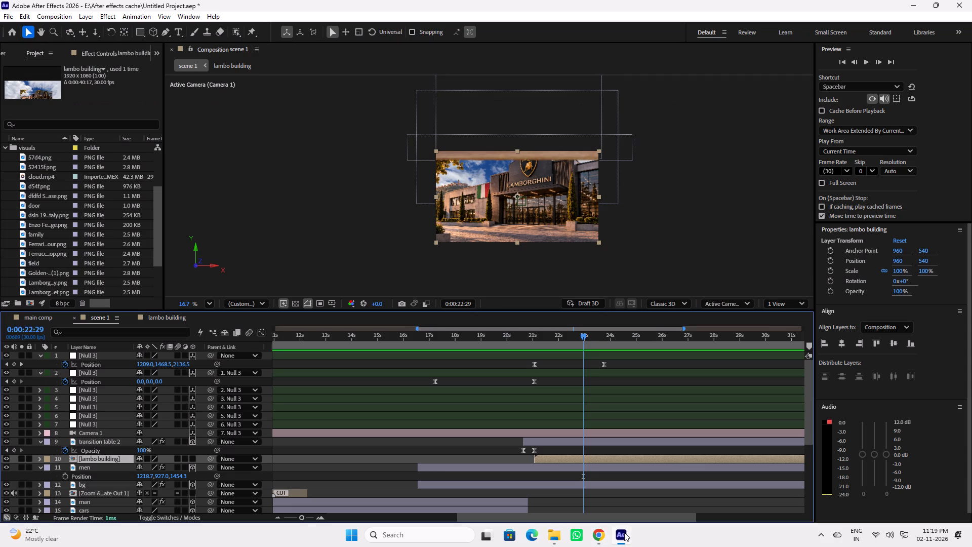
click(193, 458)
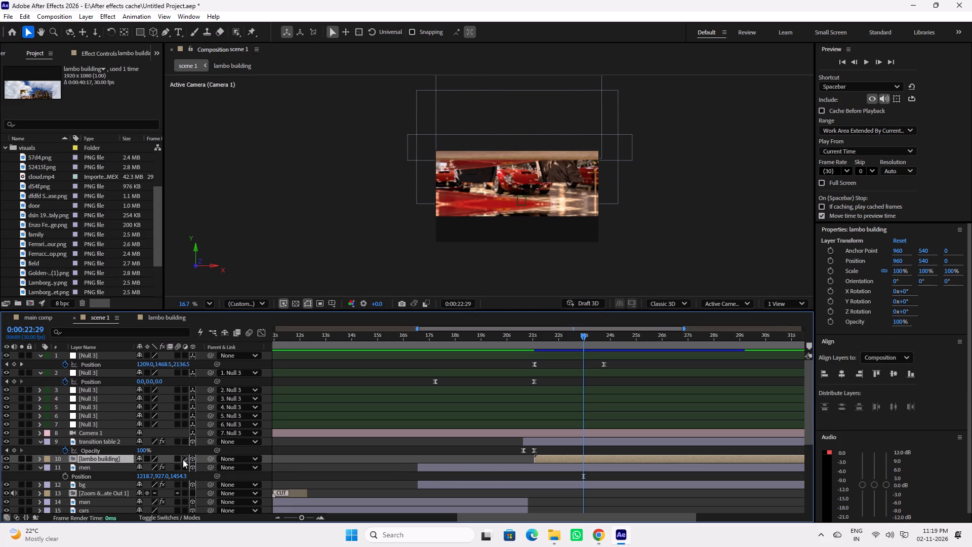
click(148, 459)
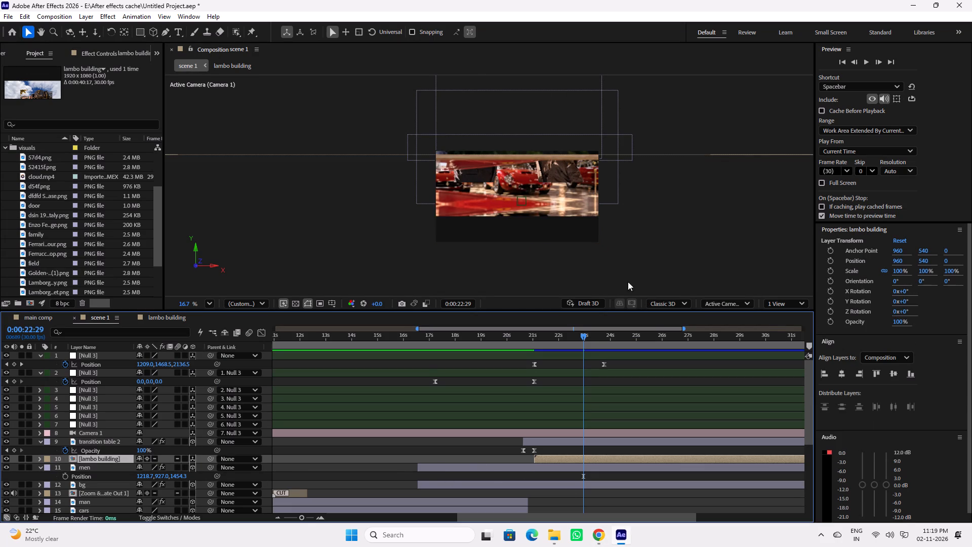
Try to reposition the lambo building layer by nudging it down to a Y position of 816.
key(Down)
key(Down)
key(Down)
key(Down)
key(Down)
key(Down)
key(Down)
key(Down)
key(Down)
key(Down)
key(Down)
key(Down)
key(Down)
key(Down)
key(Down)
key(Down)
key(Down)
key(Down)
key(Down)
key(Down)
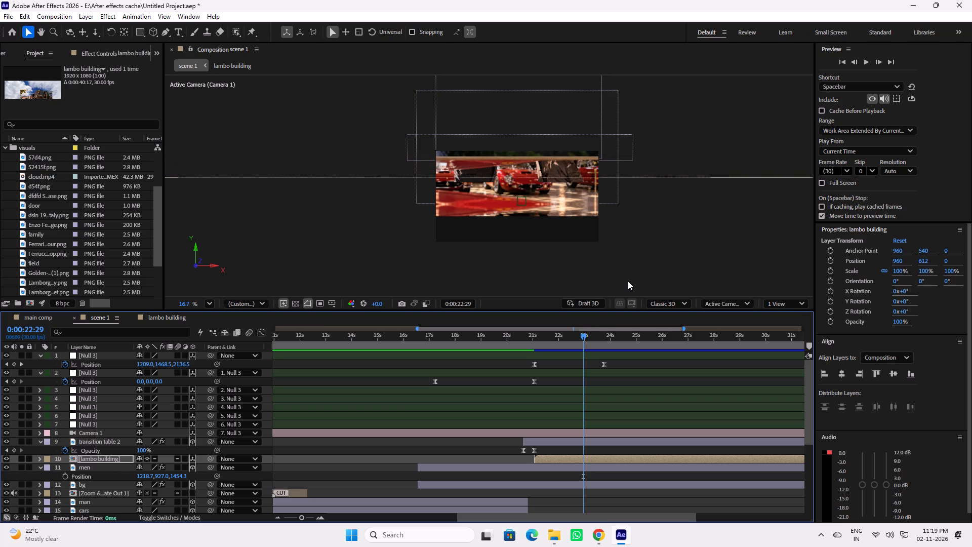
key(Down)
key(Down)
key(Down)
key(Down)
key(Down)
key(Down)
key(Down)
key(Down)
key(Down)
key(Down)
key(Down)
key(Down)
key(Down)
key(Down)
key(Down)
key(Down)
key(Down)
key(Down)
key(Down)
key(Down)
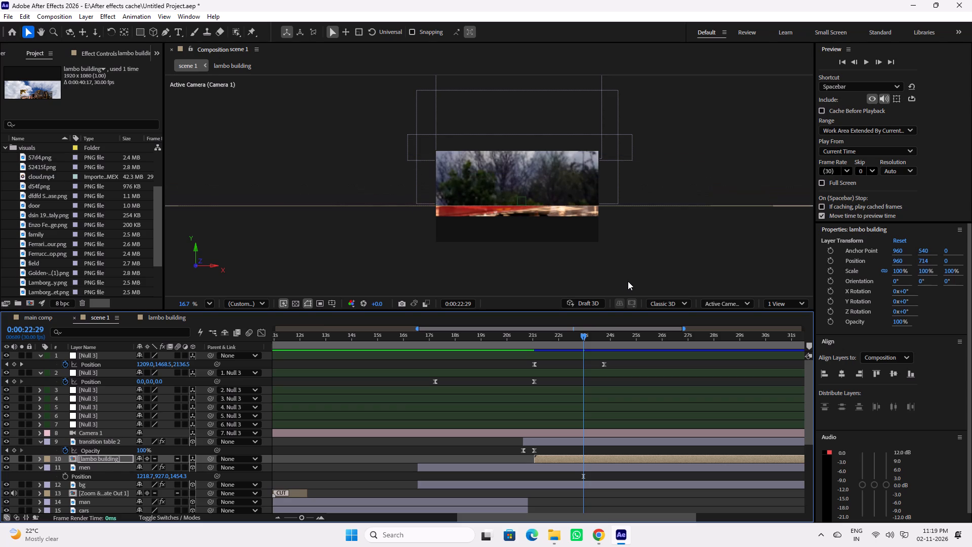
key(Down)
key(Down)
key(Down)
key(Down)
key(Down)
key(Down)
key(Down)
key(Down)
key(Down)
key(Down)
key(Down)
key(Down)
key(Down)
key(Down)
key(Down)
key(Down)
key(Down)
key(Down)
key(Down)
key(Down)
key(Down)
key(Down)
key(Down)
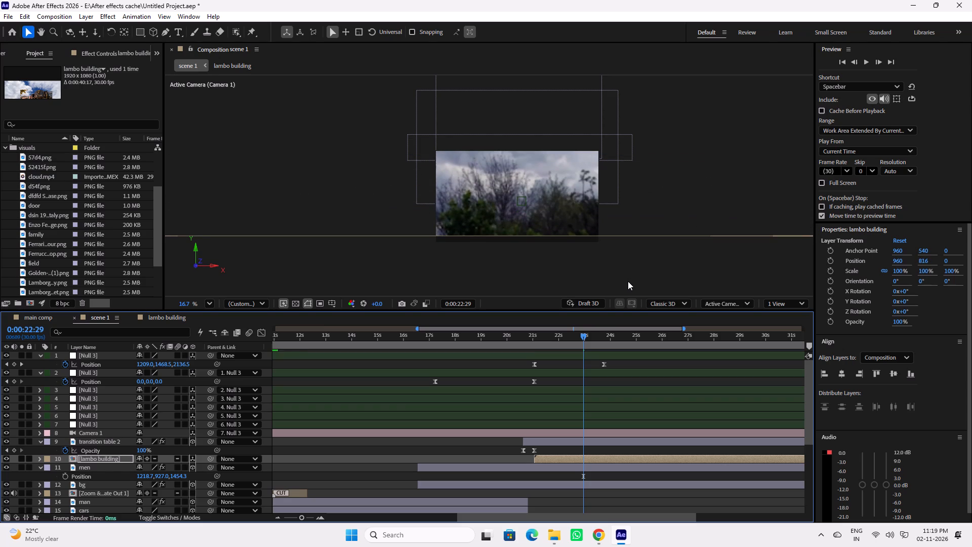
Center the lambo building layer in the active camera view using the Center In View transform.
scroll(579, 246, down, 12)
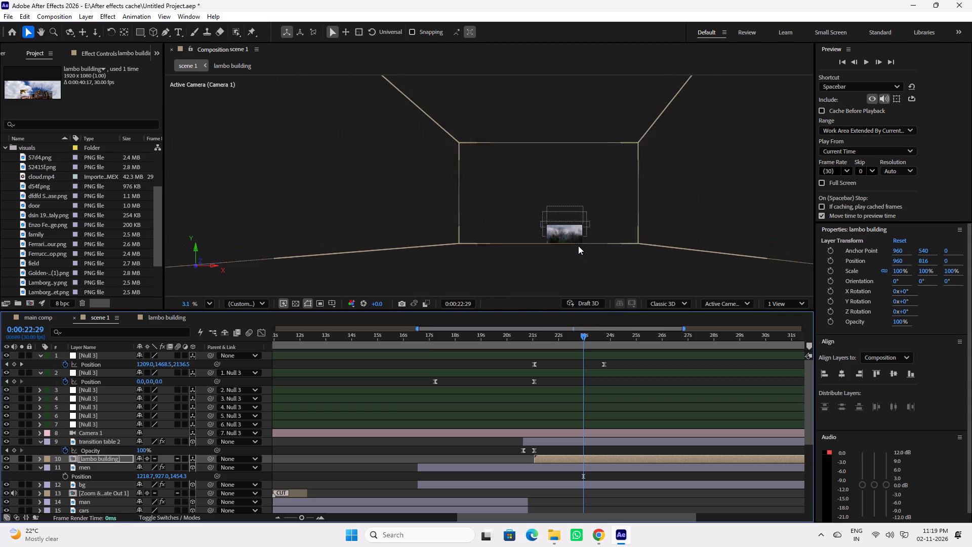
scroll(578, 246, down, 13)
scroll(578, 246, up, 10)
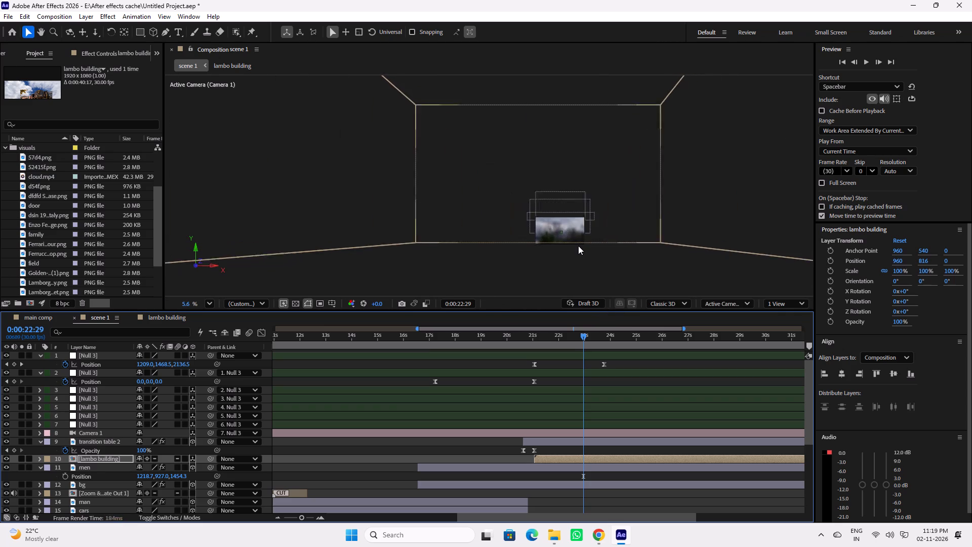
scroll(578, 246, up, 8)
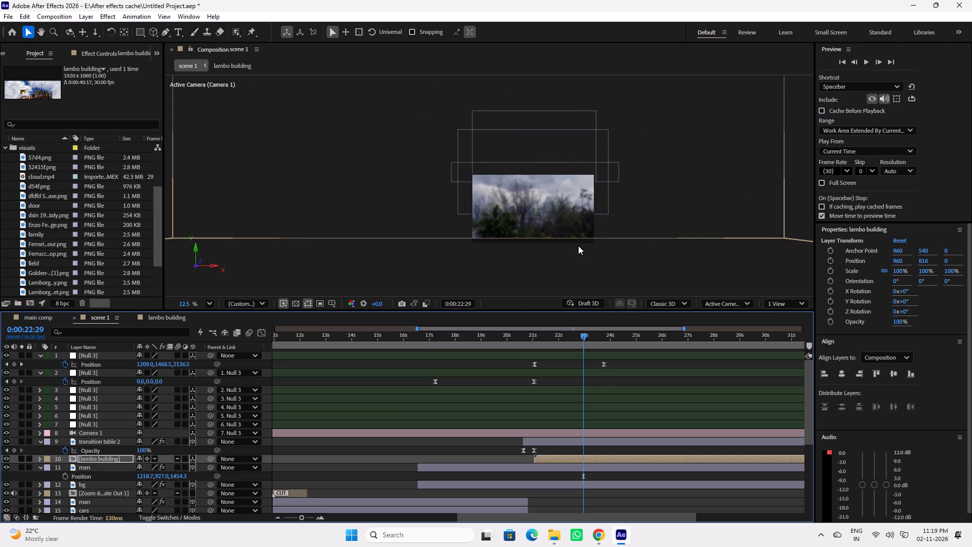
right_click(591, 458)
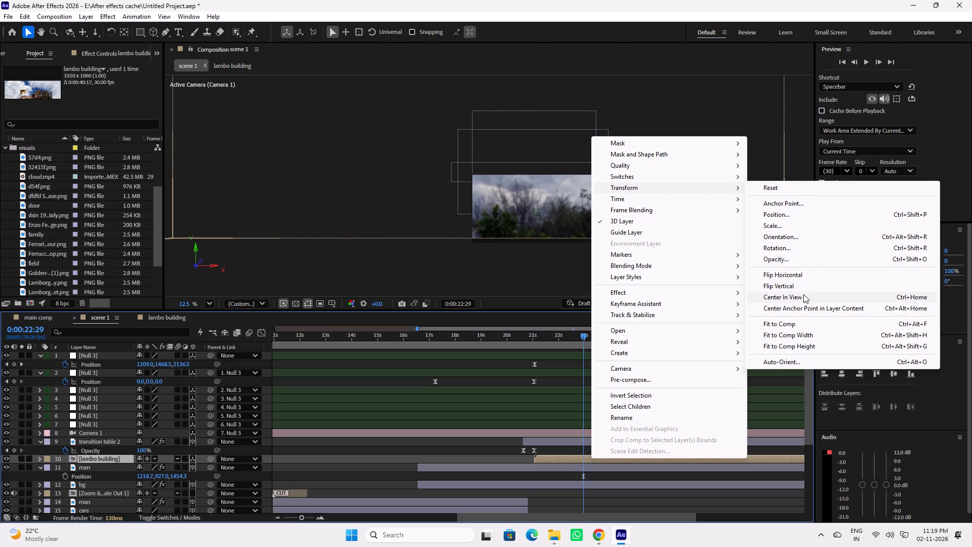
click(803, 296)
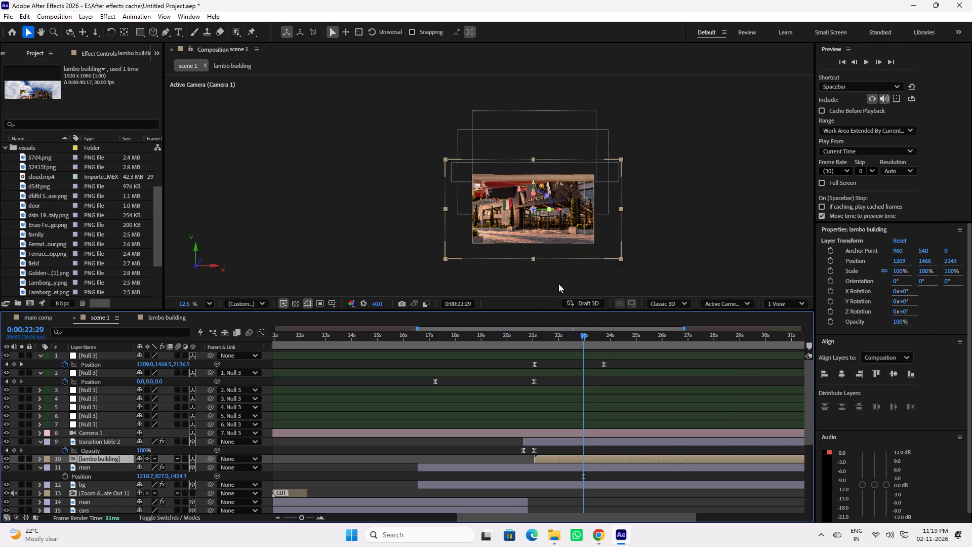
Scrub between about 0:00:22:13 and 0:00:24:03 to check the centered lambo building during the camera move.
drag(571, 337, 561, 336)
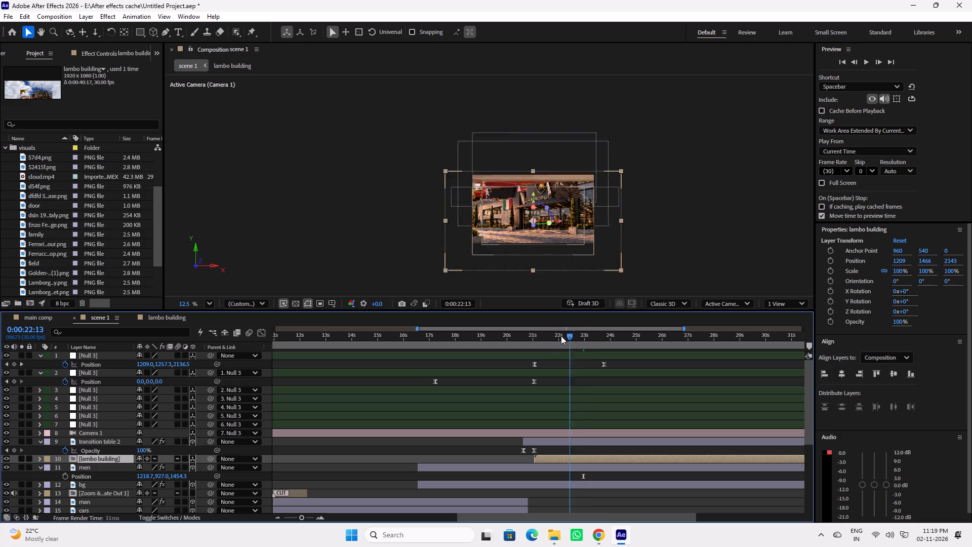
drag(561, 336, 572, 336)
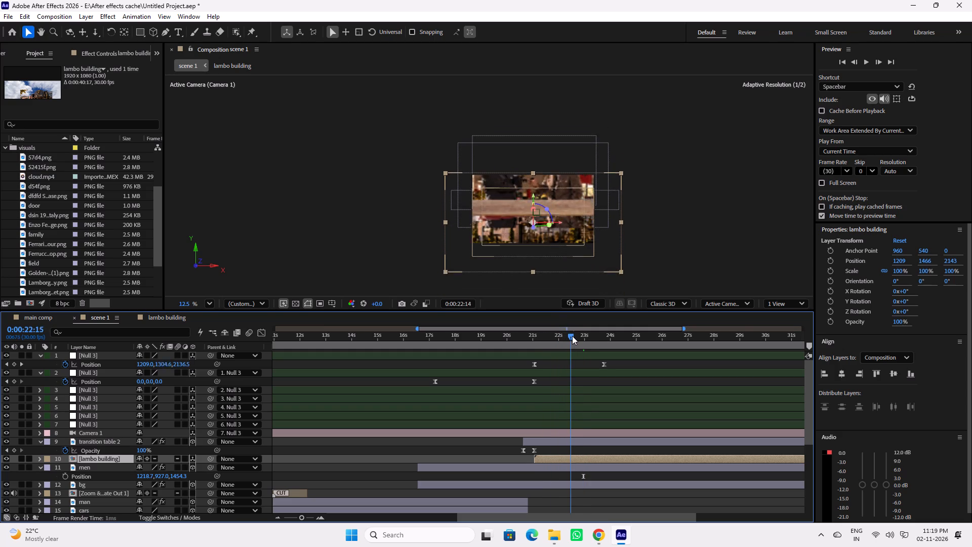
drag(572, 336, 613, 335)
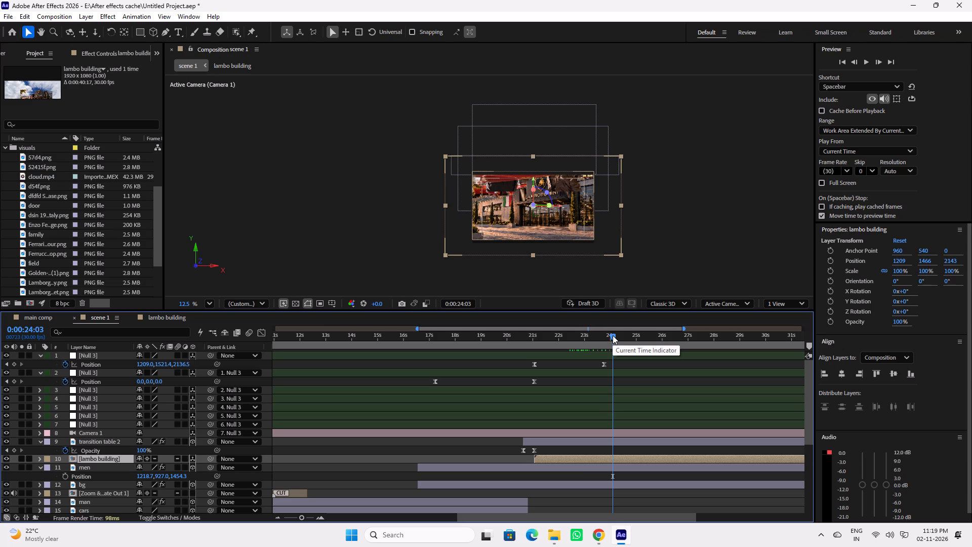
drag(607, 336, 595, 337)
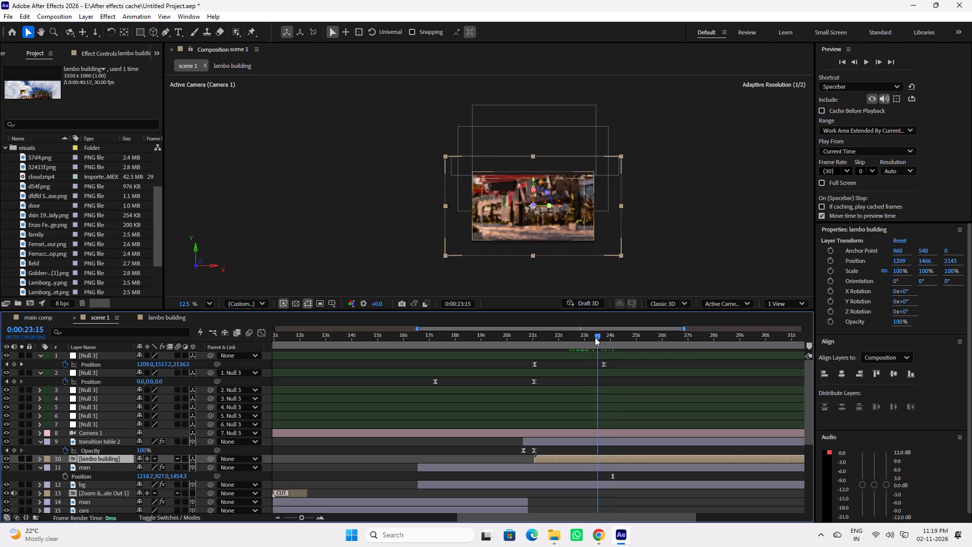
At 0:00:22:24, bring the lambo building layer closer to the camera by reducing its Z position to 1296.
drag(595, 337, 577, 336)
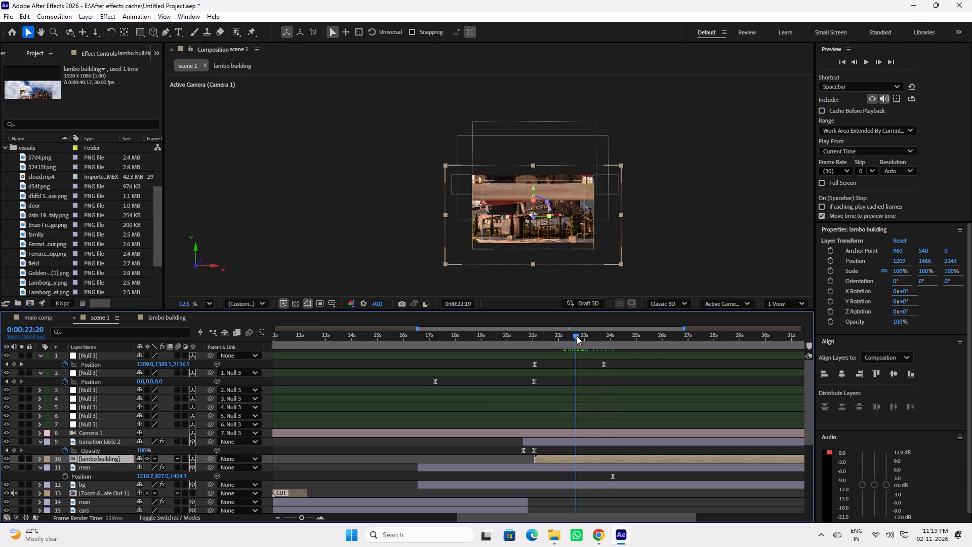
drag(577, 336, 579, 336)
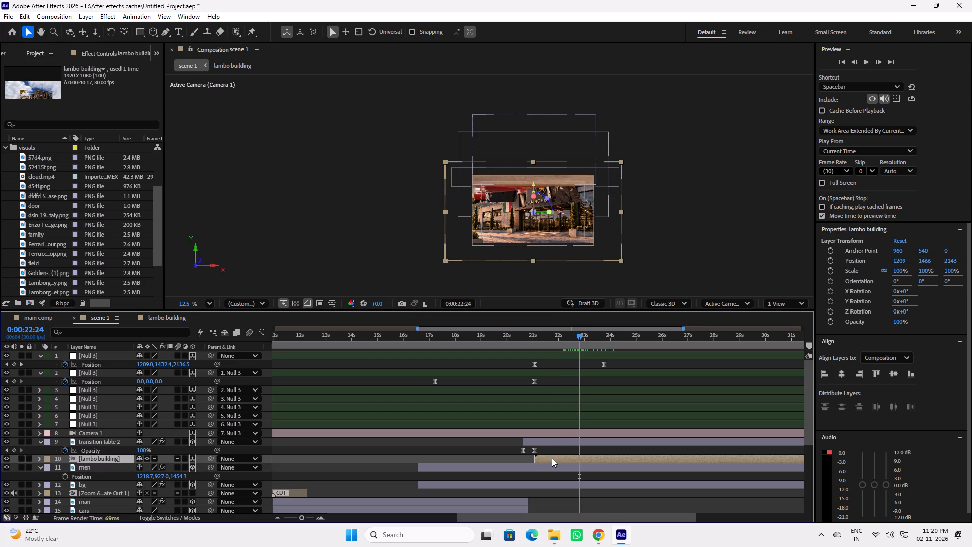
key(p)
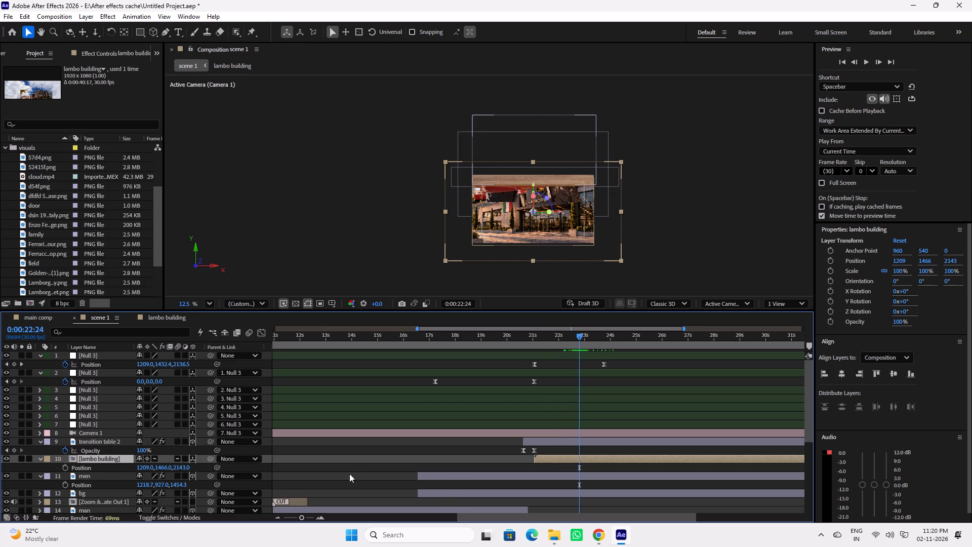
drag(182, 470, 182, 470)
drag(182, 470, 86, 465)
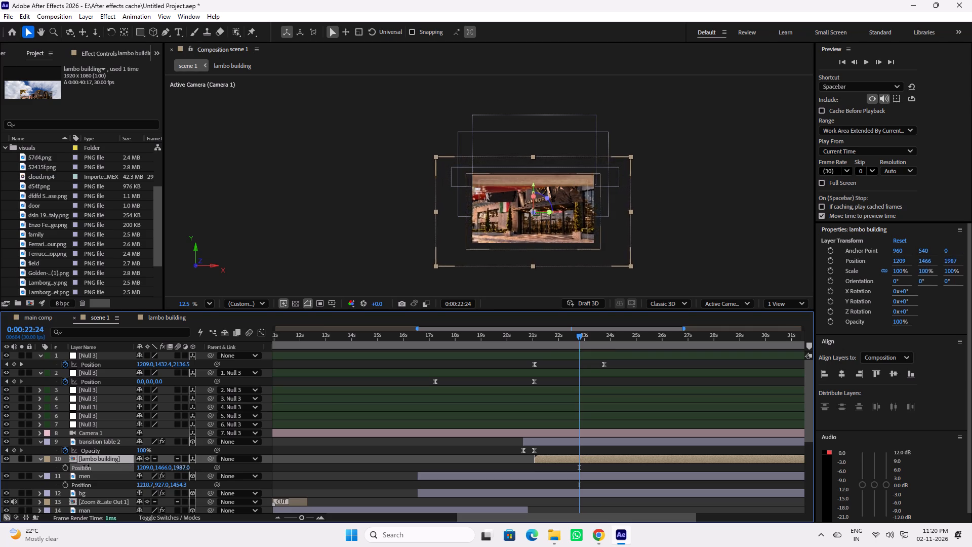
drag(86, 465, 0, 466)
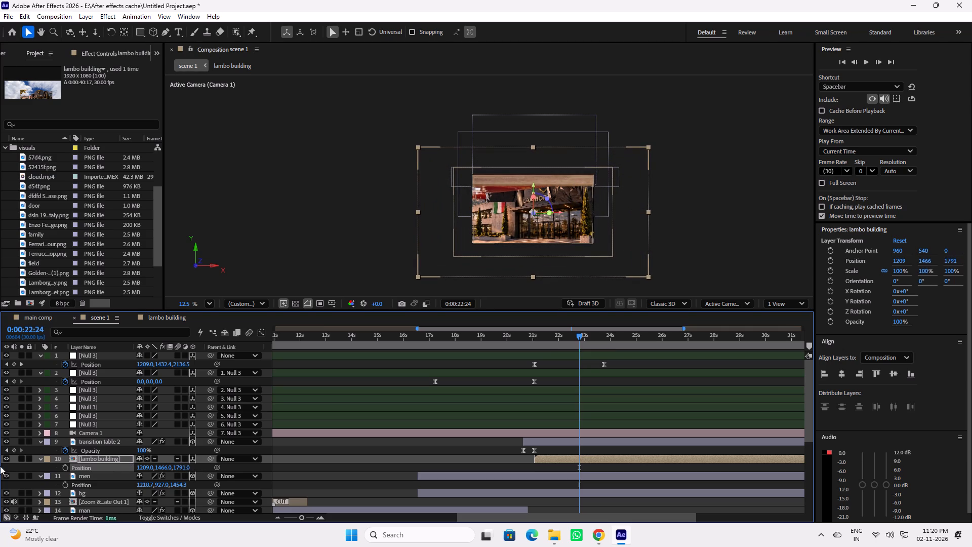
drag(183, 468, 98, 469)
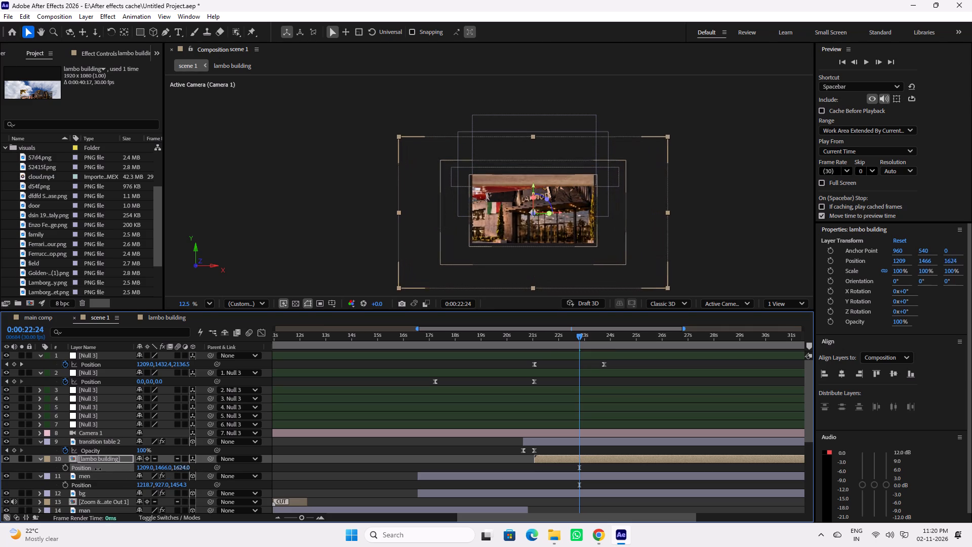
drag(98, 469, 13, 466)
drag(191, 468, 184, 468)
drag(187, 468, 132, 468)
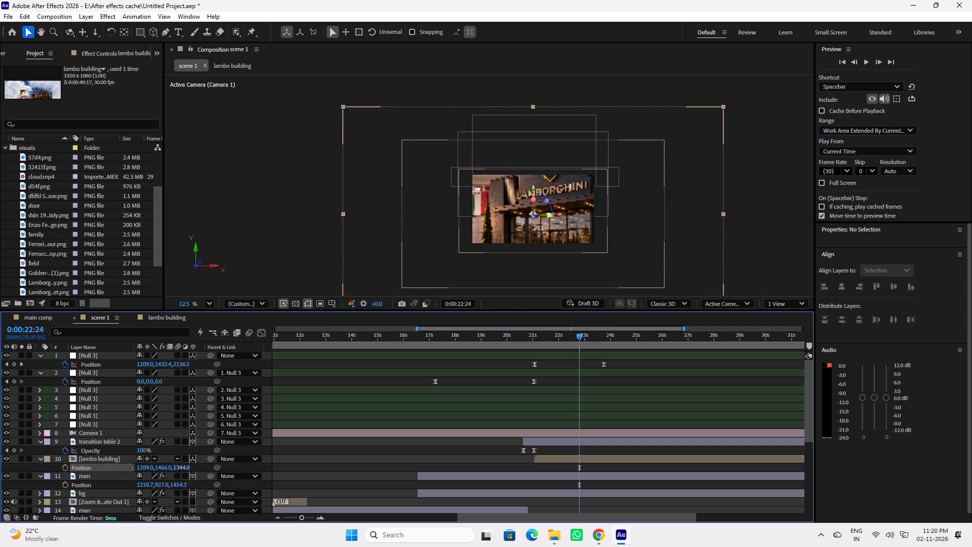
drag(132, 468, 250, 476)
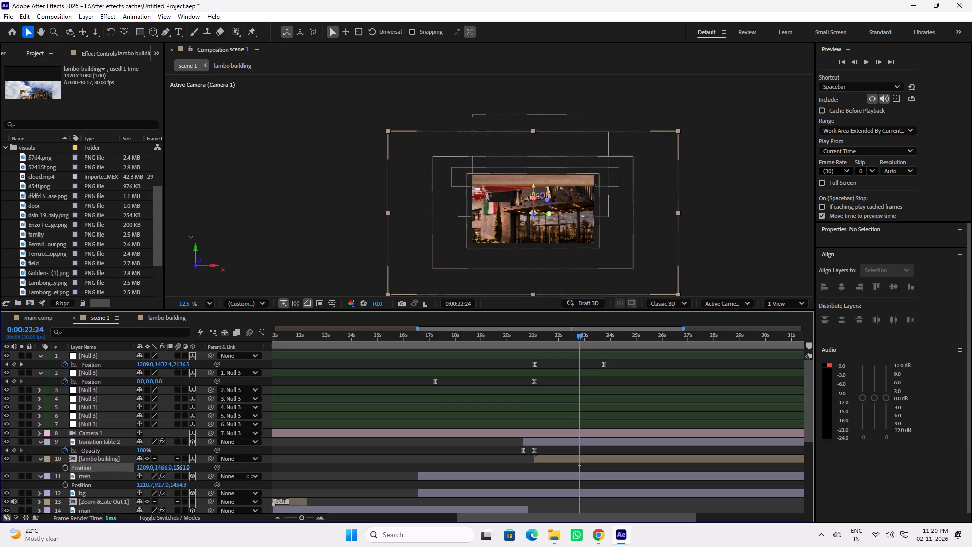
drag(250, 476, 234, 478)
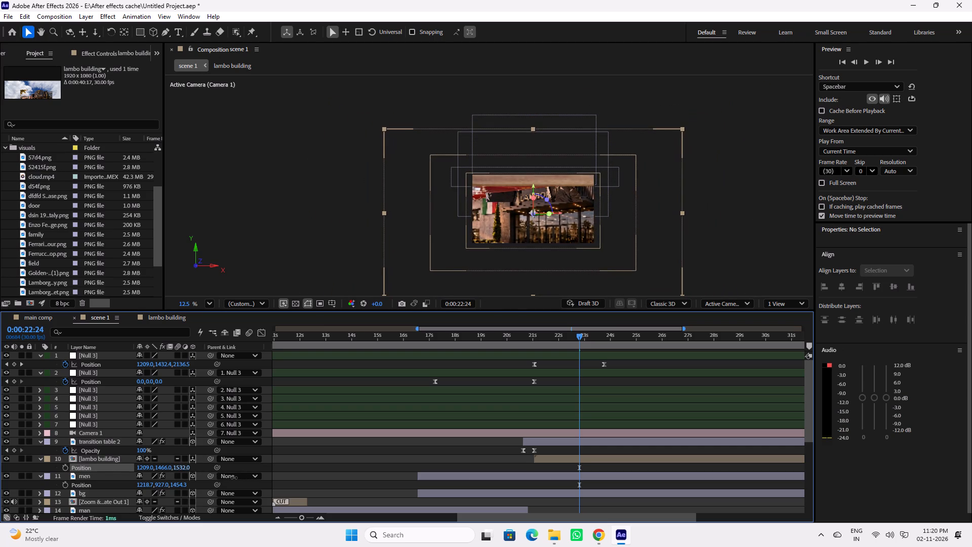
drag(234, 478, 240, 478)
click(325, 457)
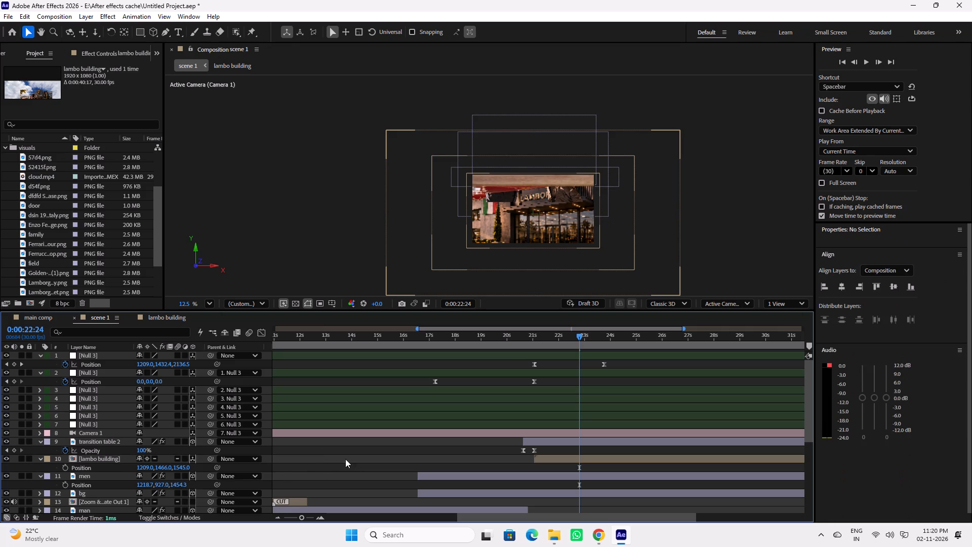
click(544, 459)
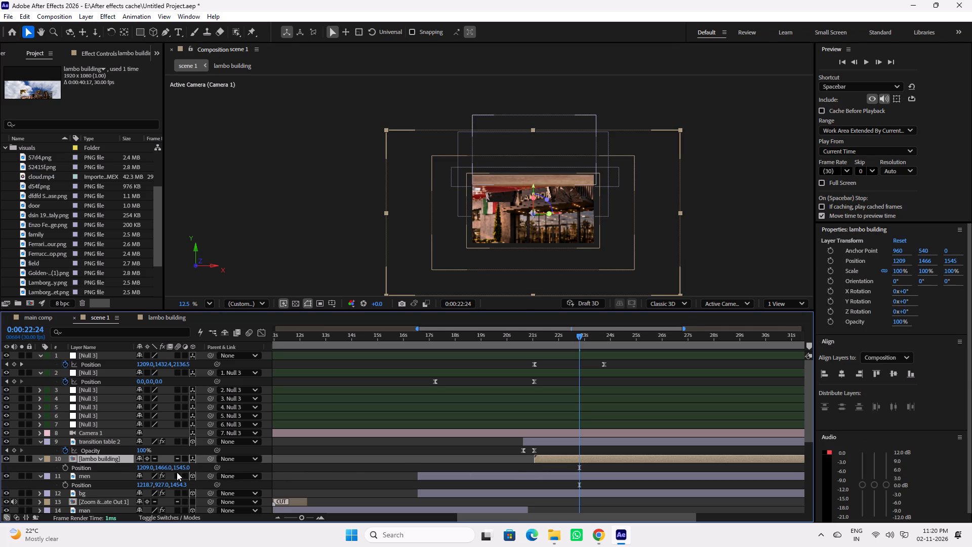
drag(184, 469, 65, 473)
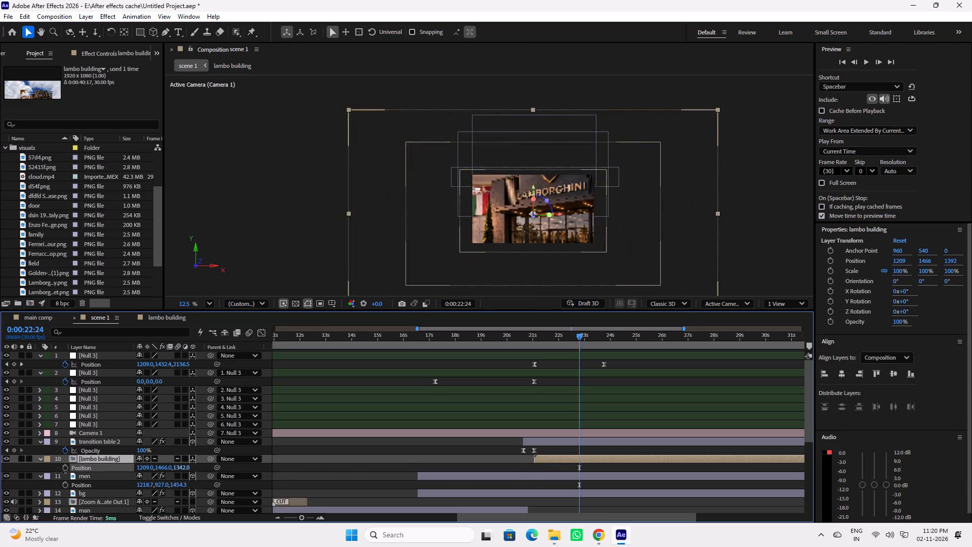
drag(65, 473, 61, 472)
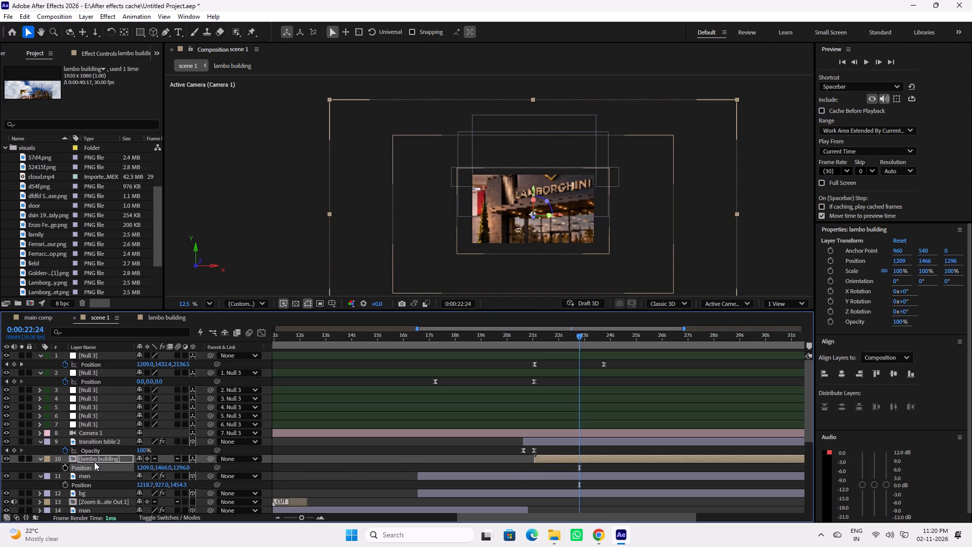
Reveal the lambo building layer's Scale property alongside its Position in the timeline.
click(96, 459)
key(shift+s)
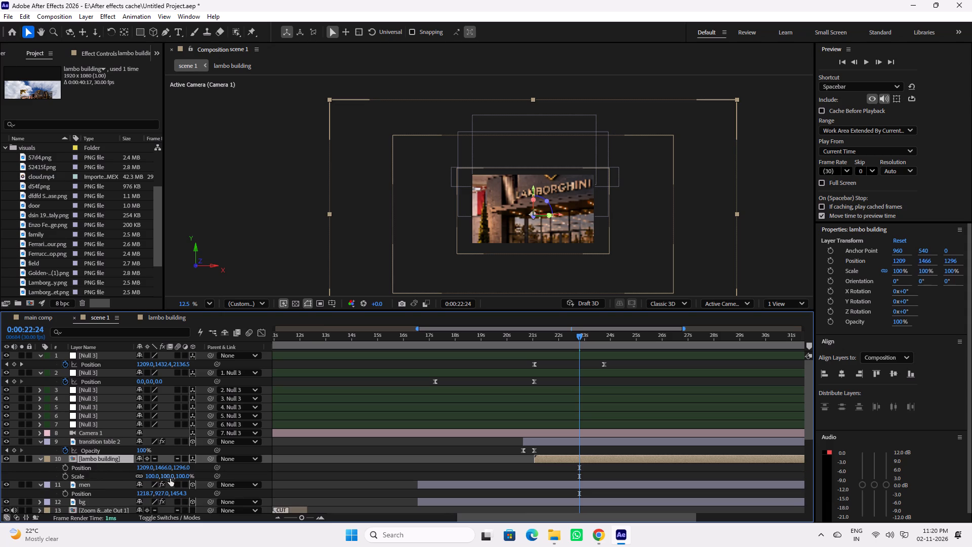
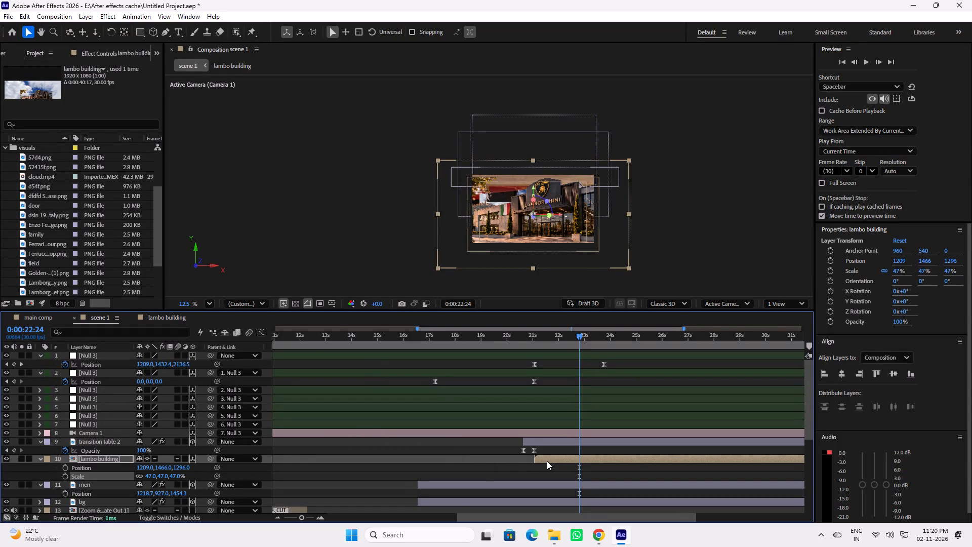
Reduce the lambo building layer's Scale to 44% on all axes and deselect the layer.
click(175, 477)
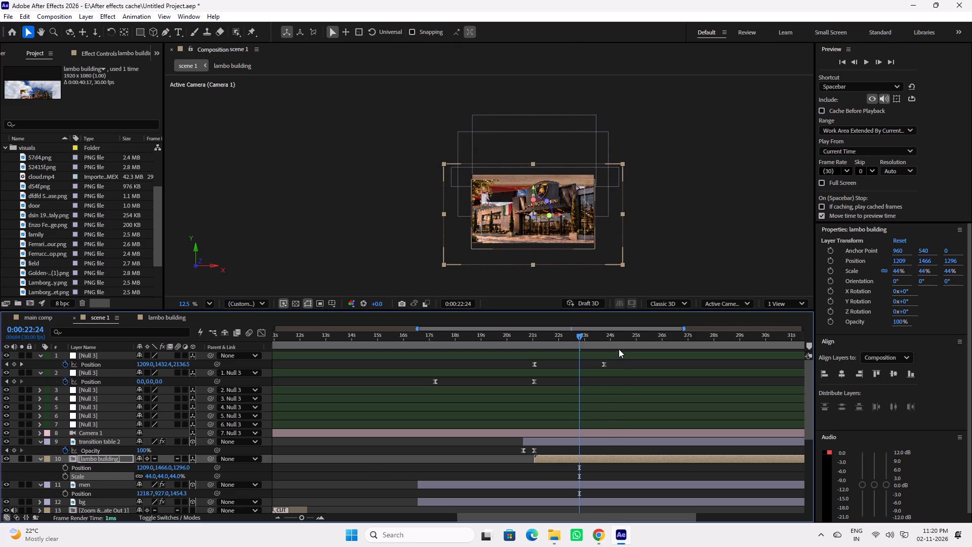
click(617, 384)
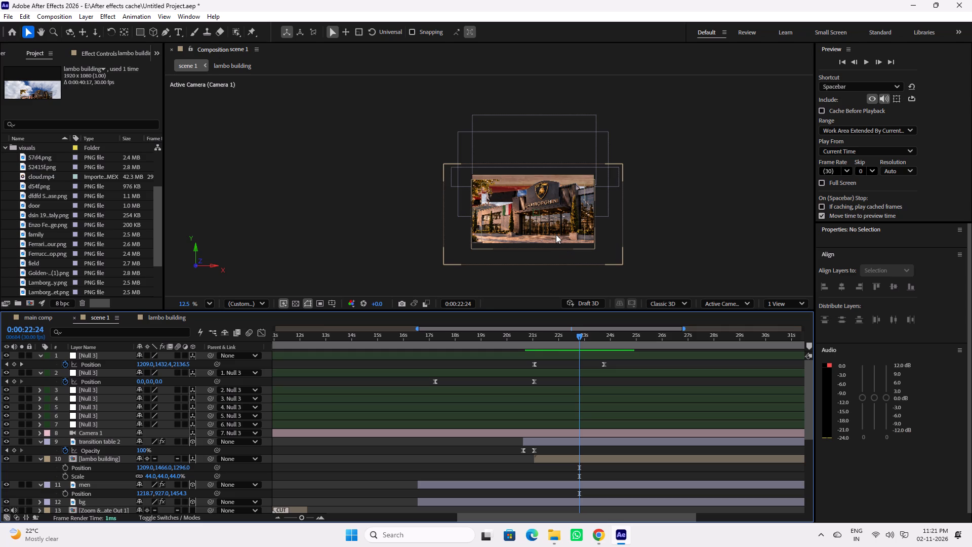
At 0:00:23:23, lower the lambo building layer along its Y axis to a Y position of 1518, and save the project.
drag(576, 337, 588, 338)
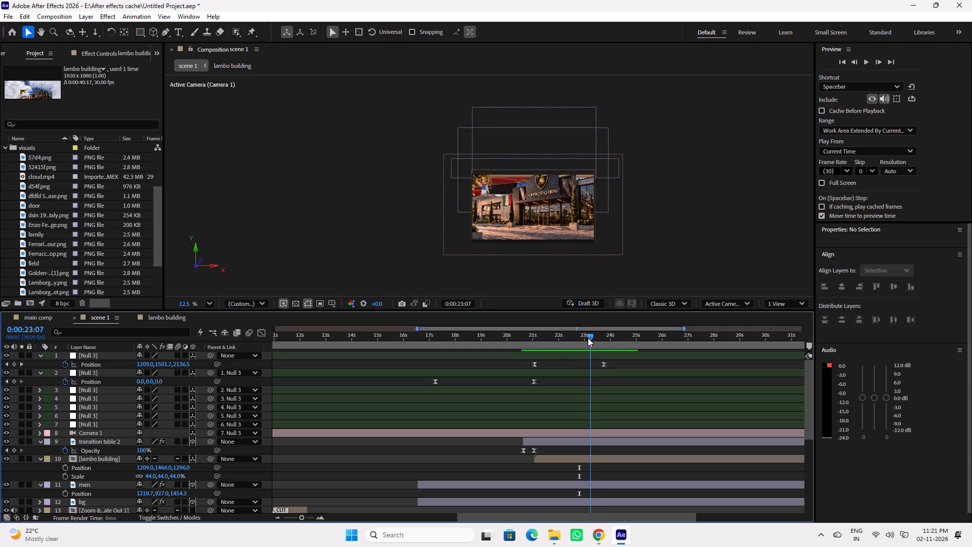
drag(588, 338, 602, 340)
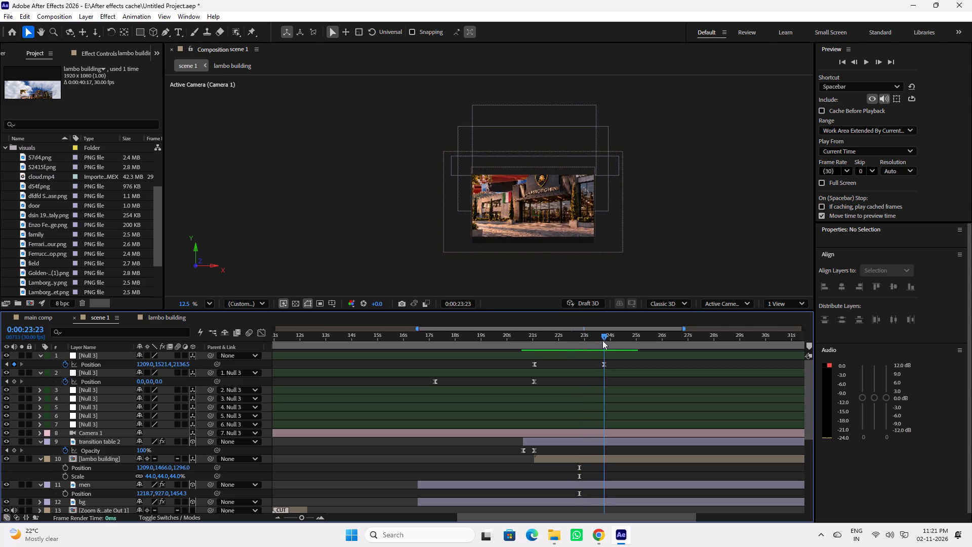
drag(602, 340, 603, 340)
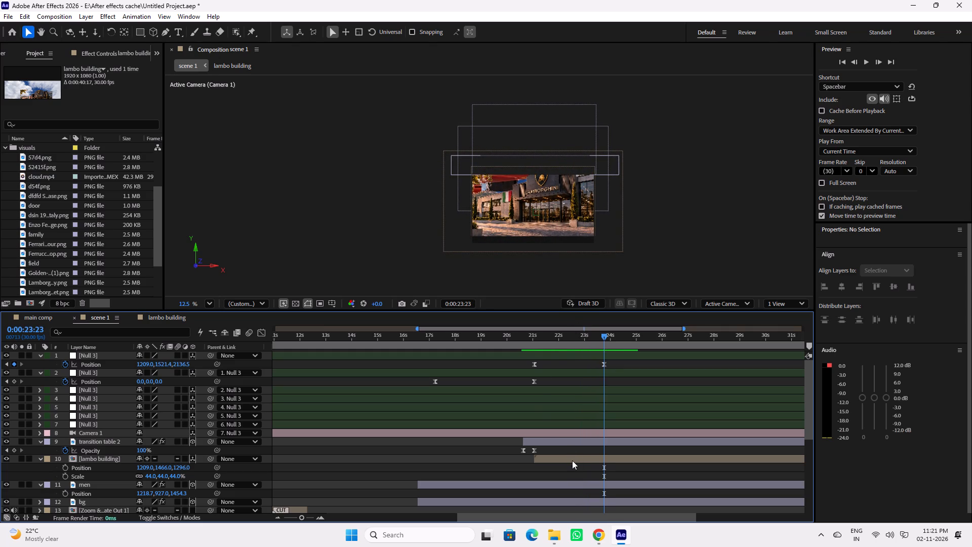
click(546, 226)
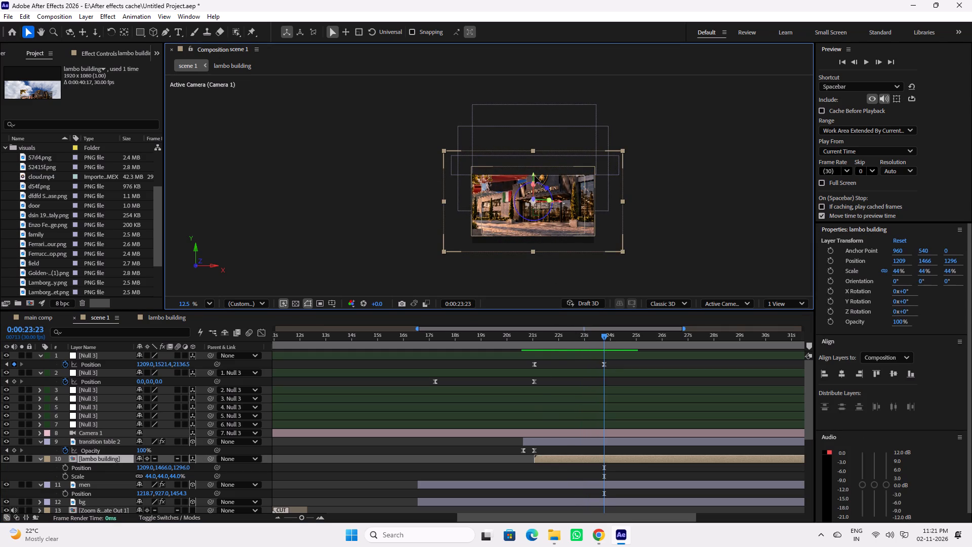
drag(535, 176, 537, 186)
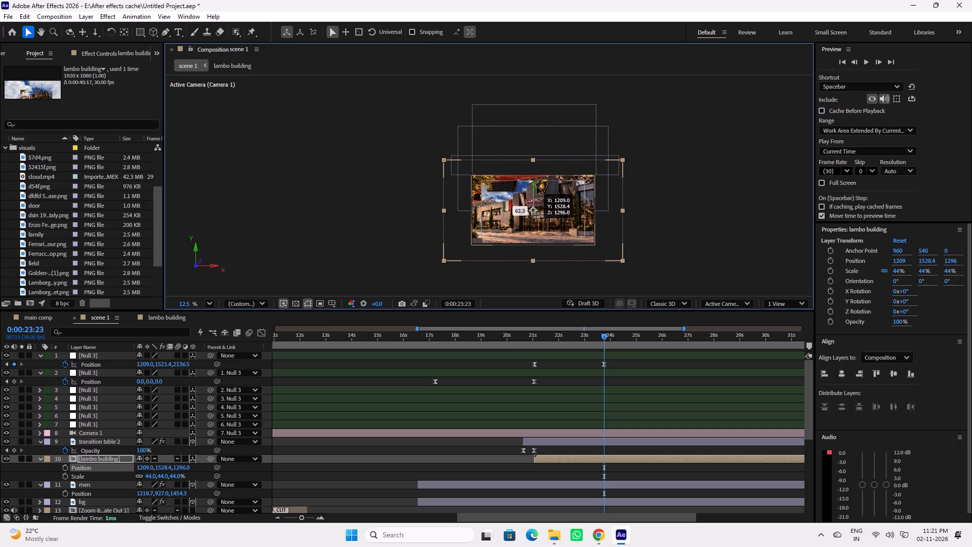
drag(537, 186, 538, 186)
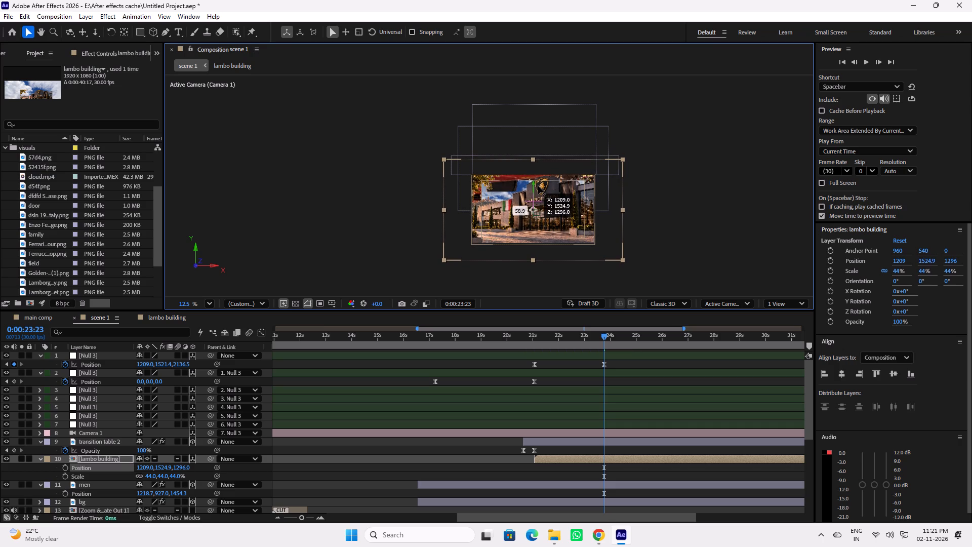
drag(538, 186, 539, 185)
key(ctrl+s)
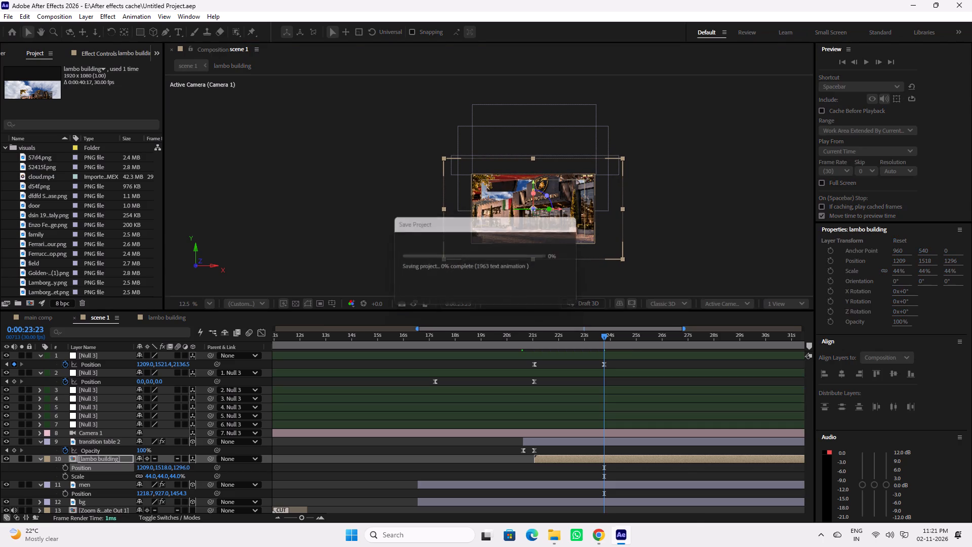
Zoom the composition view and play a preview of scene 1 from 0:00:23:23 to check the building's framing.
scroll(564, 189, up, 5)
scroll(543, 224, up, 3)
key(space)
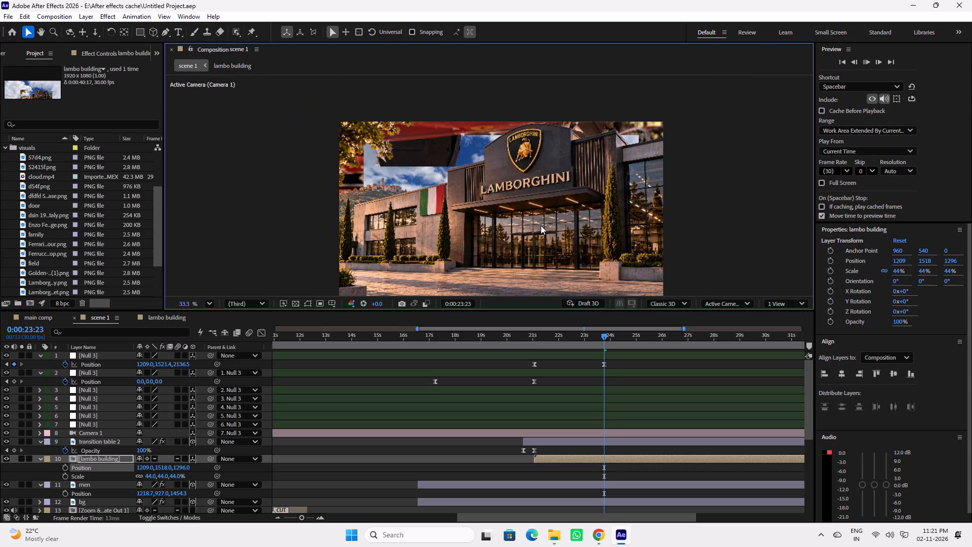
scroll(541, 225, down, 2)
key(space)
scroll(529, 235, down, 2)
key(space)
key(space)
key(space)
key(space)
key(space)
key(space)
key(space)
key(space)
key(space)
key(space)
key(space)
key(space)
key(space)
key(space)
key(space)
key(space)
key(space)
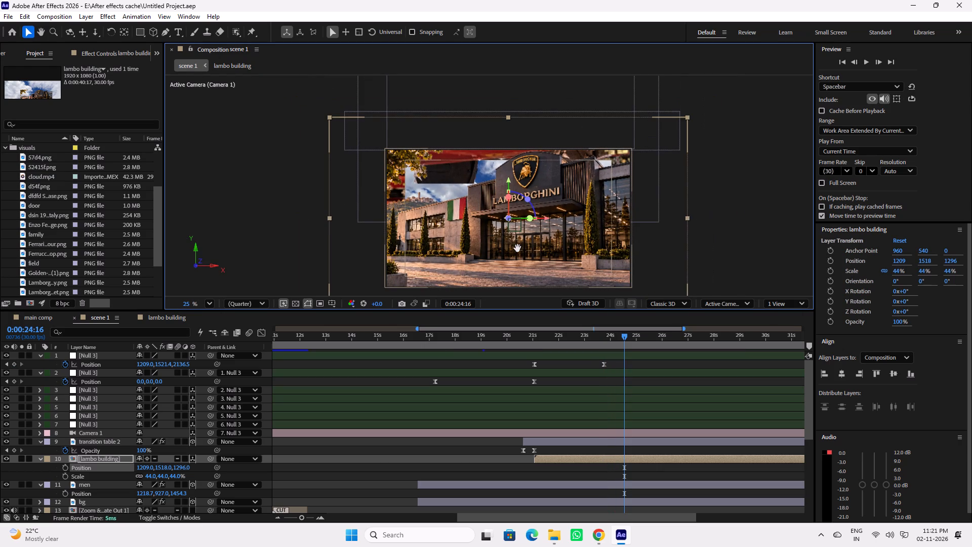
Scrub between about 0:00:21:04 and 0:00:24:16 to check the move from the two men past the table to the building.
drag(517, 248, 499, 223)
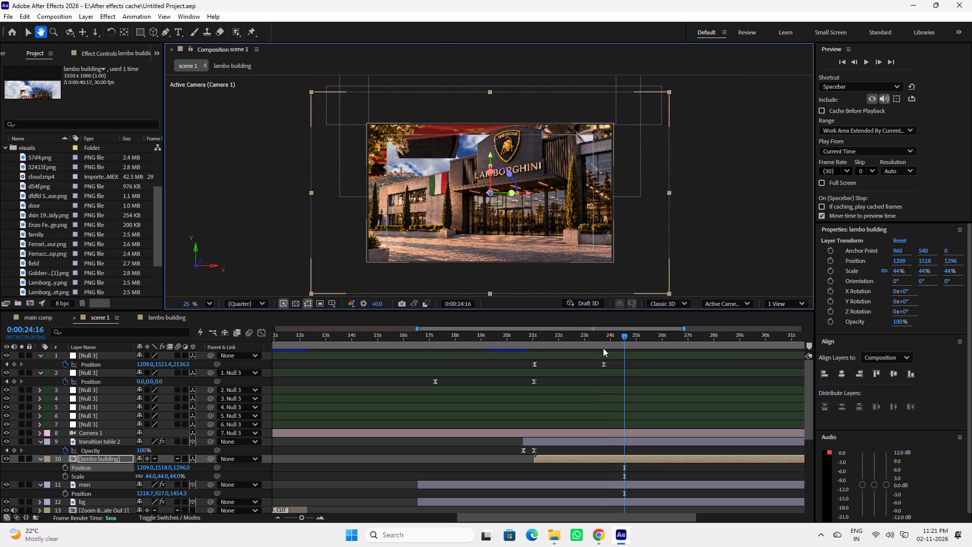
drag(614, 340, 563, 339)
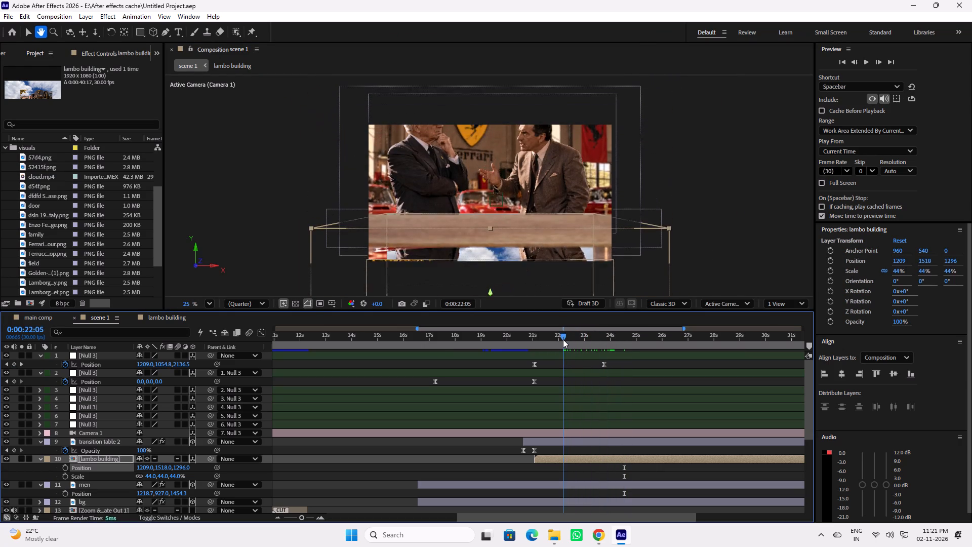
drag(563, 339, 558, 339)
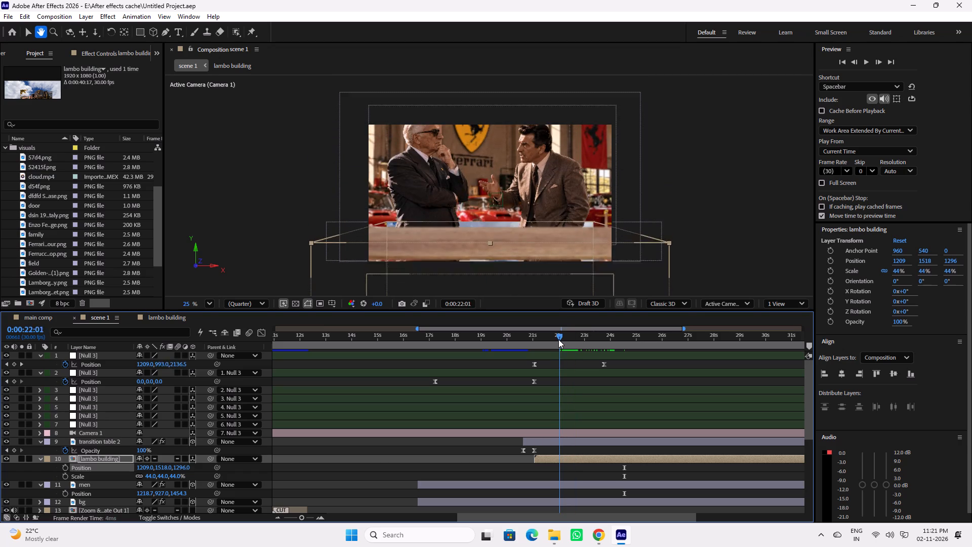
drag(558, 339, 559, 340)
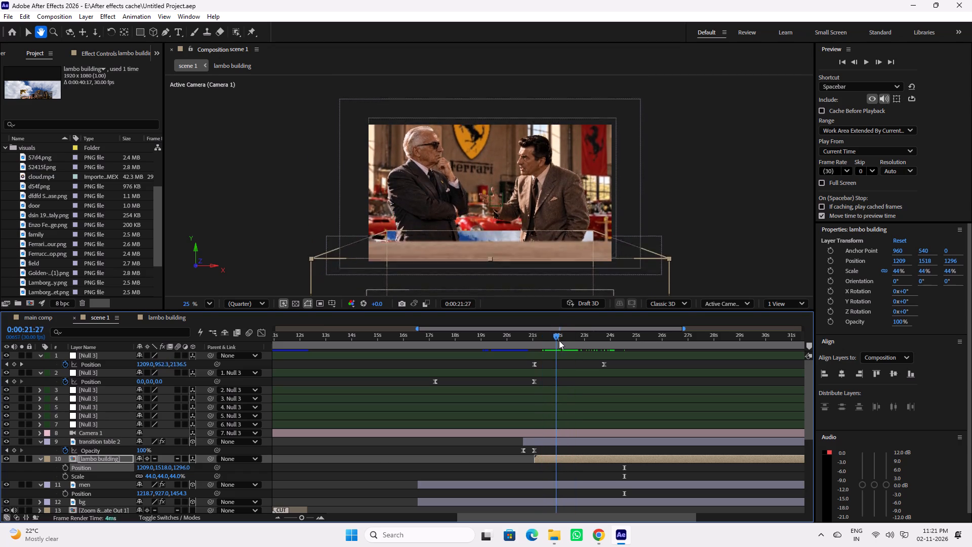
drag(559, 340, 536, 339)
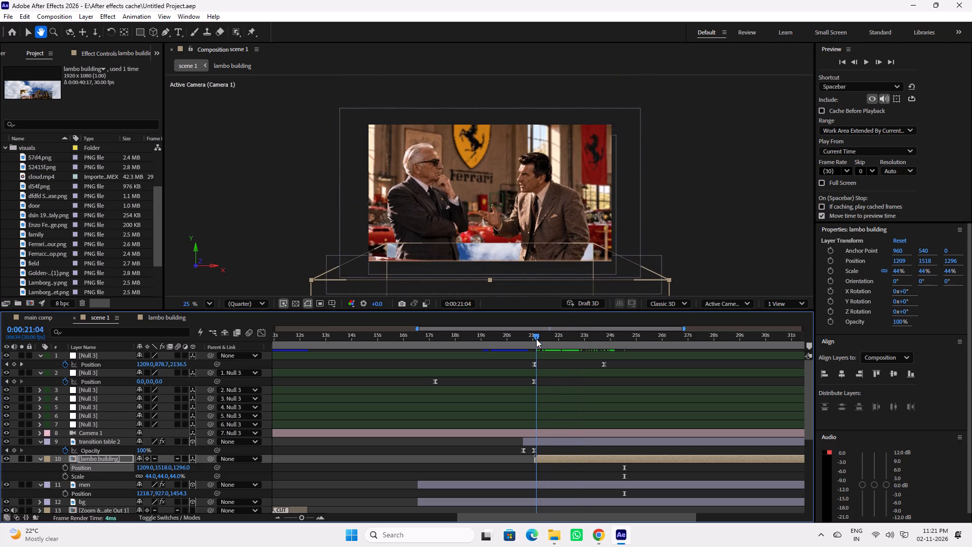
drag(536, 339, 579, 339)
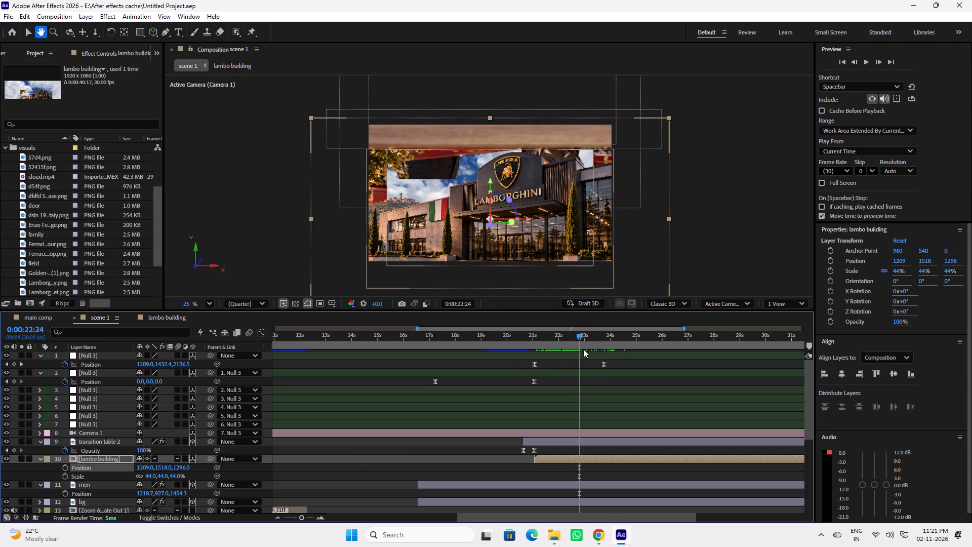
drag(581, 339, 588, 339)
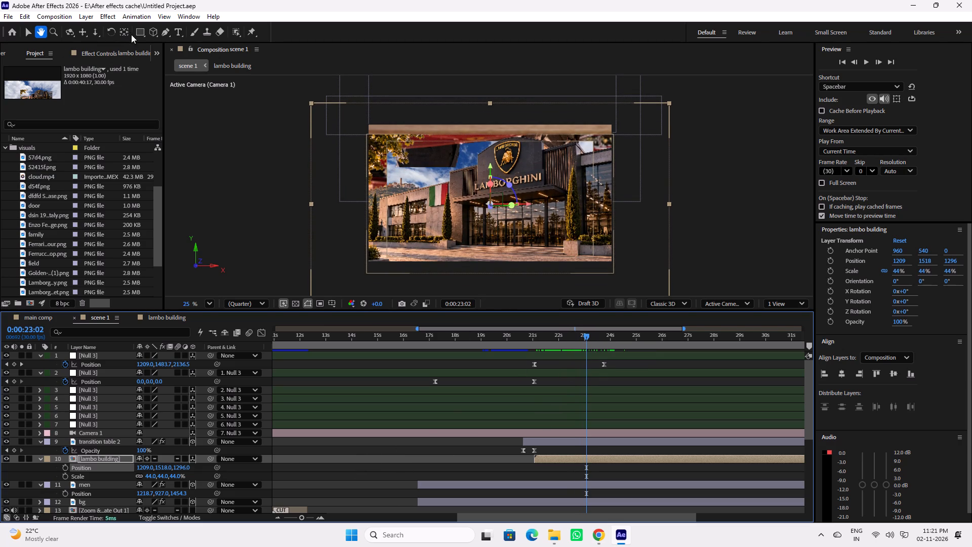
At 0:00:23:02, with no layer selected, draw a black, strokeless rectangle shape covering the building image below the wooden table edge.
click(137, 31)
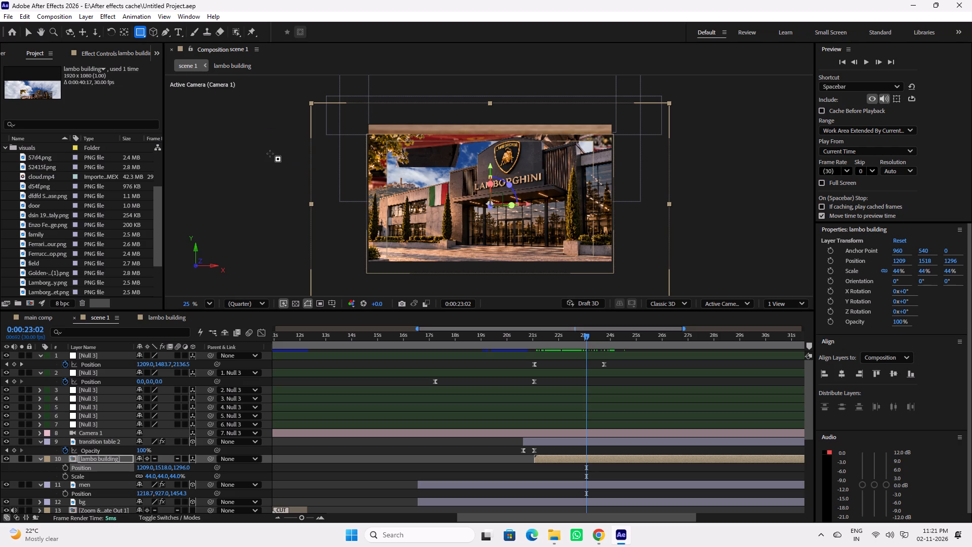
click(248, 183)
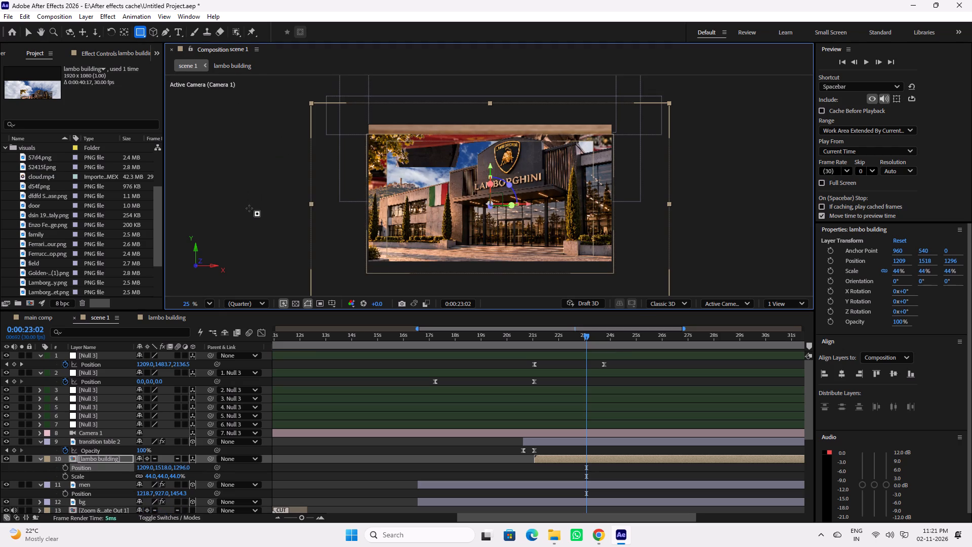
click(411, 383)
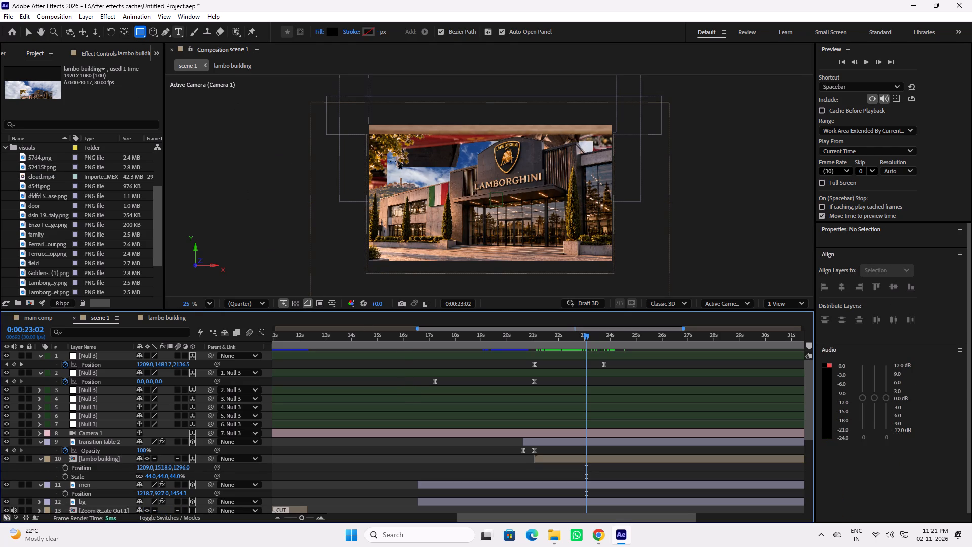
drag(361, 134, 421, 179)
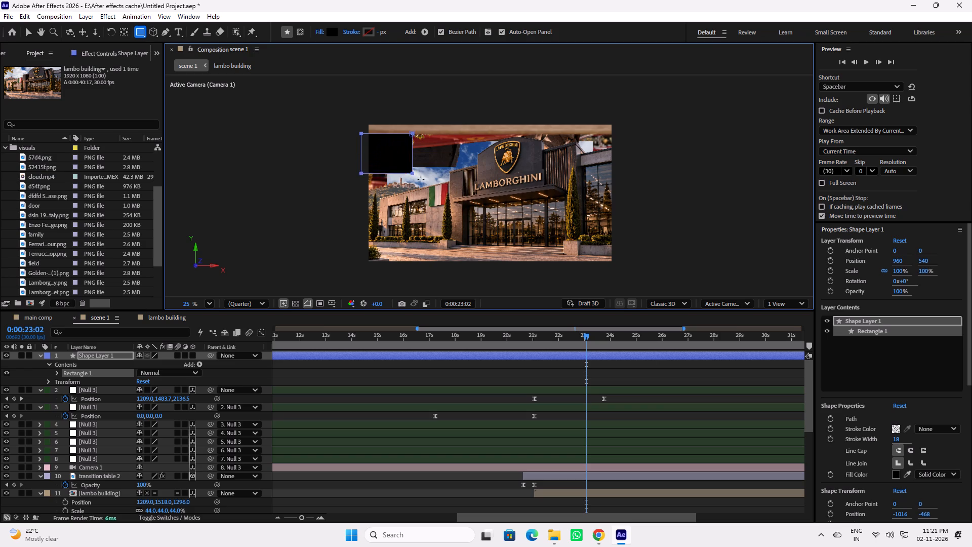
drag(421, 179, 624, 277)
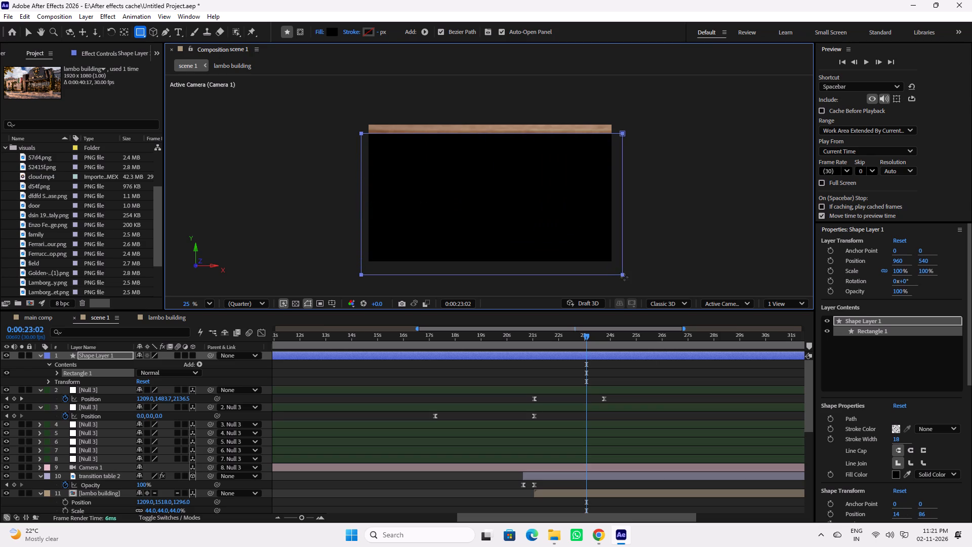
drag(624, 277, 636, 293)
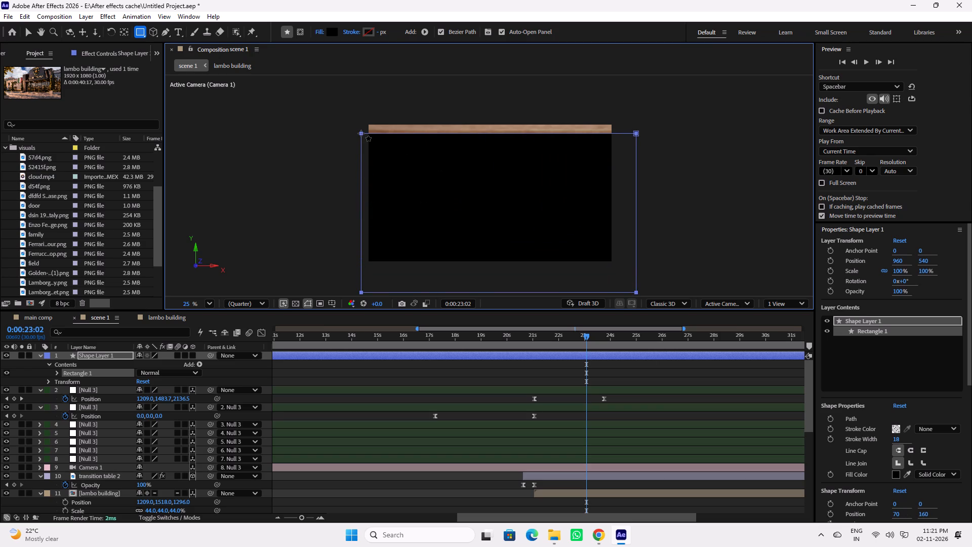
Nudge the black rectangle up and to the left so it overhangs both sides of the frame and overlaps the table edge.
click(28, 30)
drag(361, 134, 358, 132)
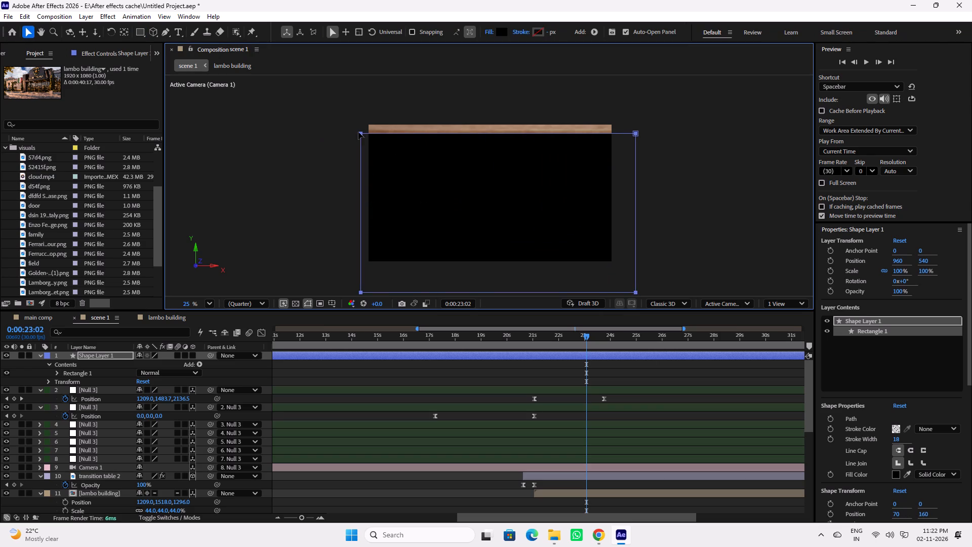
drag(358, 132, 348, 129)
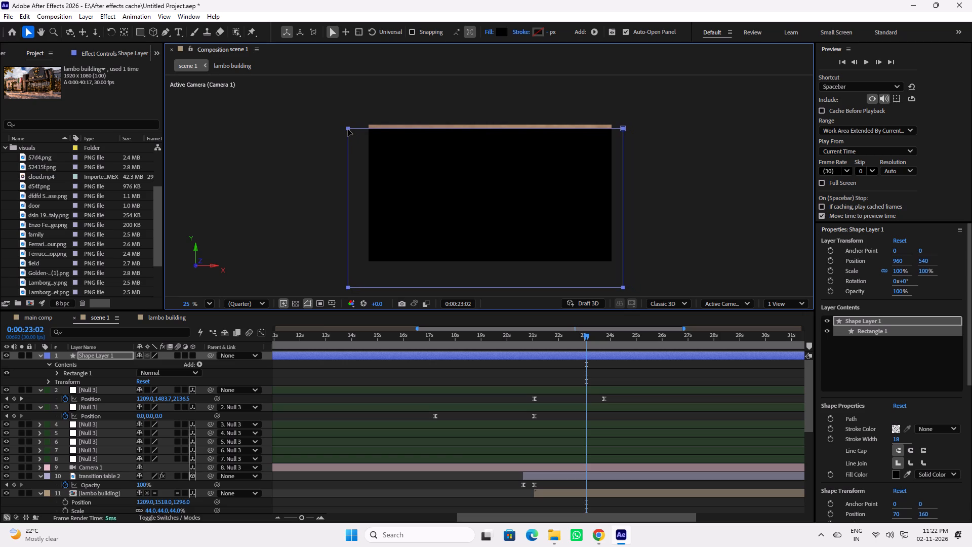
drag(348, 129, 347, 135)
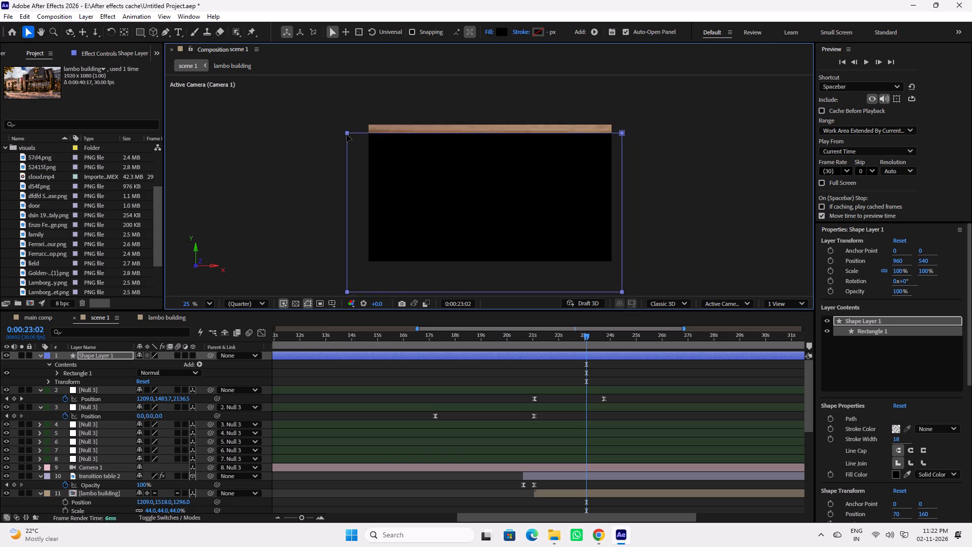
drag(347, 135, 345, 130)
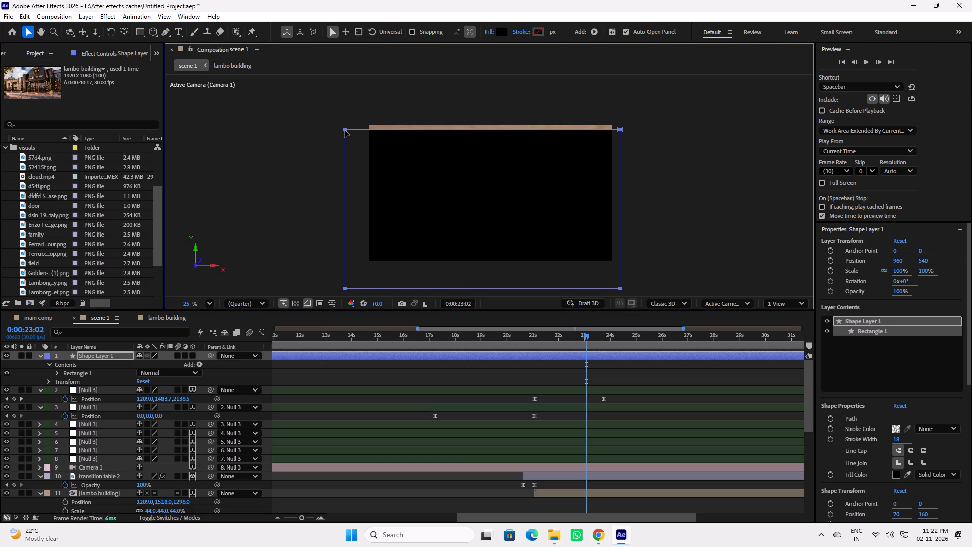
drag(345, 130, 346, 130)
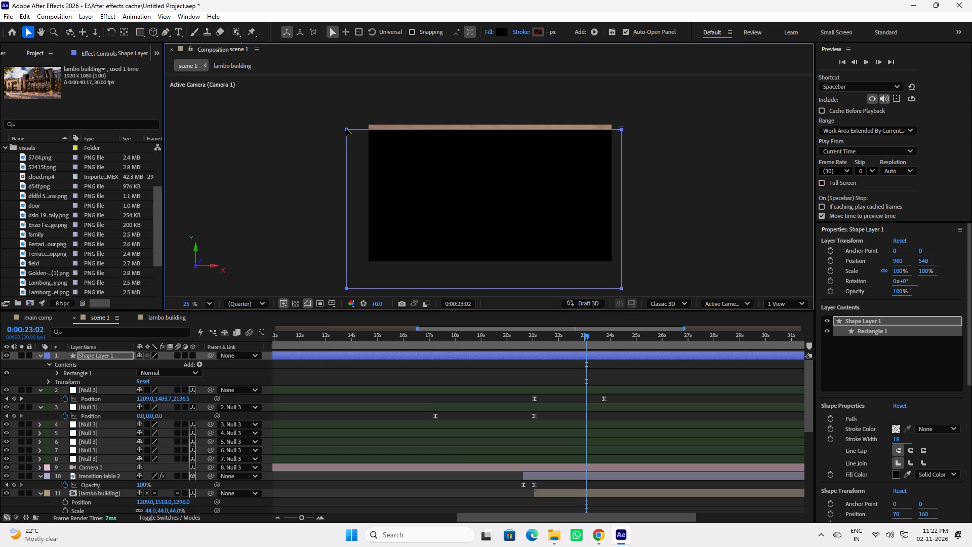
click(346, 129)
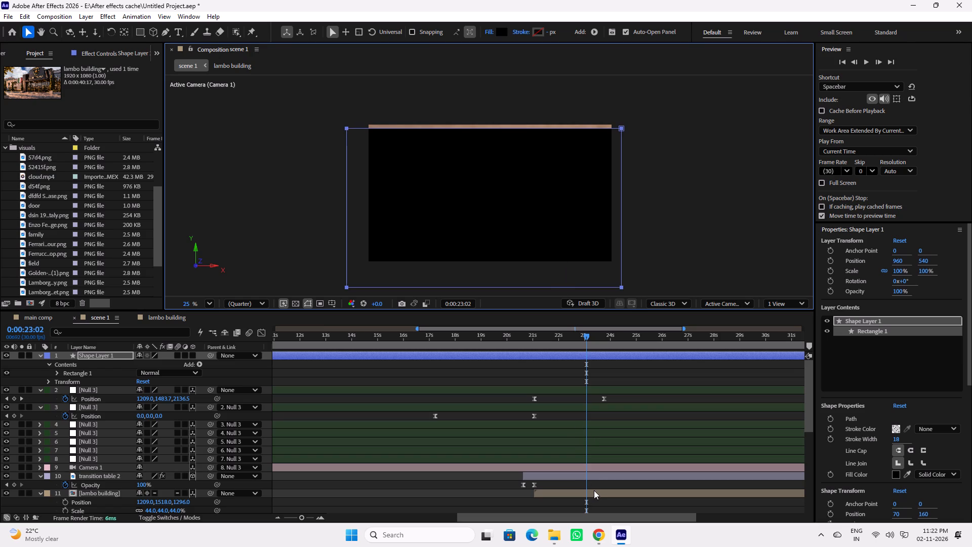
Move Shape Layer 1 down the layer stack to sit directly below Camera 1 and above transition table 2.
drag(589, 337, 607, 338)
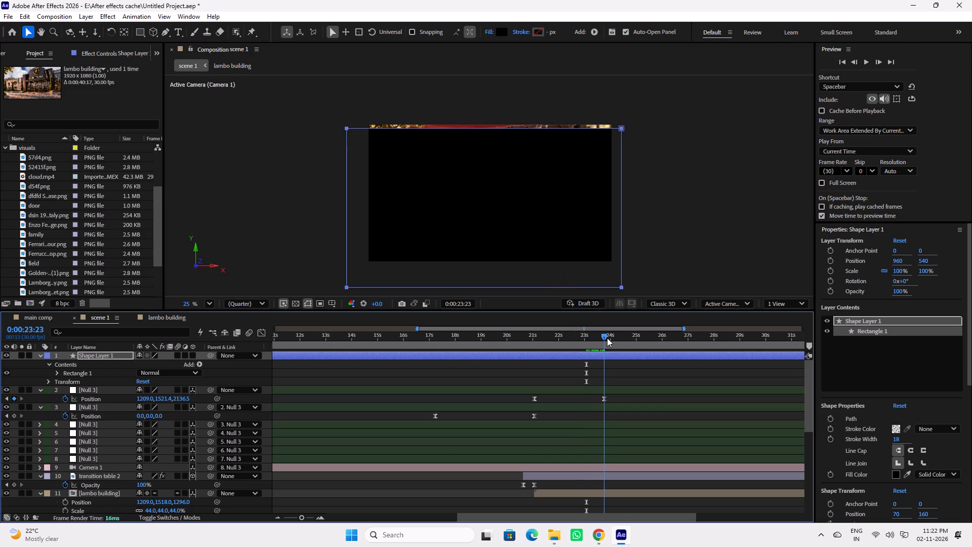
drag(607, 338, 580, 341)
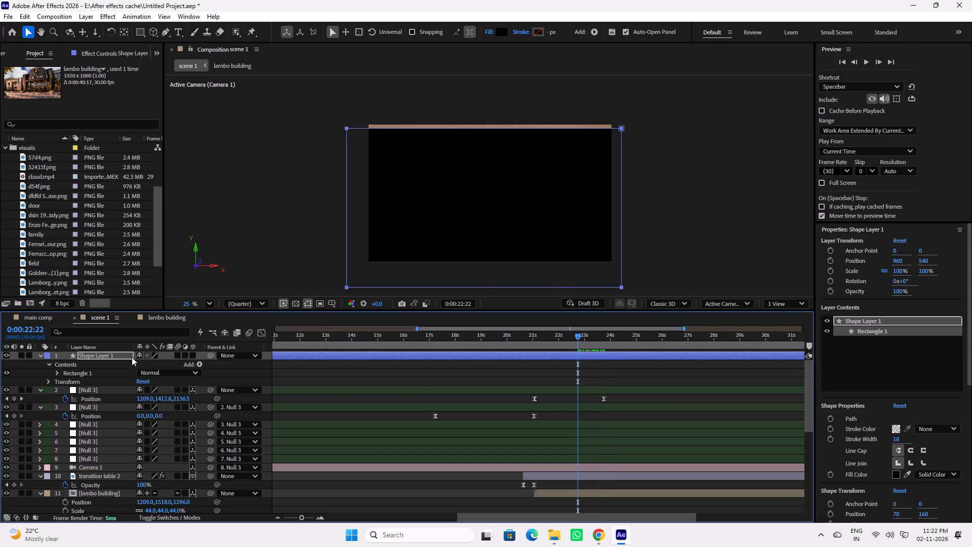
click(95, 354)
drag(95, 355, 101, 456)
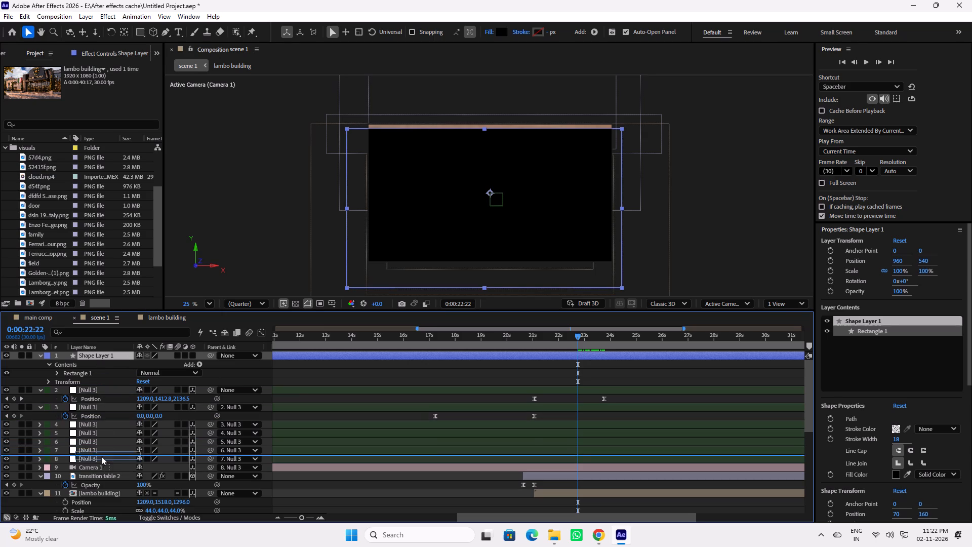
drag(101, 456, 99, 469)
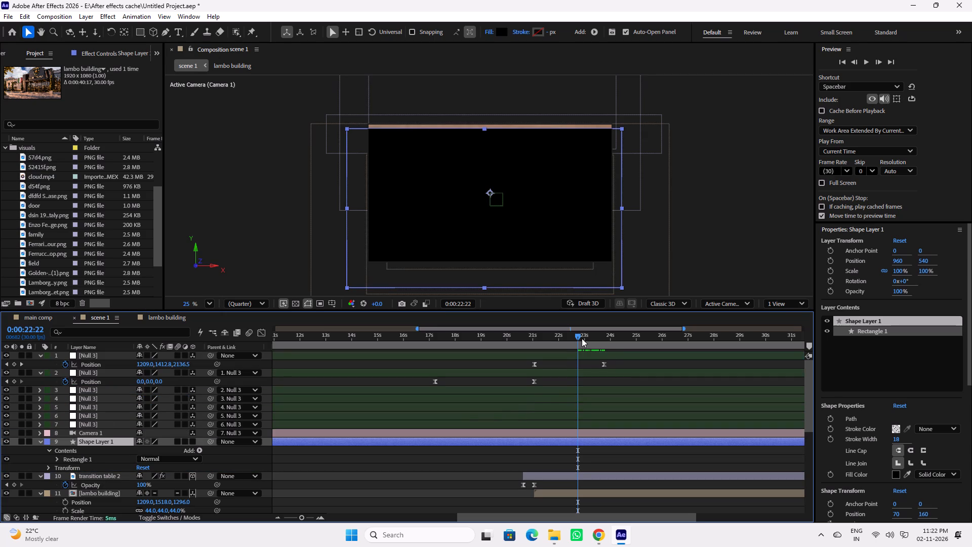
Split Shape Layer 1 at 0:00:21:02 and delete the portion before that time.
drag(582, 338, 557, 349)
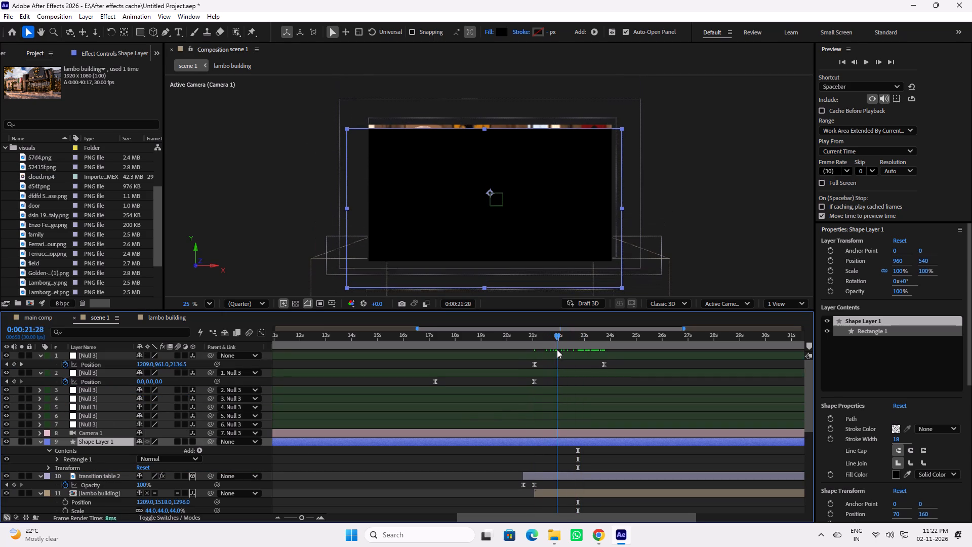
drag(557, 349, 539, 351)
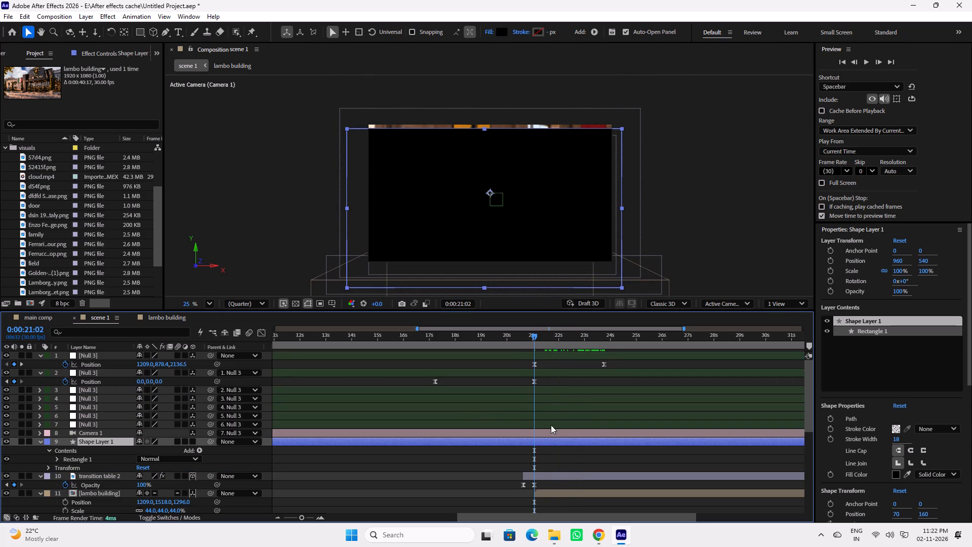
key(ctrl+shift+d)
click(507, 452)
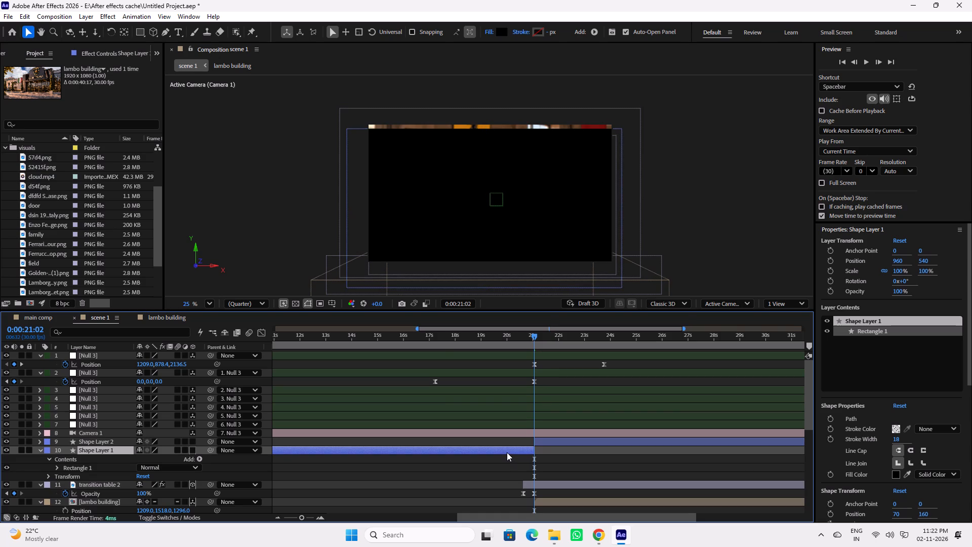
key(Delete)
drag(531, 339, 535, 345)
Make Shape Layer 2, the remaining black rectangle, a 3D layer.
click(568, 441)
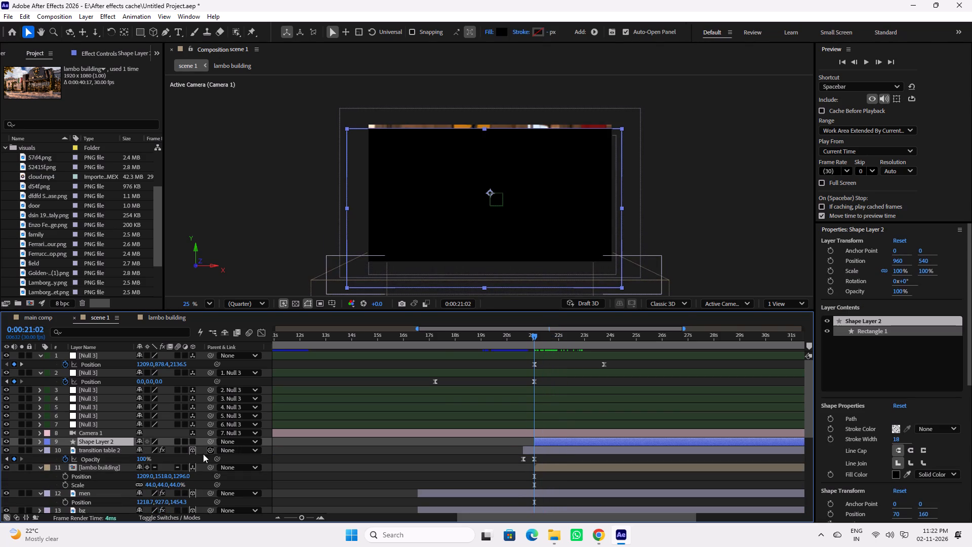
click(191, 442)
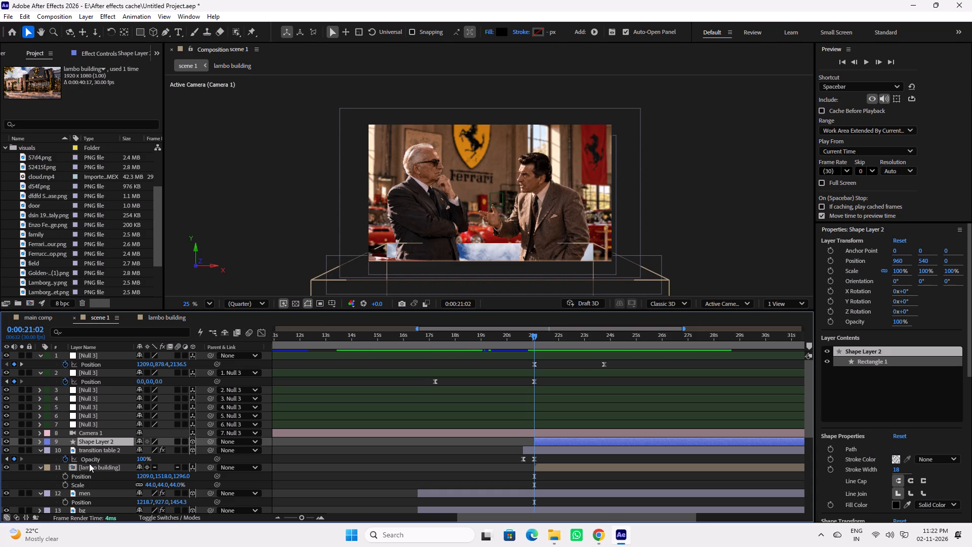
Switch to the YouTube tutorial in Chrome and skim to about 44:44 to examine how the transition rectangle shape is set up.
click(598, 531)
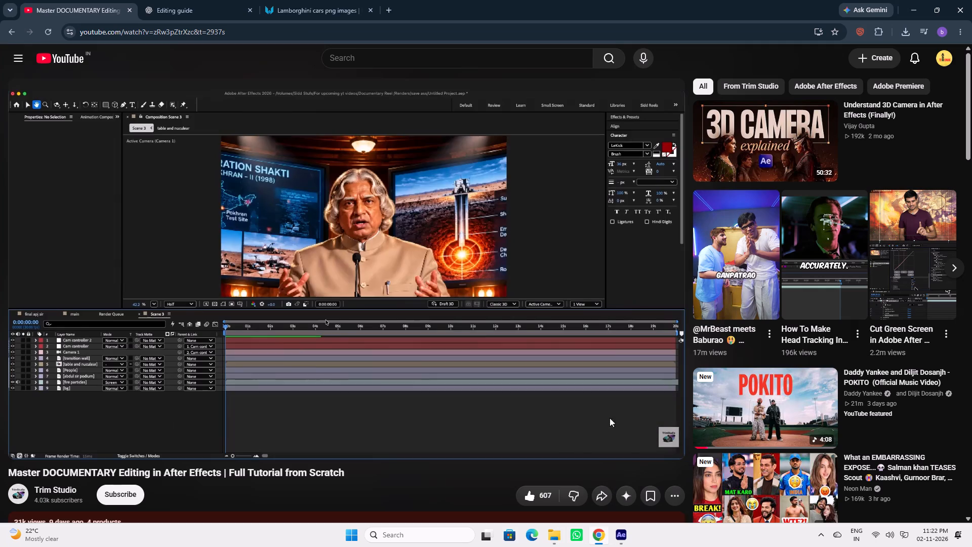
key(space)
key(Right)
key(Right)
key(Right)
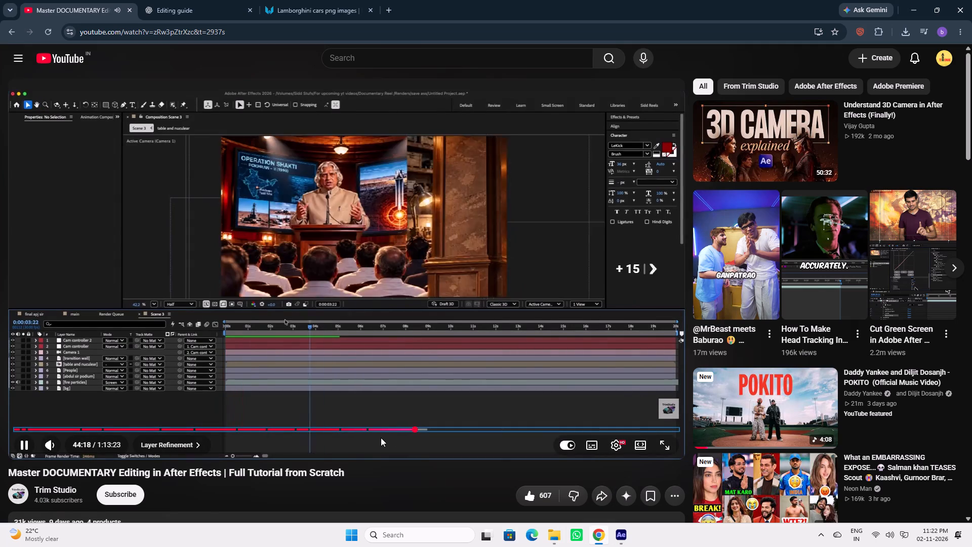
key(Right)
key(Right)
key(Right)
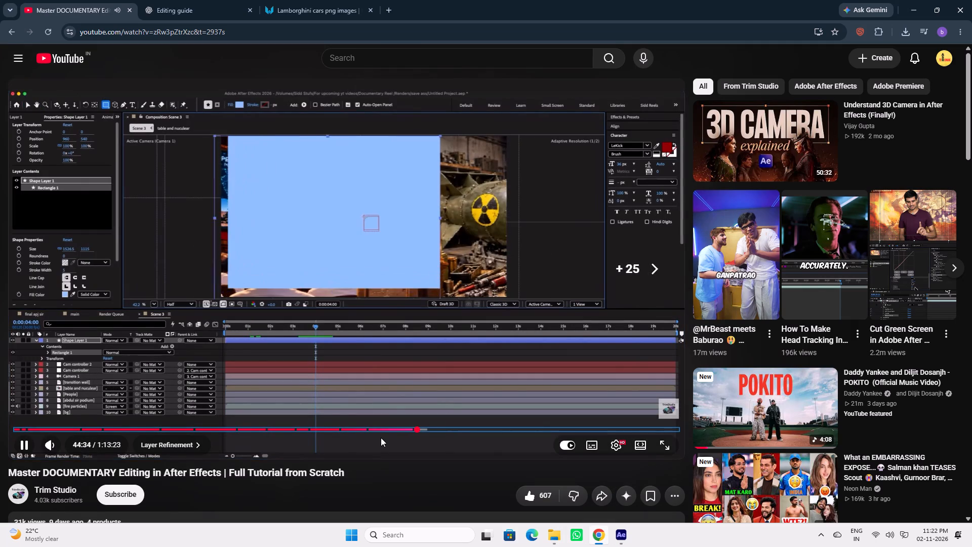
key(Right)
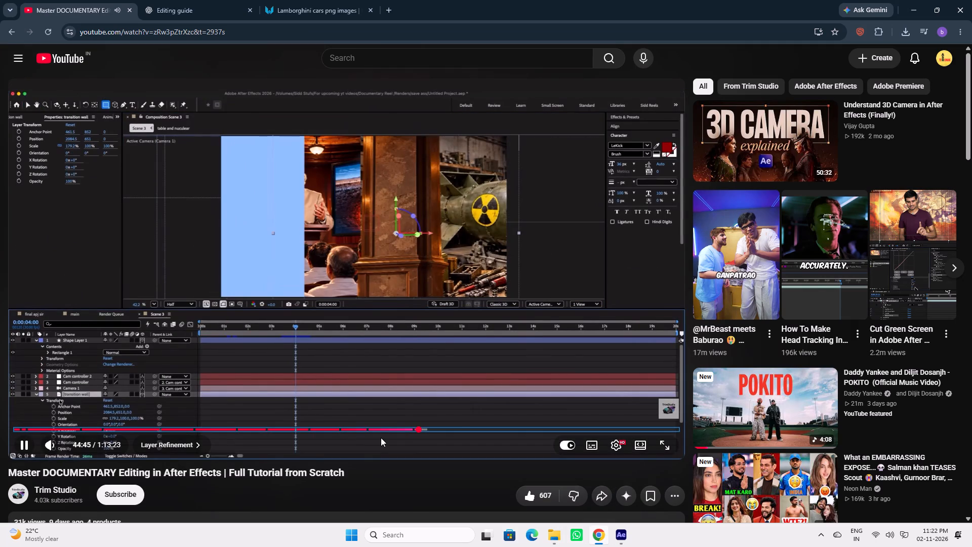
key(Left)
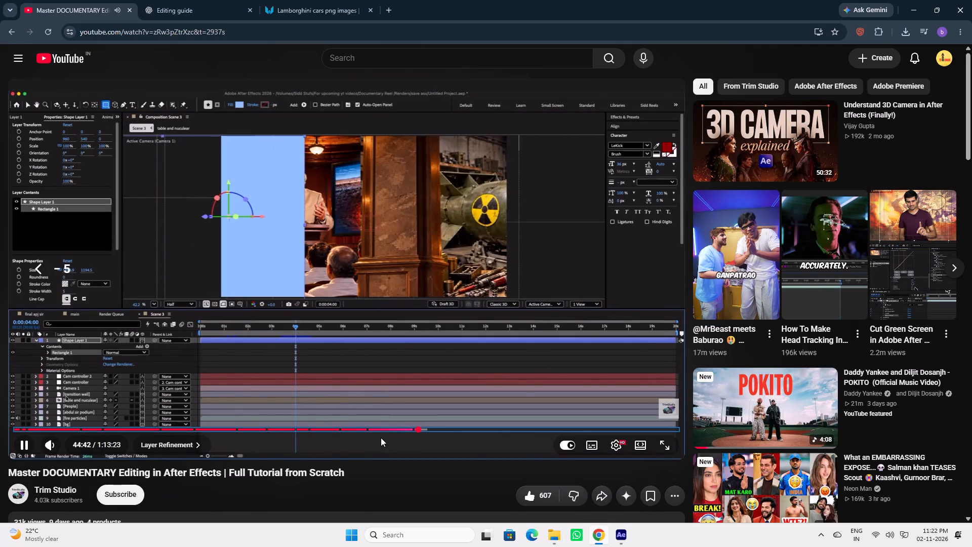
key(space)
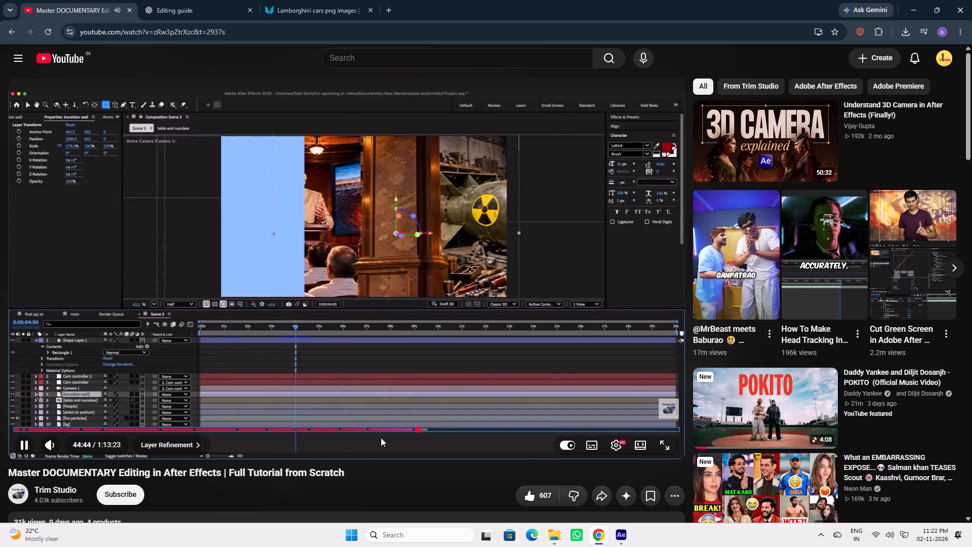
Back in After Effects, copy transition table 2's Transform properties and paste them onto Shape Layer 2 at 0:00:23:23.
click(620, 537)
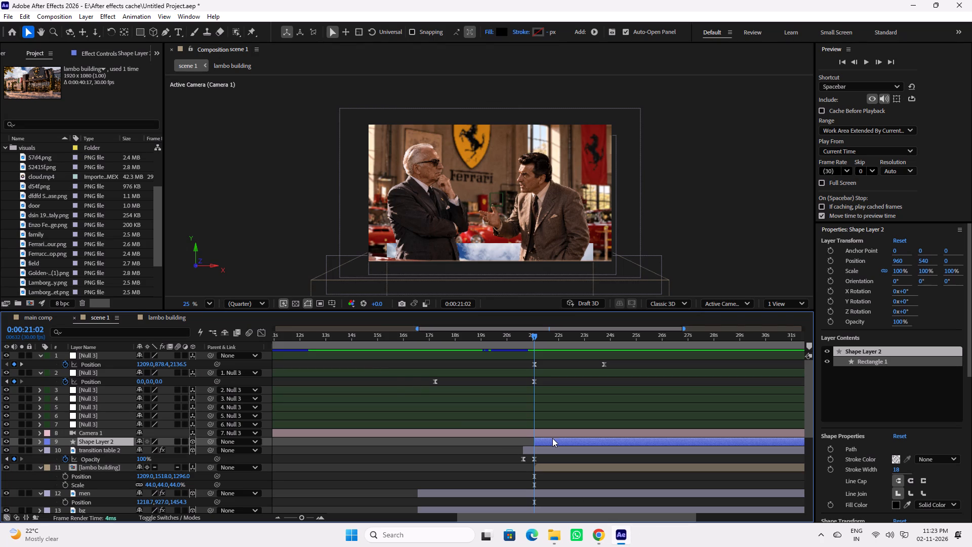
drag(563, 339, 590, 338)
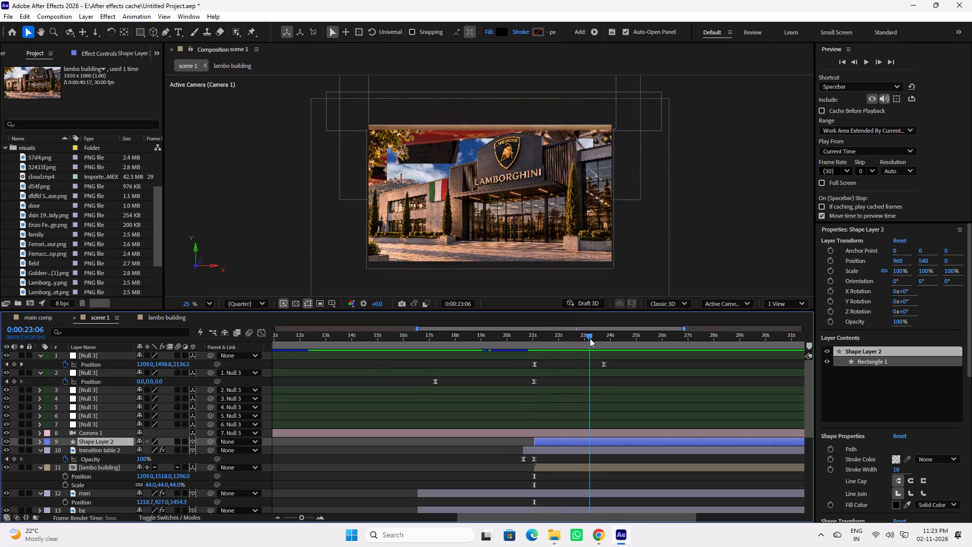
drag(590, 338, 595, 339)
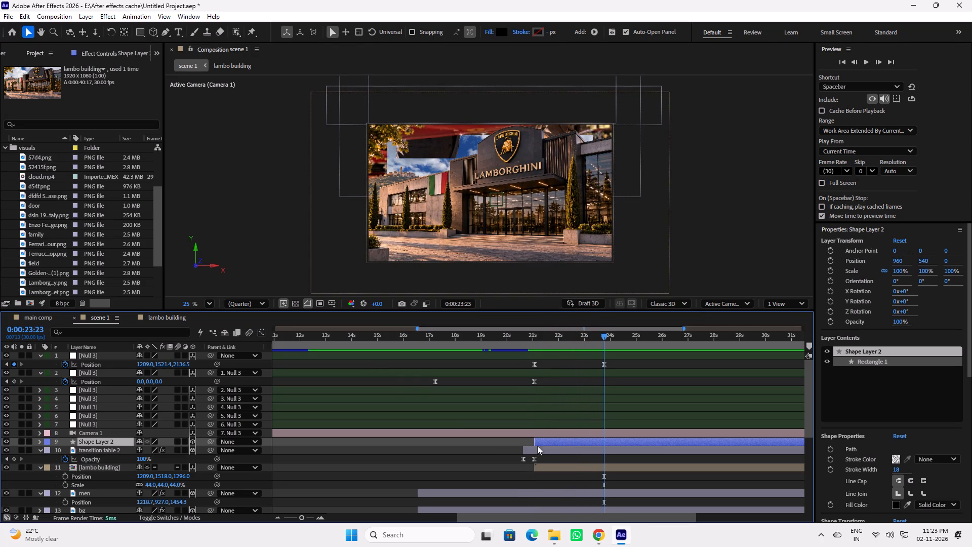
click(114, 450)
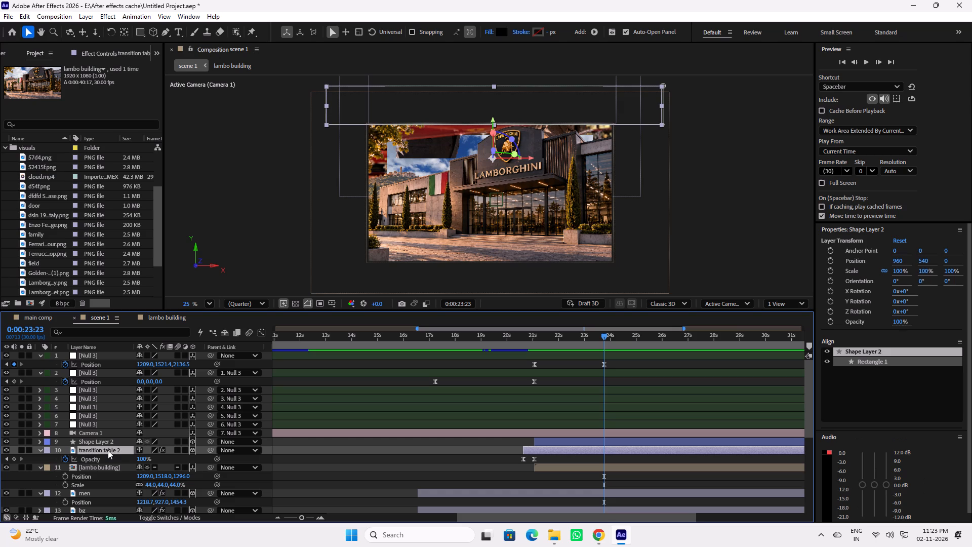
key(t)
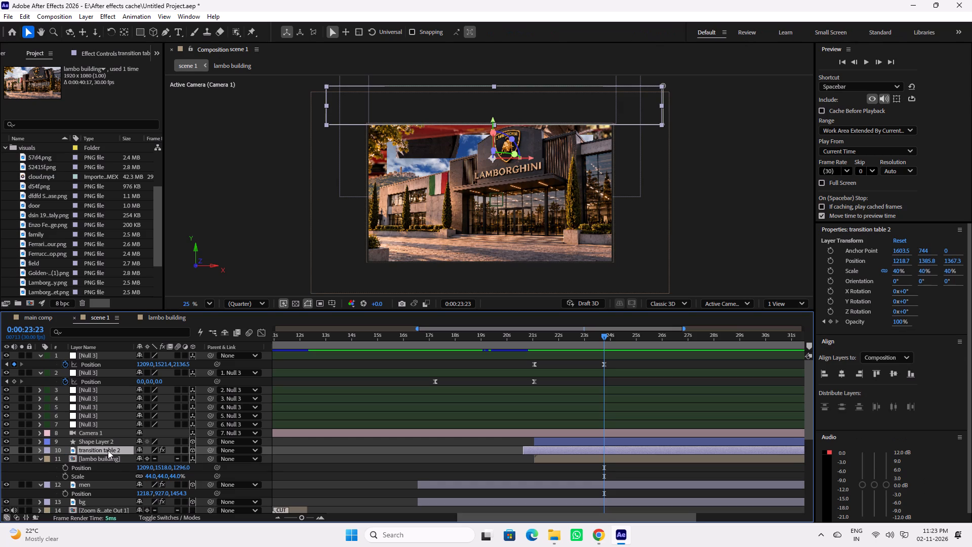
key(t)
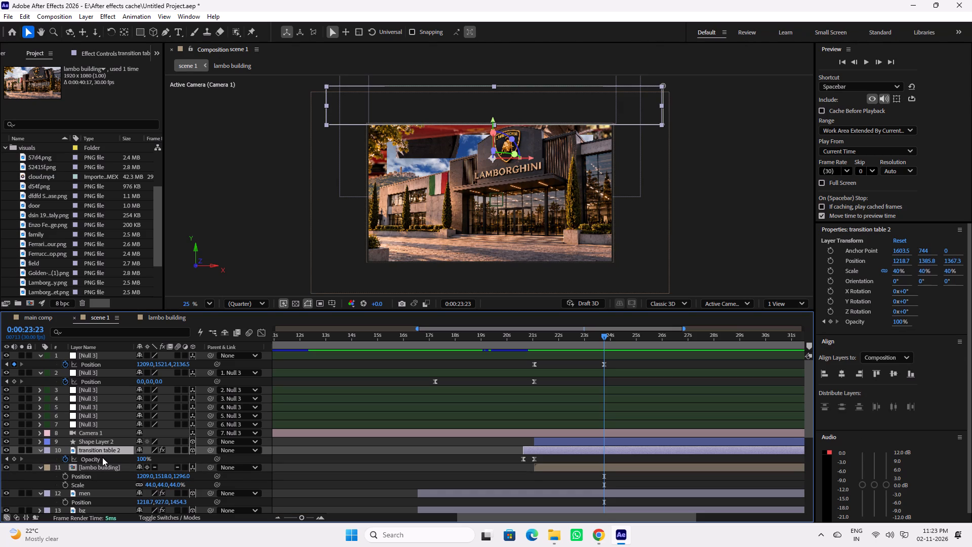
click(41, 452)
click(39, 450)
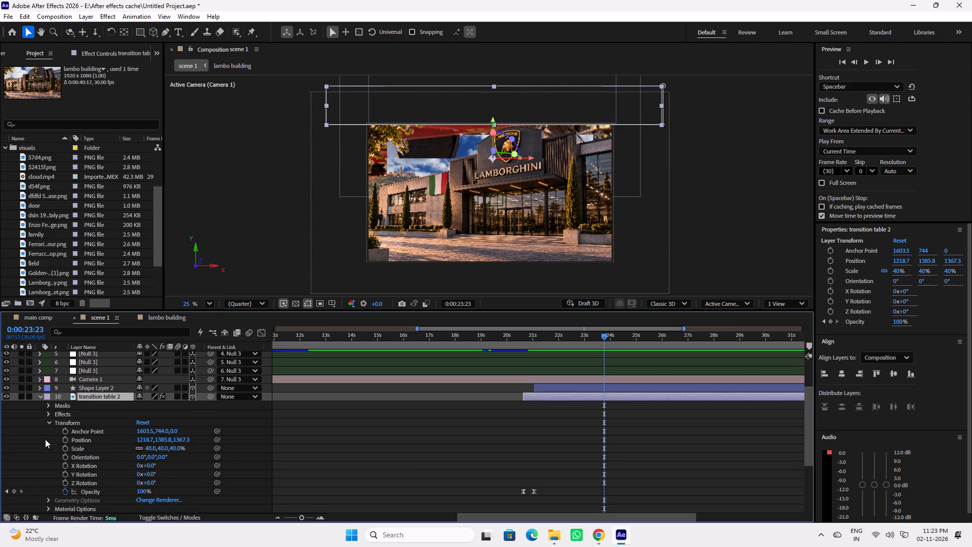
click(67, 420)
key(ctrl+c)
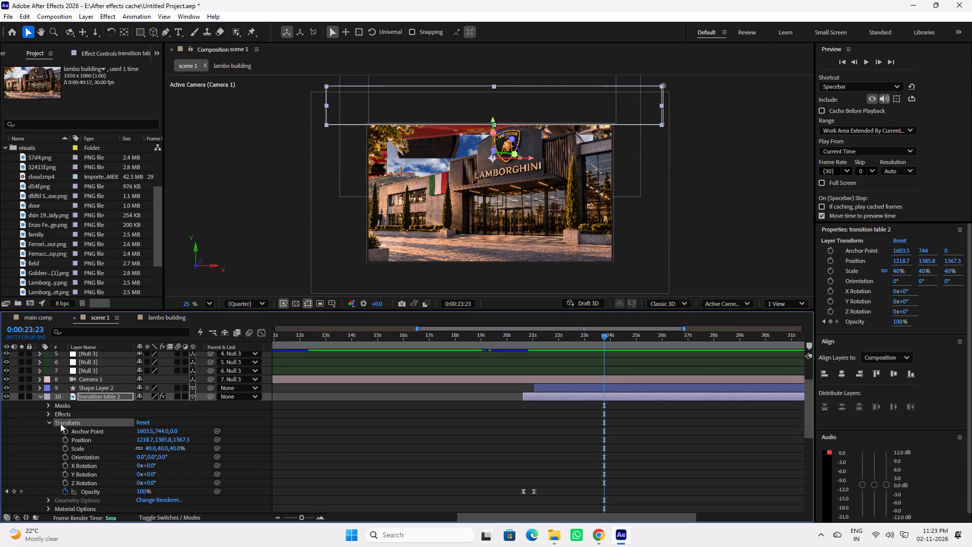
click(40, 398)
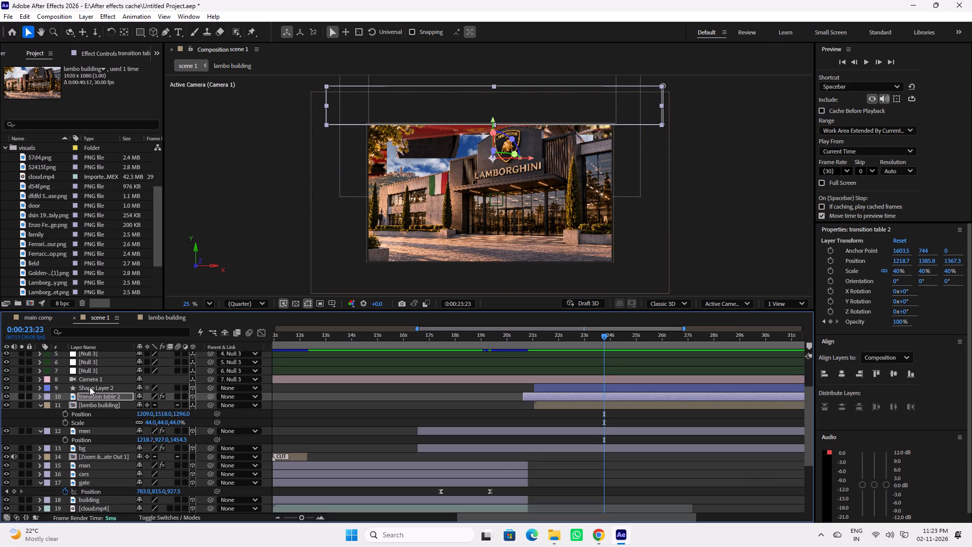
click(90, 387)
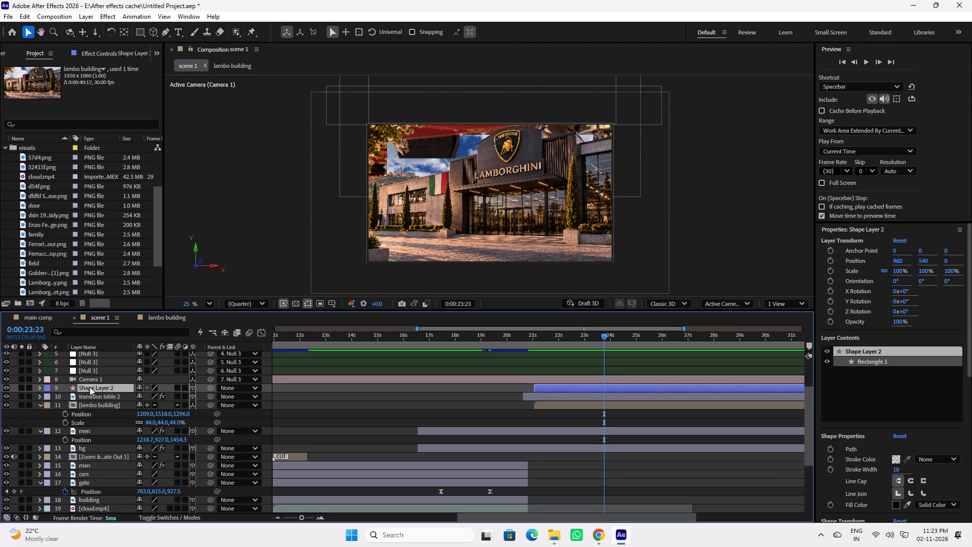
key(ctrl+v)
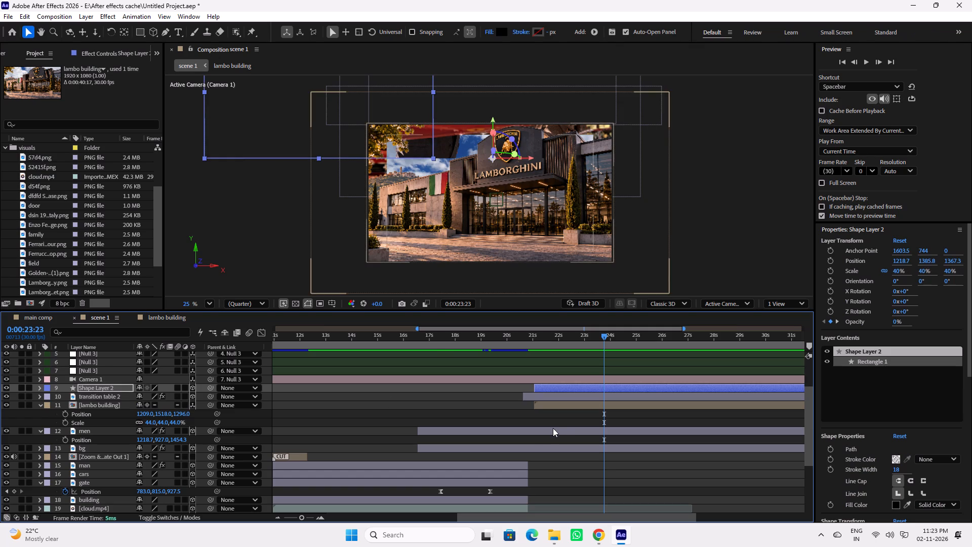
At 0:00:22:08, move Shape Layer 2 rightward into the frame to a position of about 1409, 1376, 1367.
scroll(552, 429, up, 3)
drag(584, 335, 569, 335)
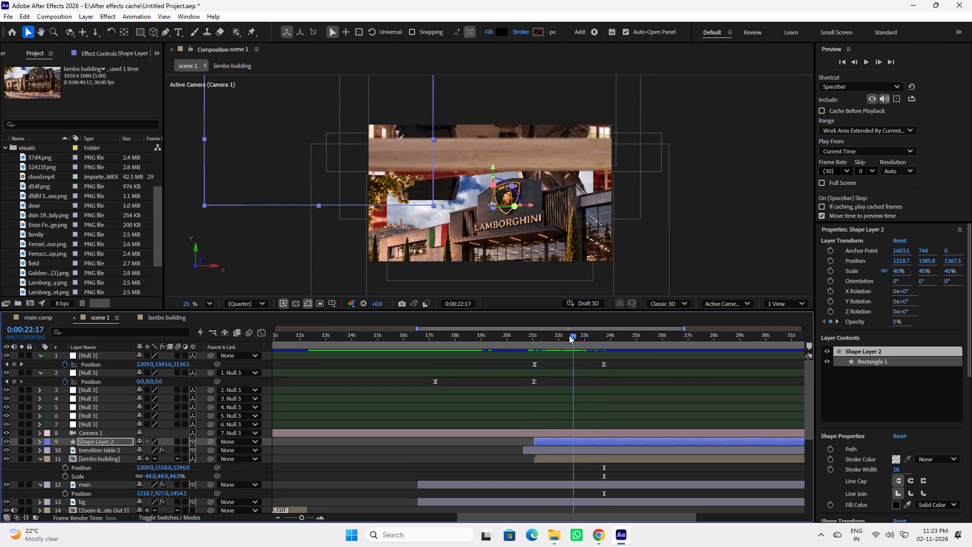
drag(569, 335, 579, 338)
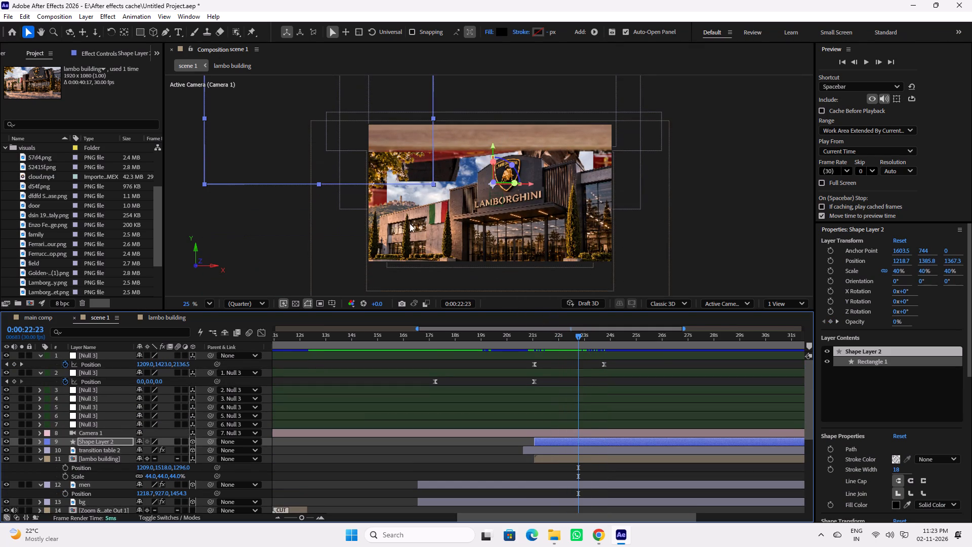
drag(561, 338, 569, 339)
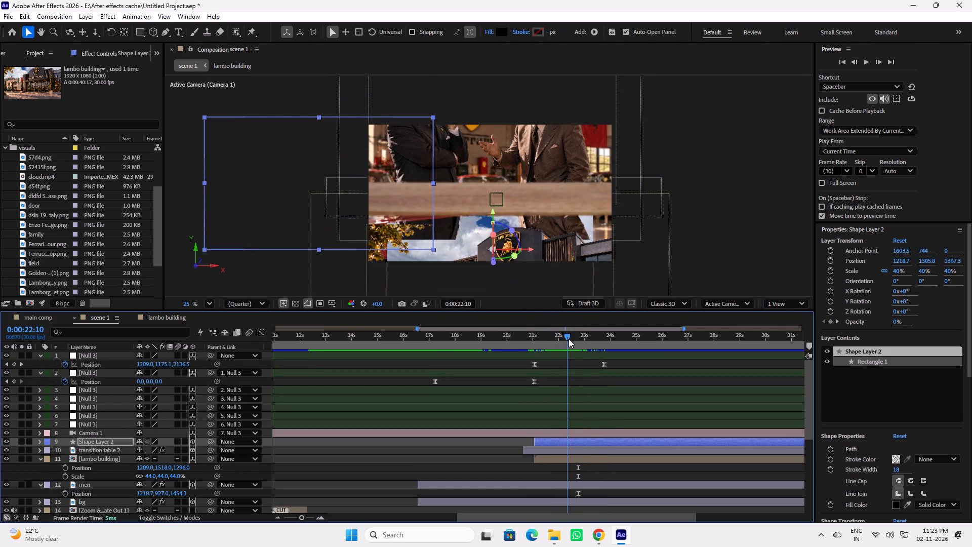
drag(569, 339, 565, 339)
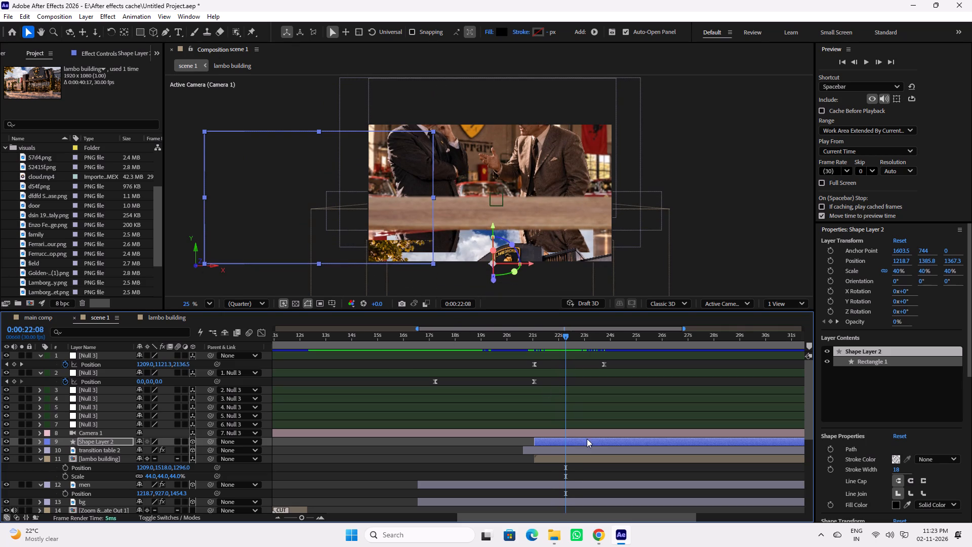
drag(282, 205, 312, 206)
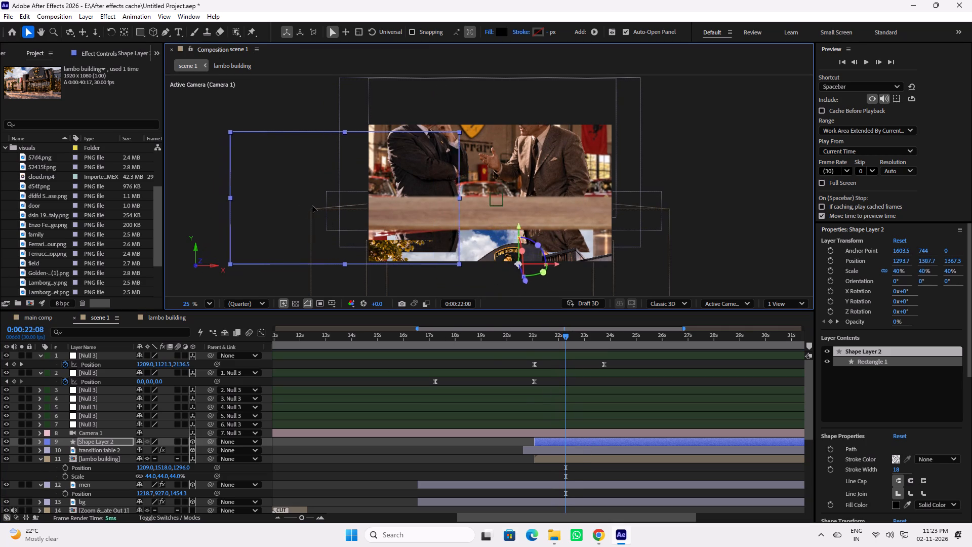
drag(312, 206, 333, 203)
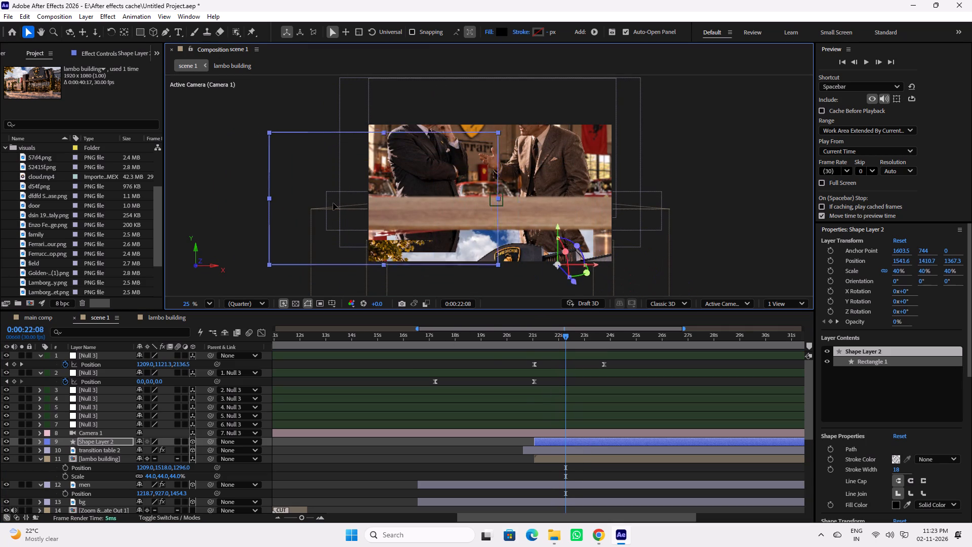
drag(333, 203, 332, 203)
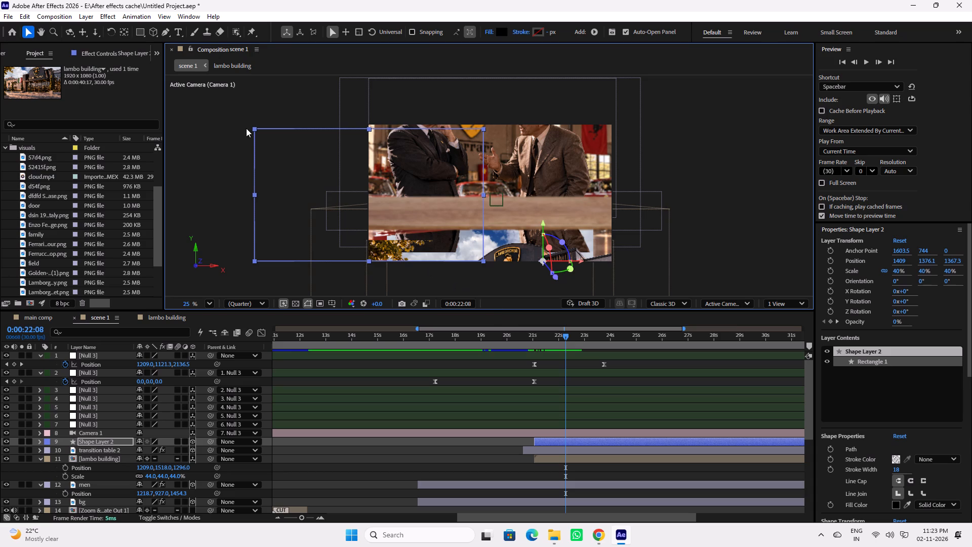
Centre Shape Layer 2's anchor point on the rectangle using the Pan Behind tool.
ctrl+double_click(129, 32)
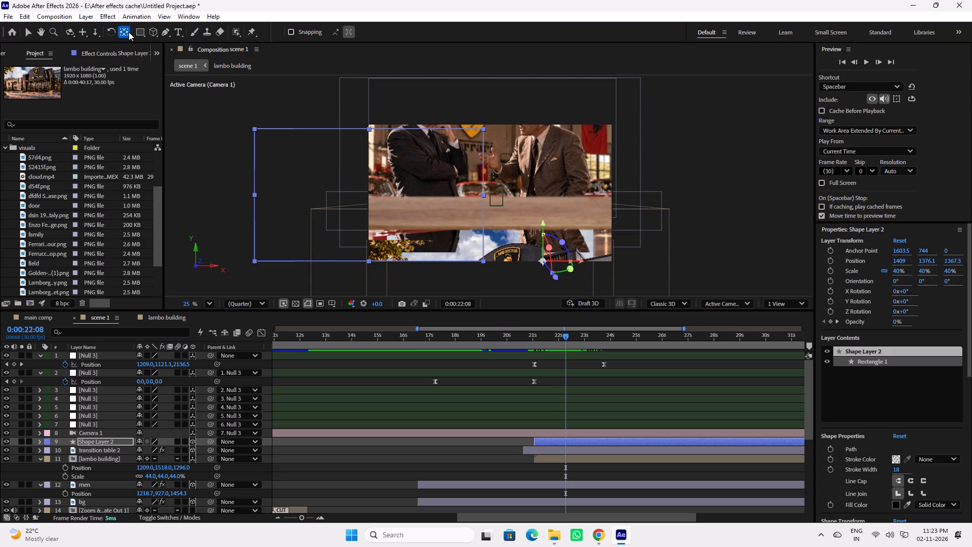
alt+double_click(126, 32)
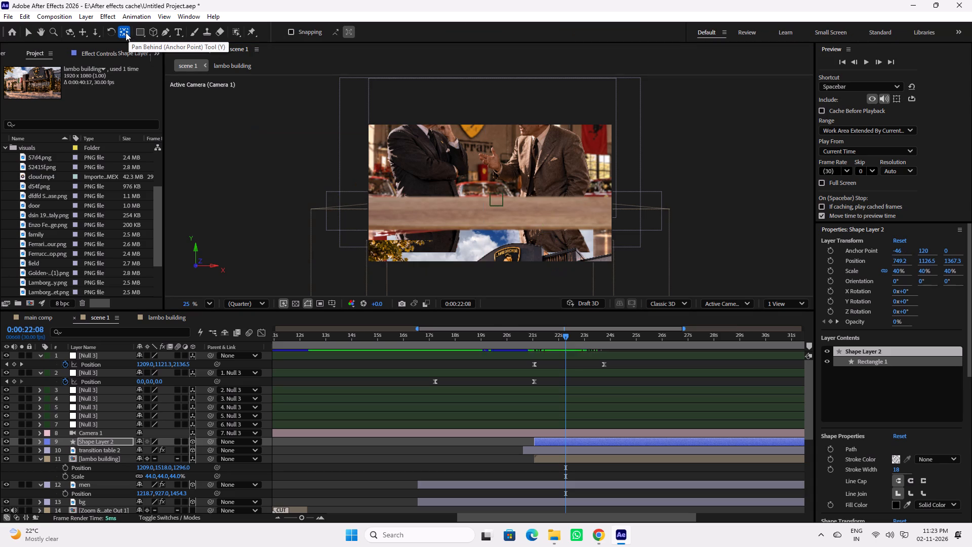
key(ctrl+z)
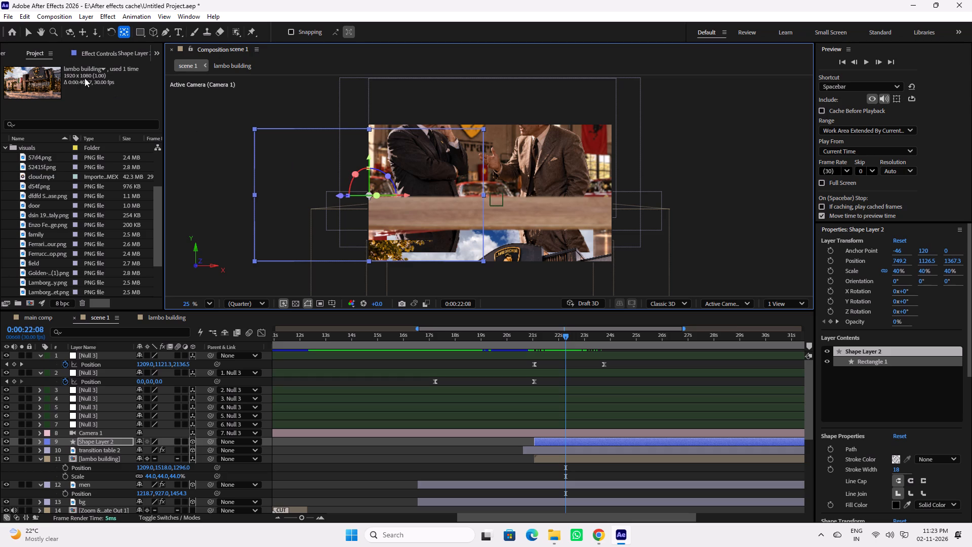
Move Shape Layer 2 across the frame and down behind the wooden table edge, to a position of about 1189, 1394, 1367.
click(31, 32)
drag(404, 194, 521, 209)
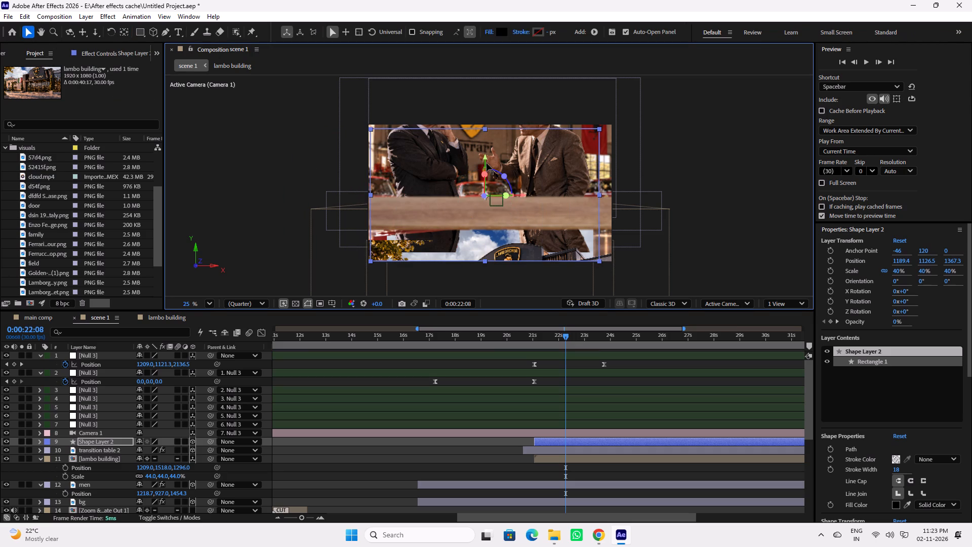
drag(485, 160, 490, 171)
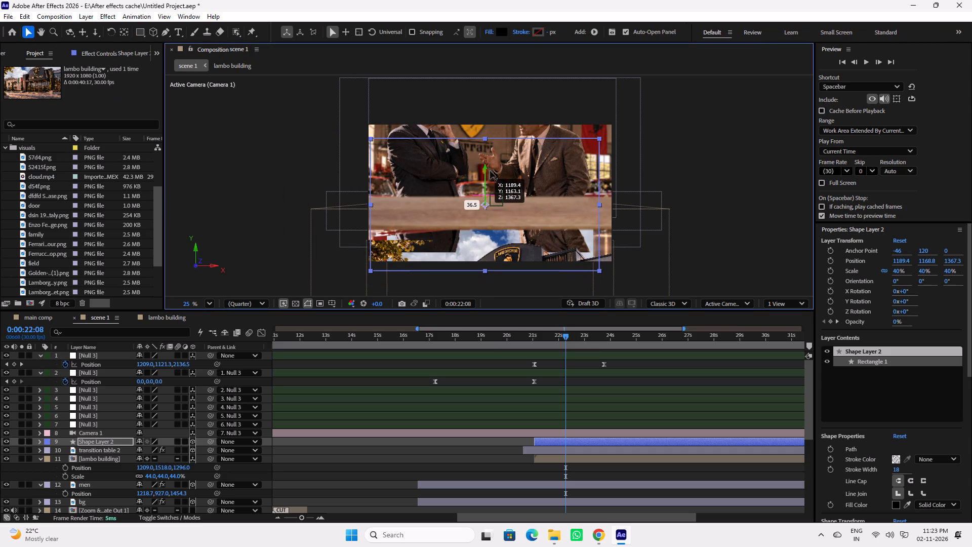
drag(490, 171, 493, 232)
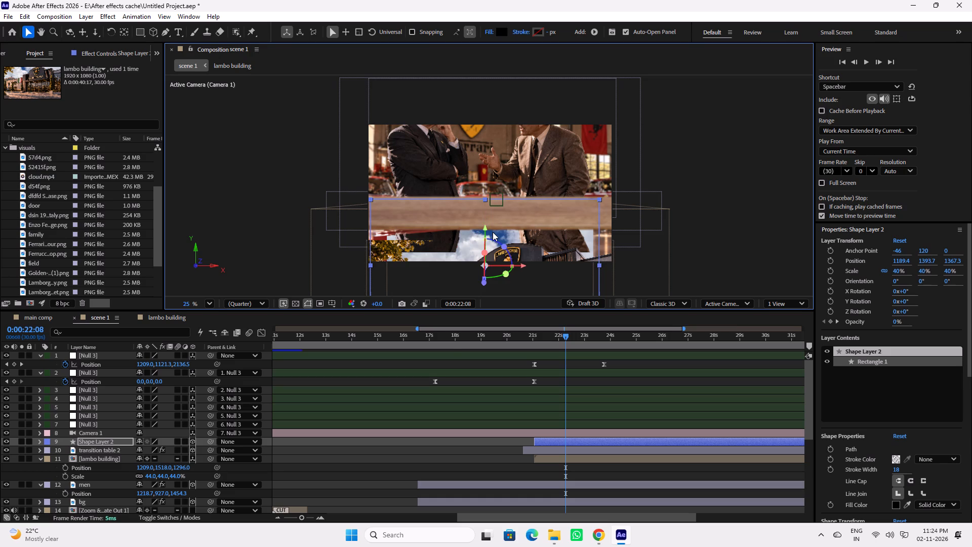
Enlarge Shape Layer 2 to a scale of about 50%, 49% and lower it beneath the table to a position of about 1189, 1534, 1367.
drag(484, 225, 484, 239)
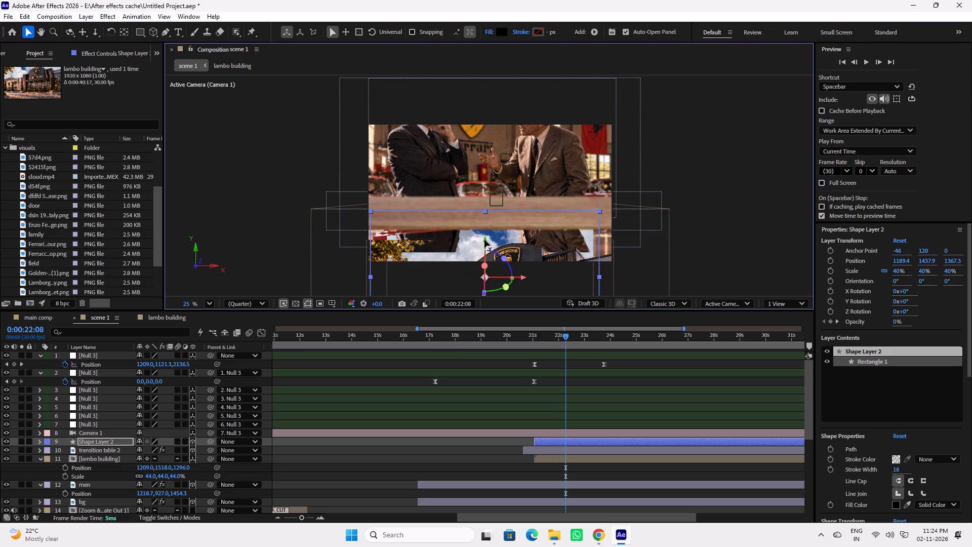
scroll(497, 244, down, 2)
key(space)
key(space)
key(space)
key(space)
key(space)
key(space)
key(space)
key(space)
key(space)
key(space)
key(space)
key(space)
drag(525, 251, 525, 187)
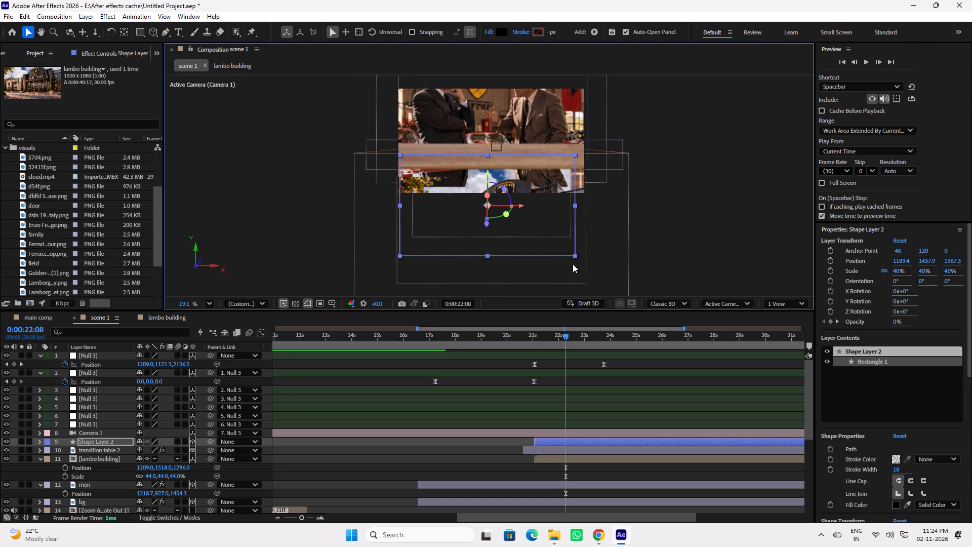
drag(575, 258, 595, 261)
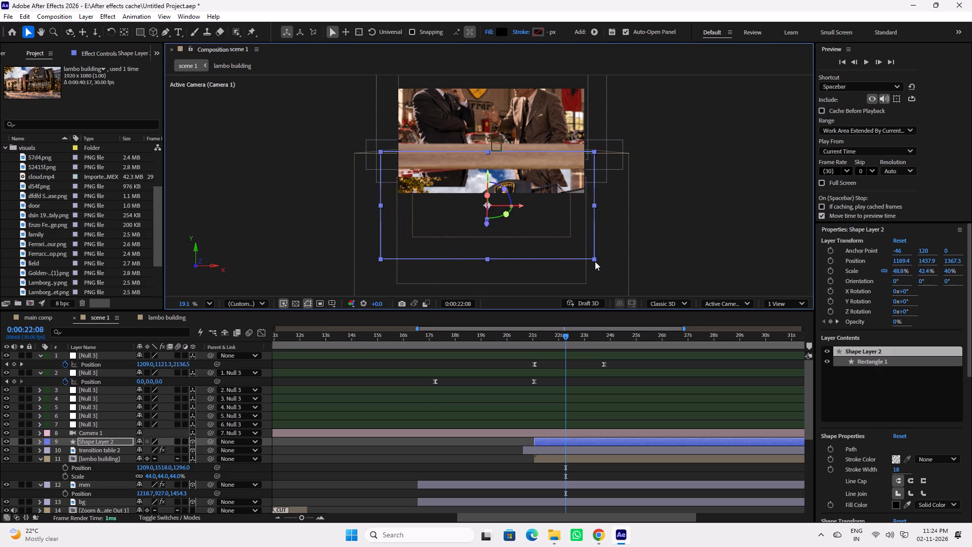
drag(595, 261, 597, 269)
drag(489, 174, 489, 195)
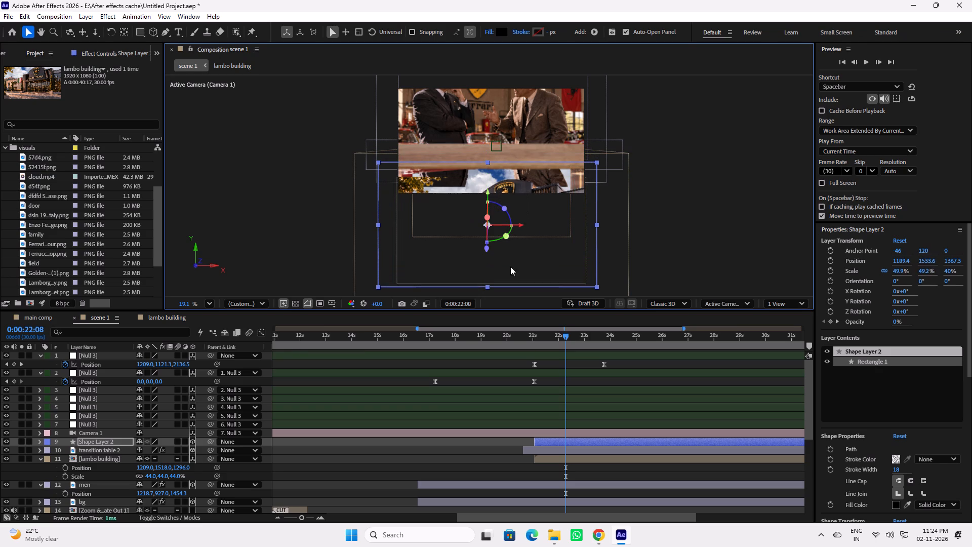
Check the transition around the table, and at 0:00:22:18 assign Shape Layer 2 as the track matte of the lambo building layer.
drag(565, 337, 588, 337)
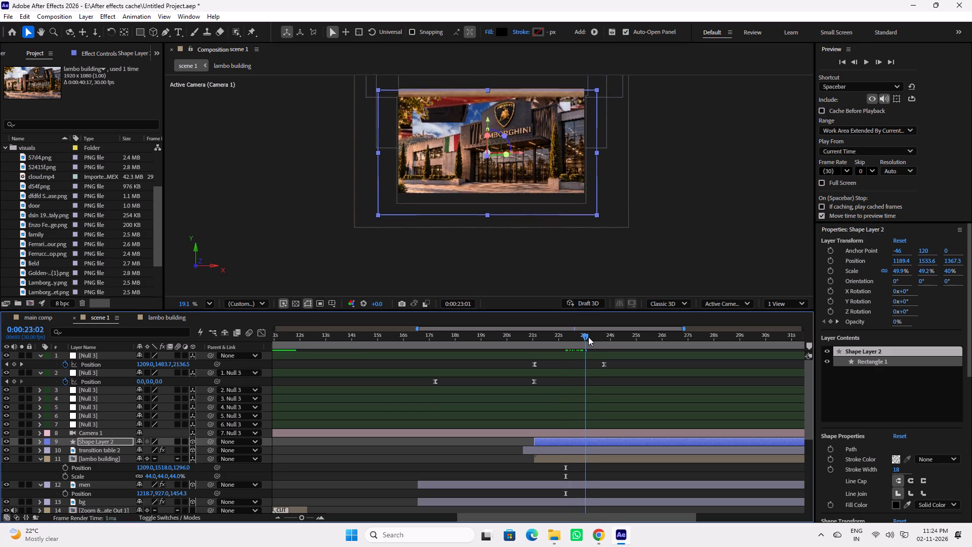
drag(588, 337, 599, 337)
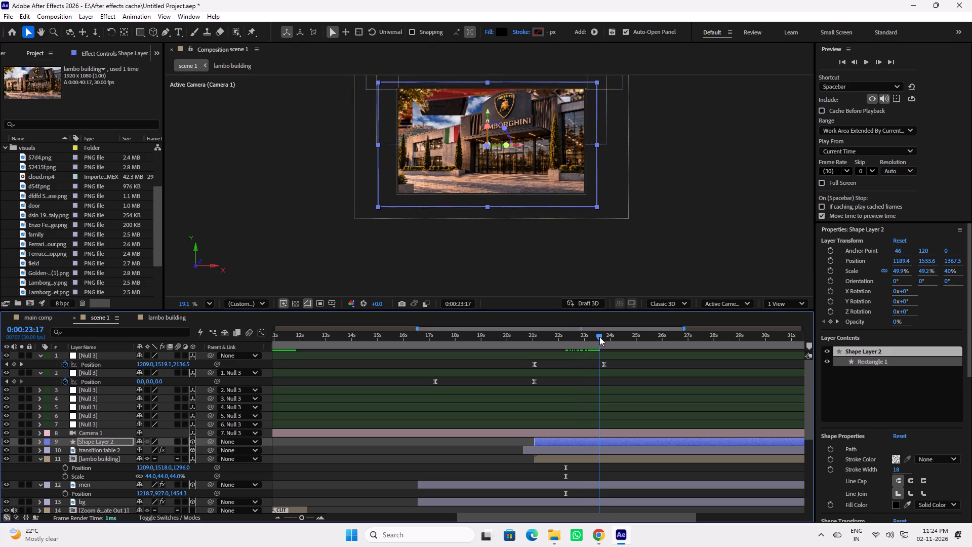
drag(599, 337, 545, 338)
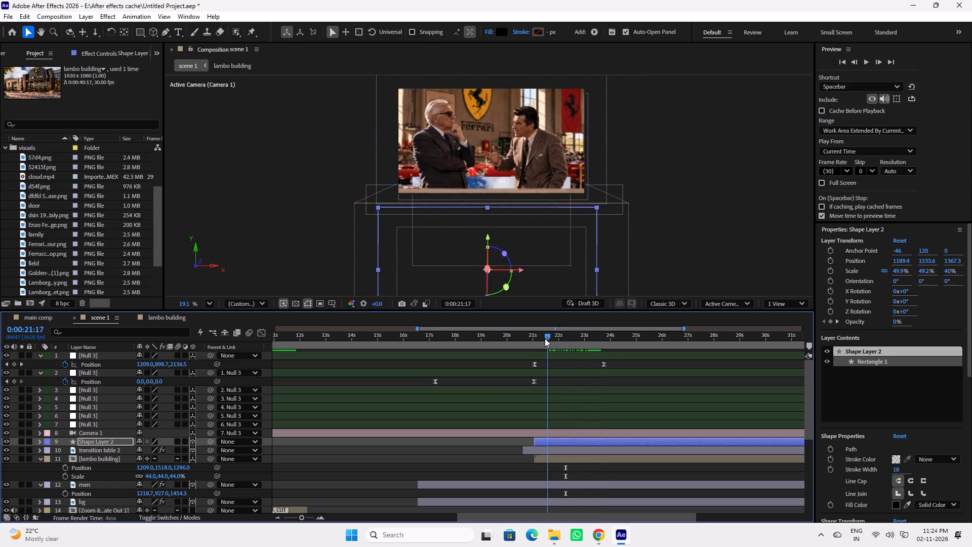
drag(545, 338, 564, 338)
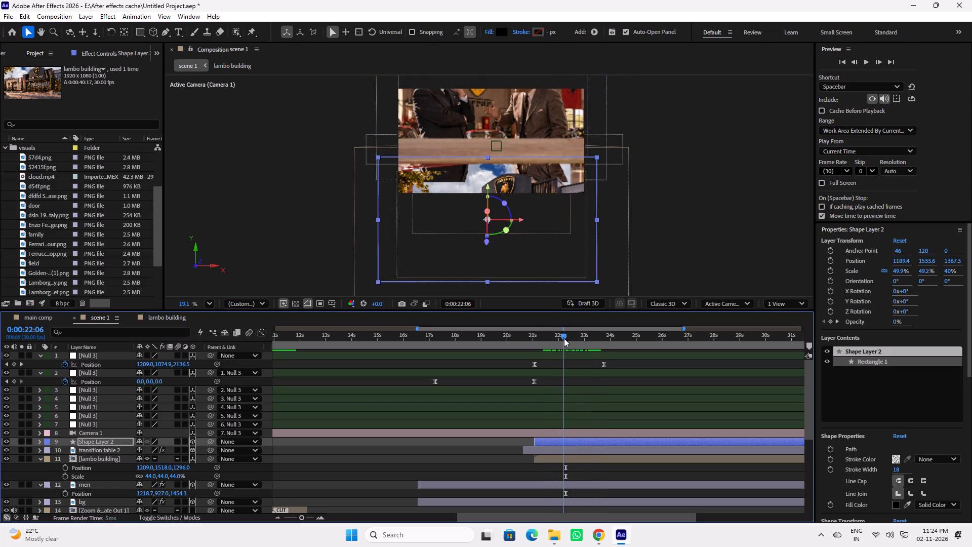
drag(564, 338, 576, 338)
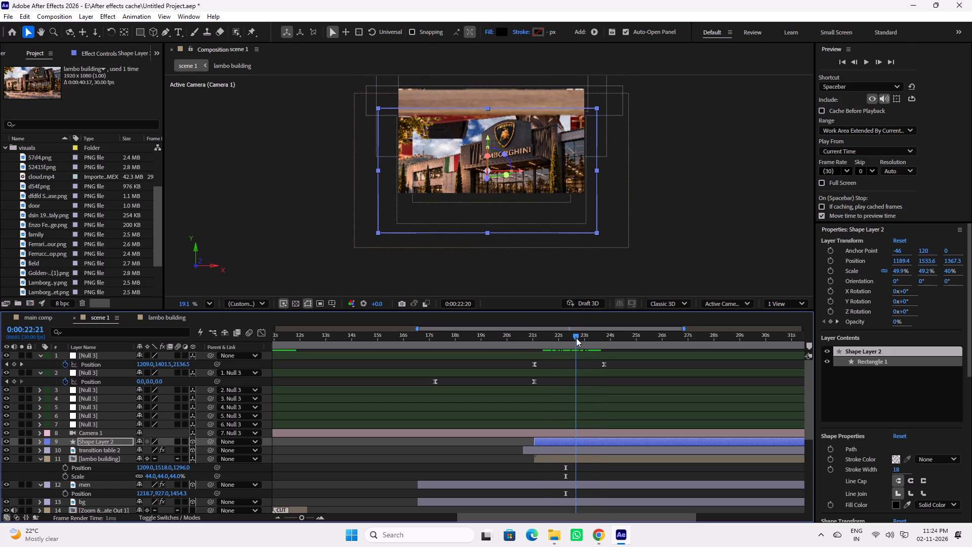
drag(576, 338, 574, 338)
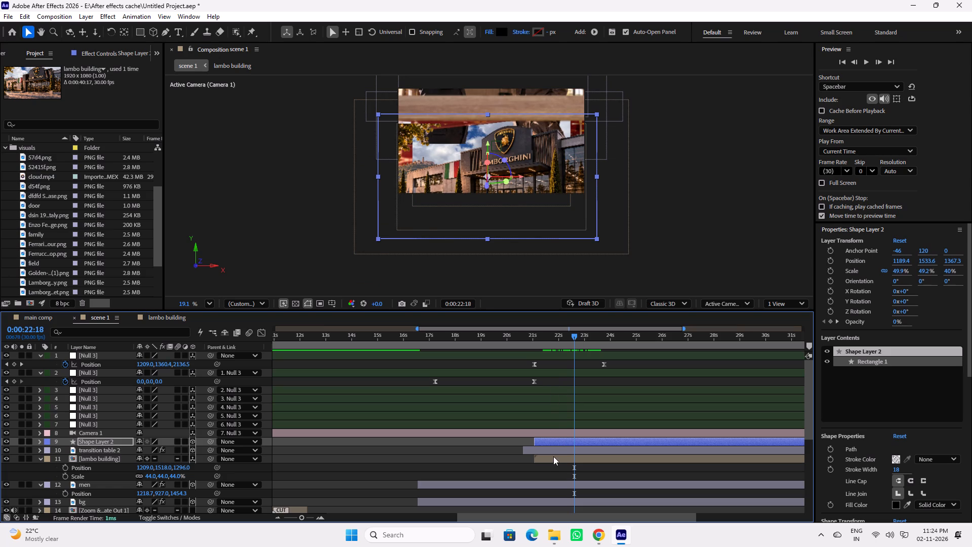
click(553, 460)
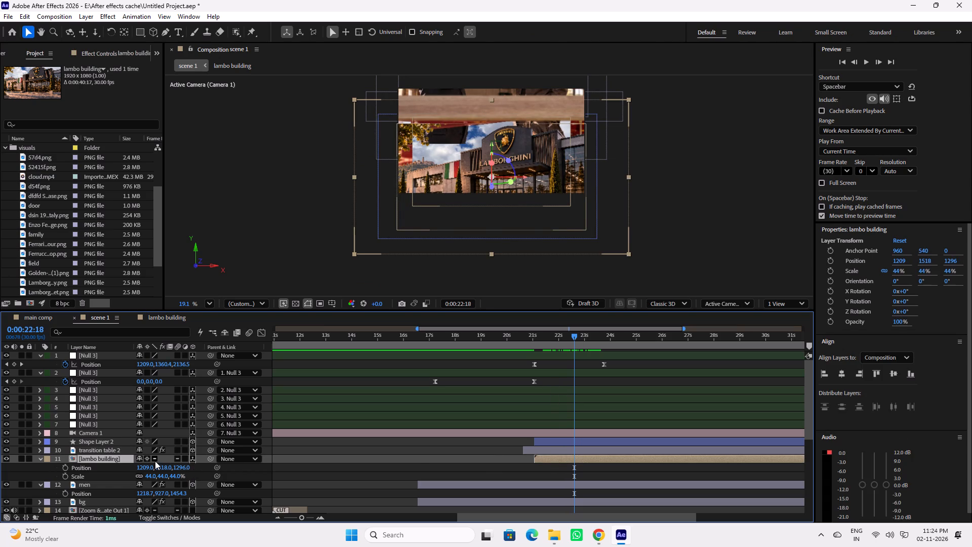
key(F4)
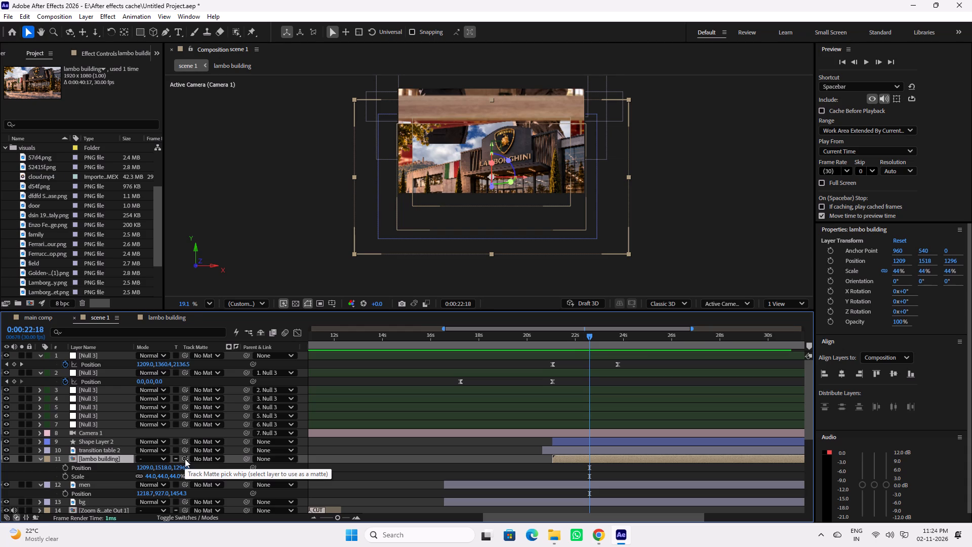
drag(185, 459, 140, 445)
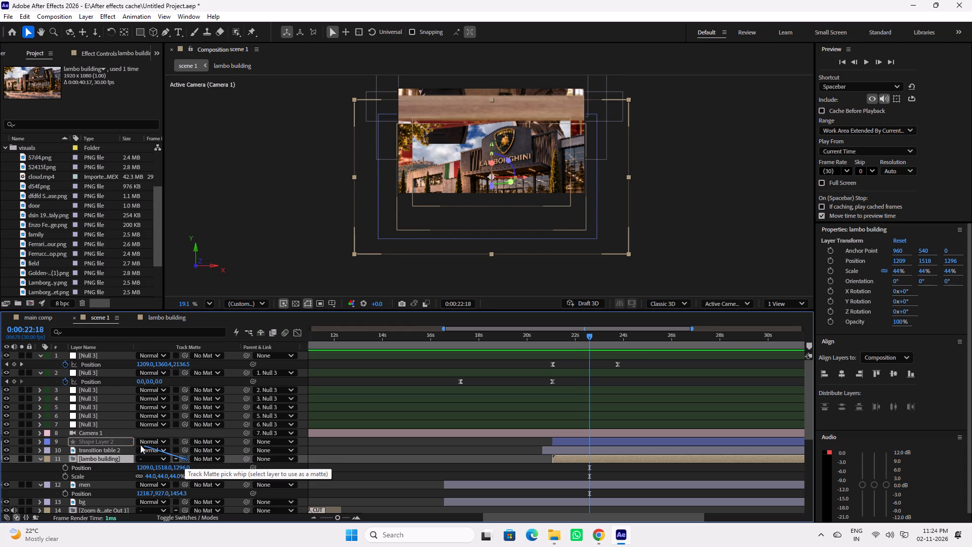
drag(140, 445, 112, 442)
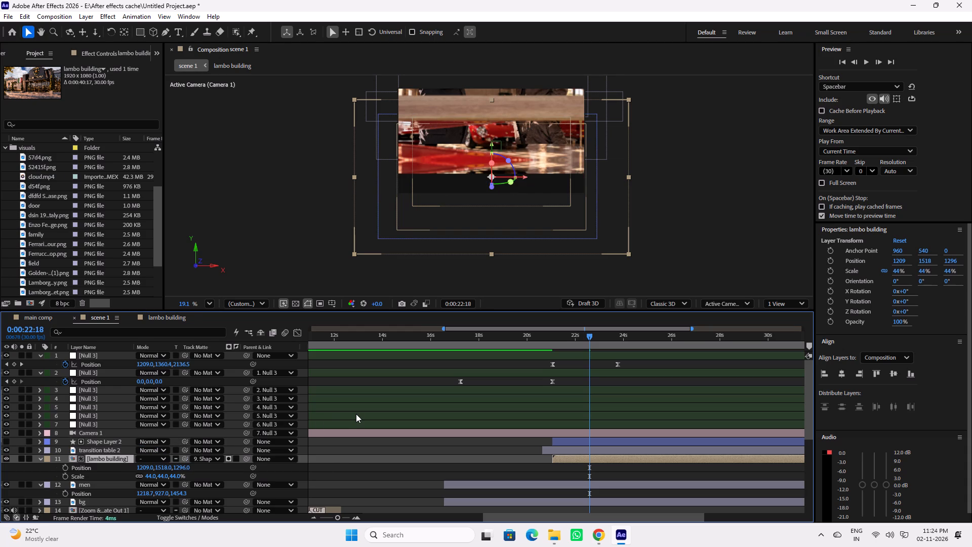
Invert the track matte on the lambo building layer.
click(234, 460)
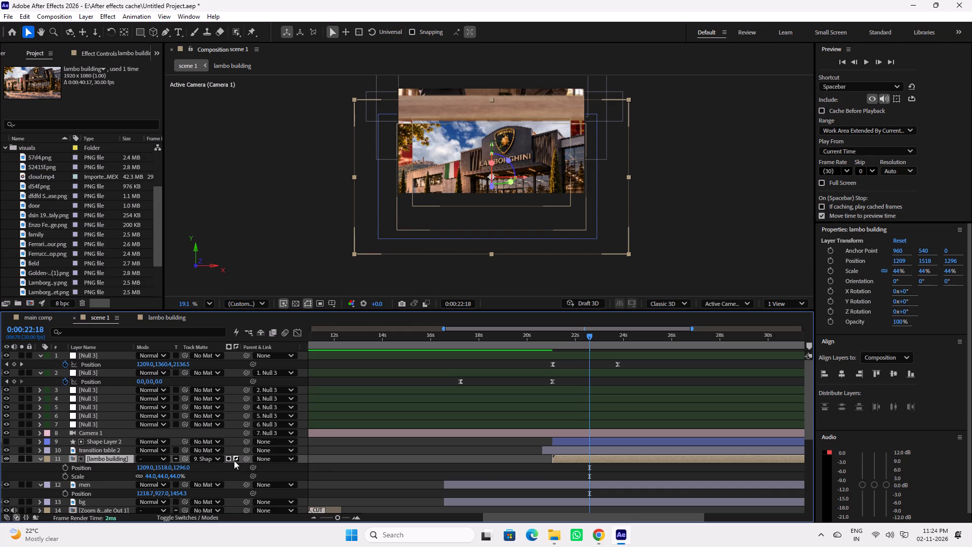
Scrub through the table-to-building transition between about 0:00:21:00 and 0:00:23:26, examining how the matte reveals the building beneath the table.
drag(582, 334, 551, 337)
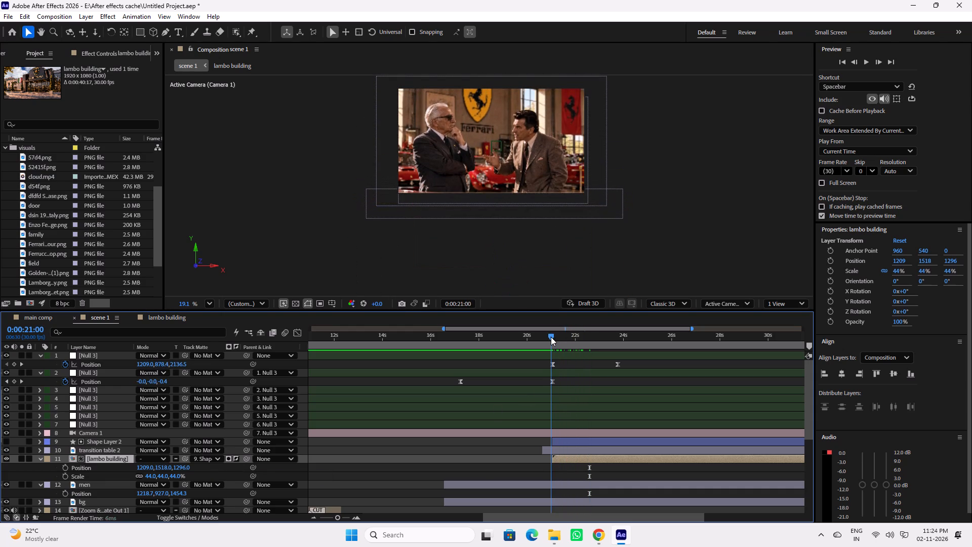
drag(551, 337, 579, 339)
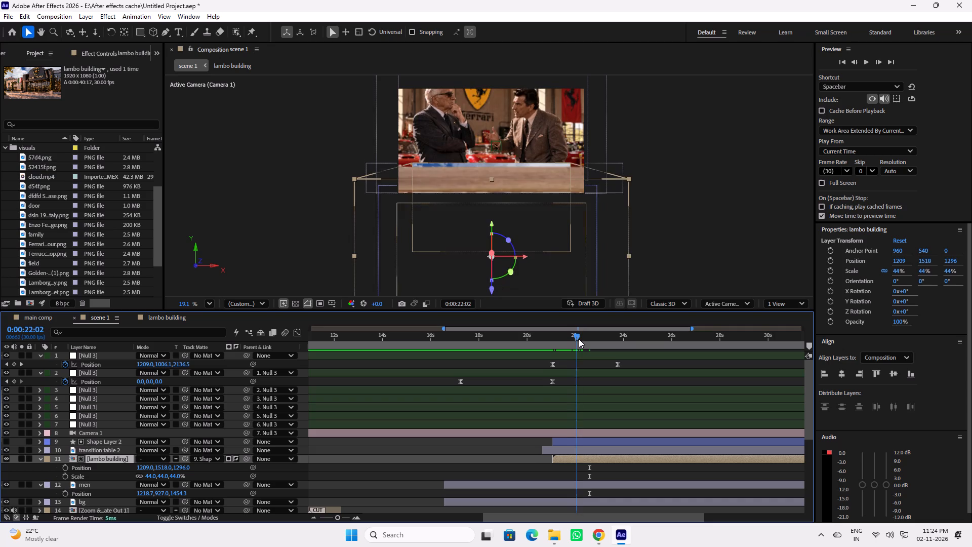
drag(579, 339, 606, 336)
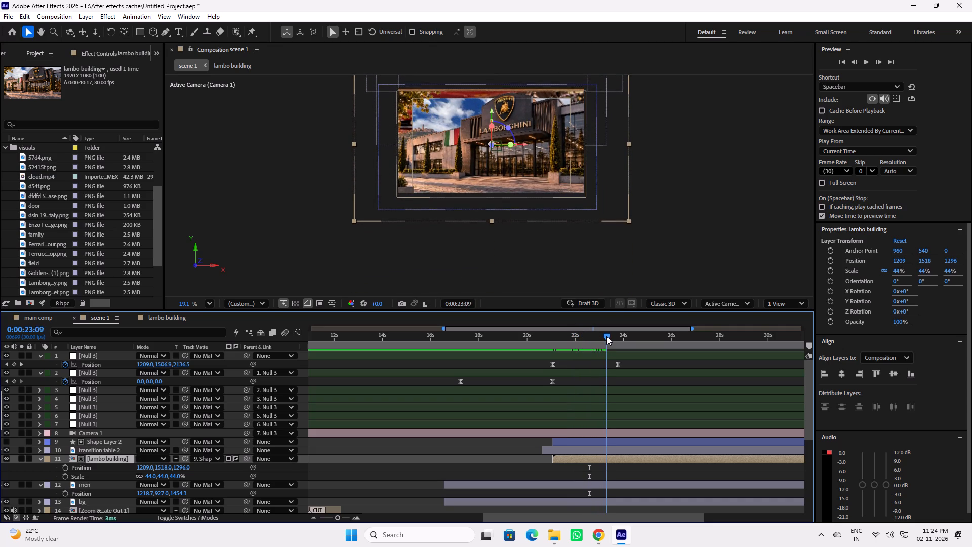
drag(606, 336, 620, 336)
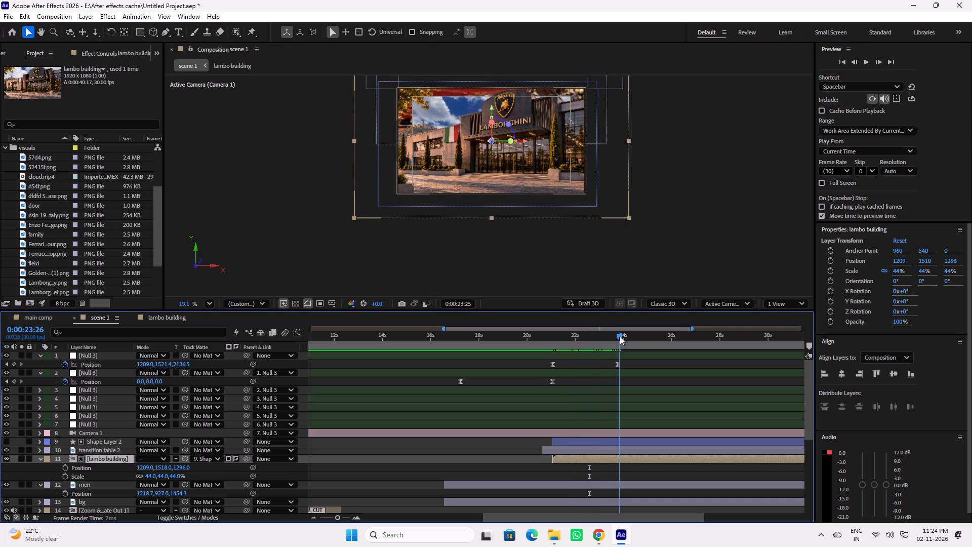
drag(620, 336, 588, 339)
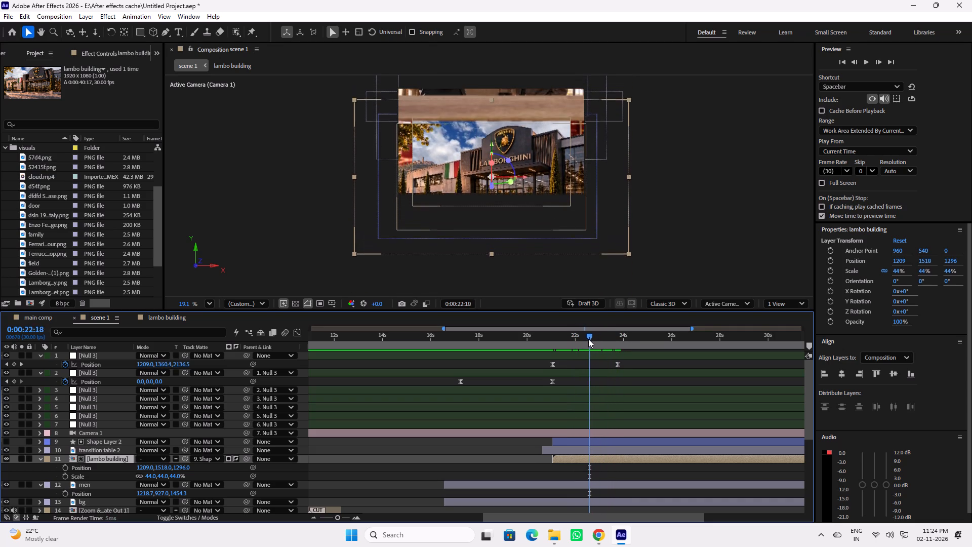
drag(588, 339, 600, 338)
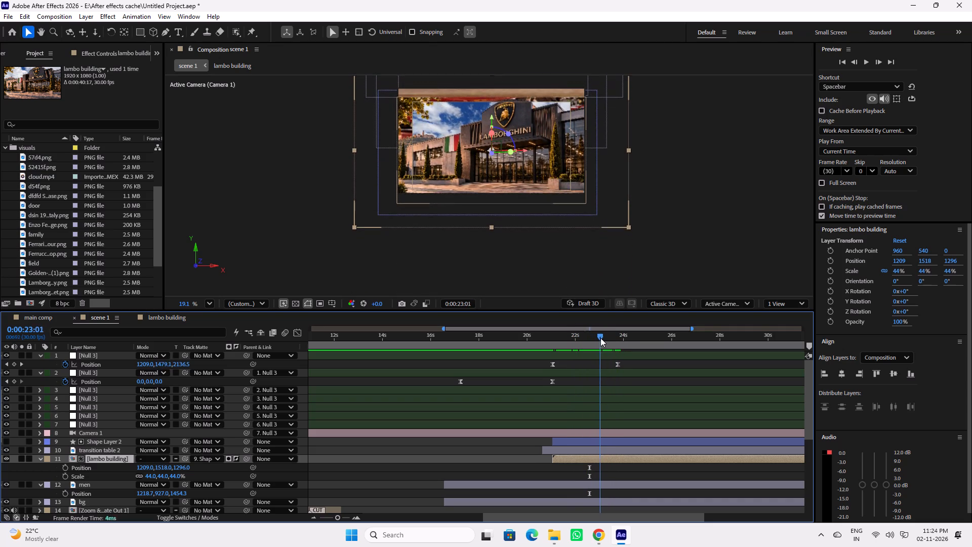
drag(600, 338, 583, 340)
scroll(497, 142, up, 3)
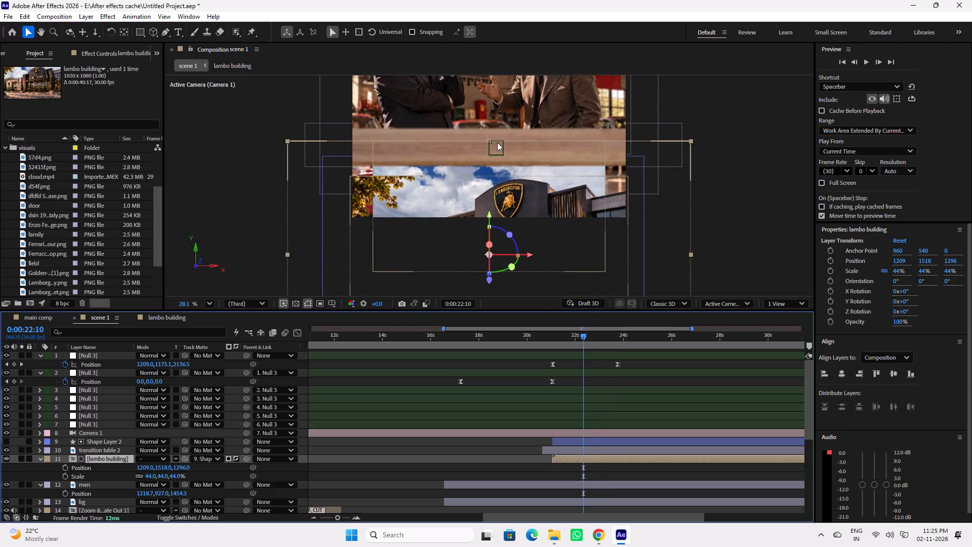
key(space)
key(space)
key(space)
key(space)
key(space)
key(space)
key(space)
key(space)
key(space)
key(space)
key(space)
key(space)
key(space)
key(space)
key(space)
key(space)
key(space)
drag(466, 134, 455, 190)
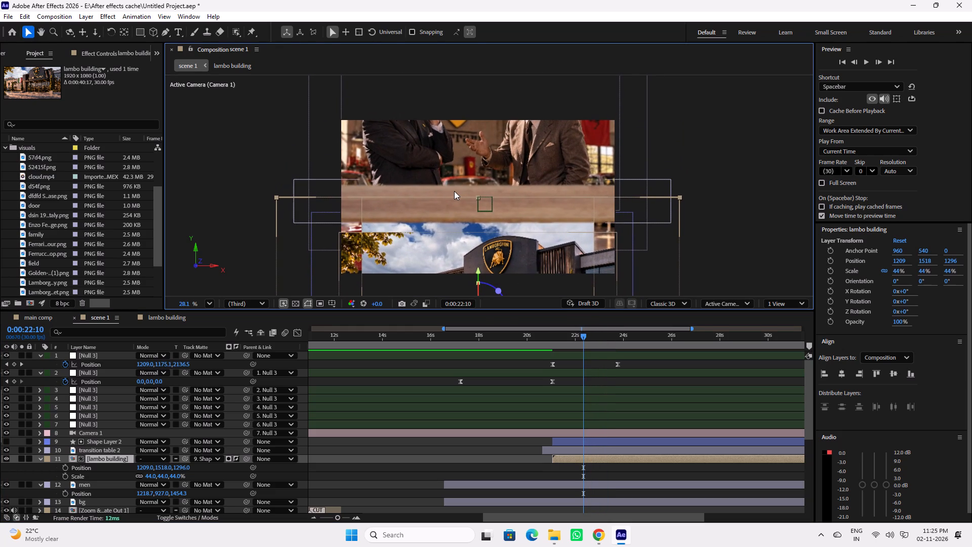
drag(554, 342, 552, 342)
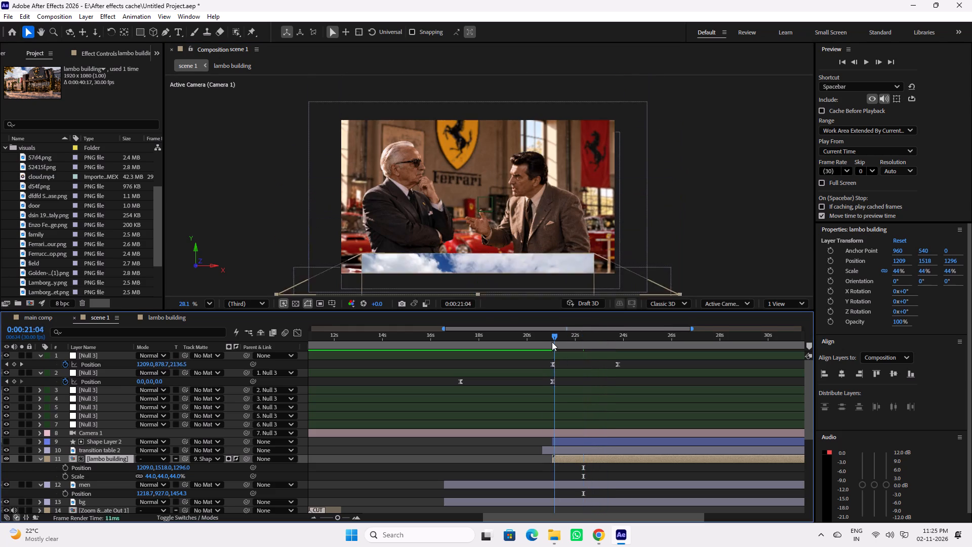
drag(552, 342, 580, 346)
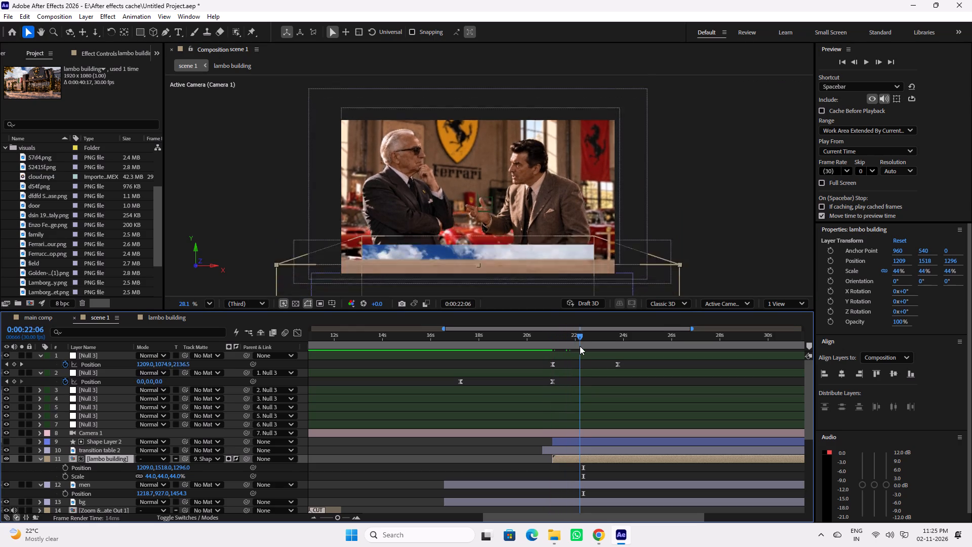
drag(580, 346, 596, 347)
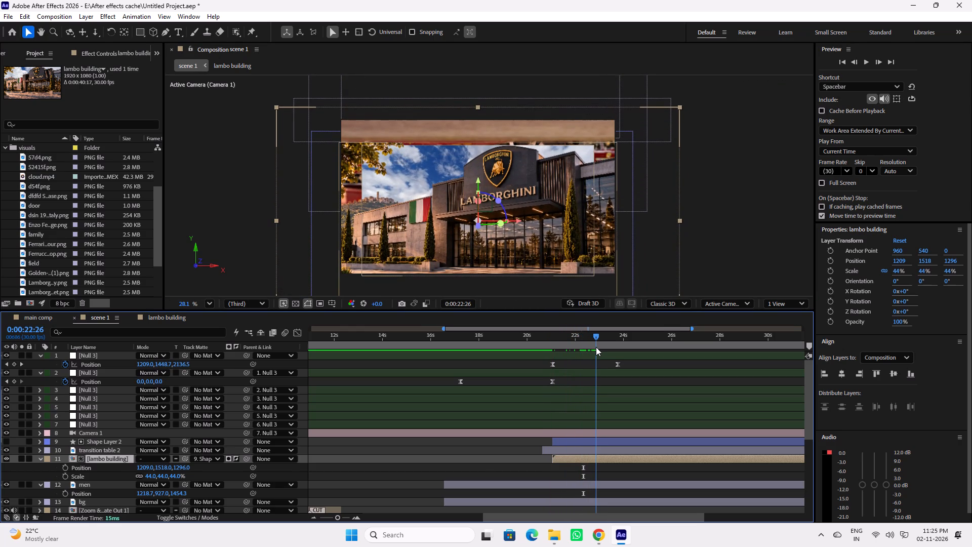
drag(596, 347, 608, 347)
scroll(643, 436, down, 5)
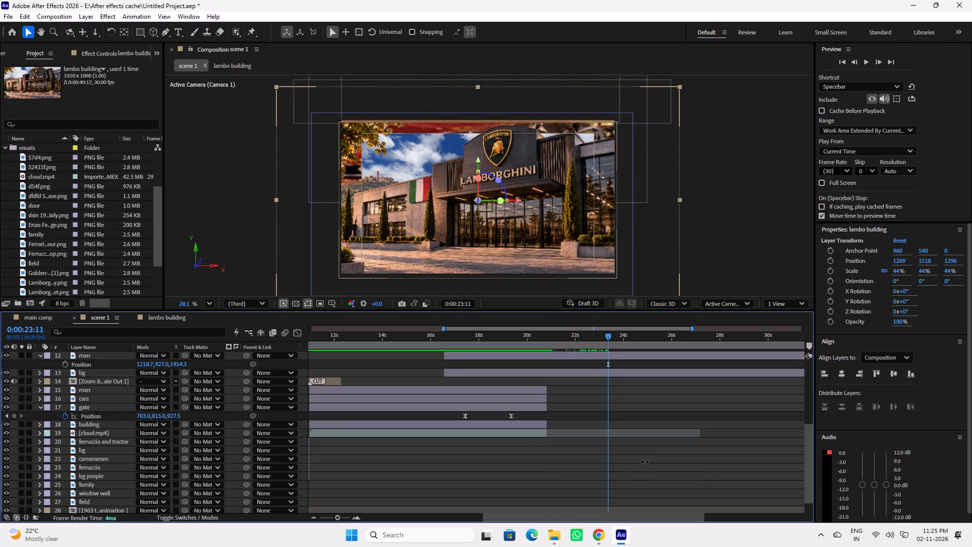
scroll(645, 462, up, 5)
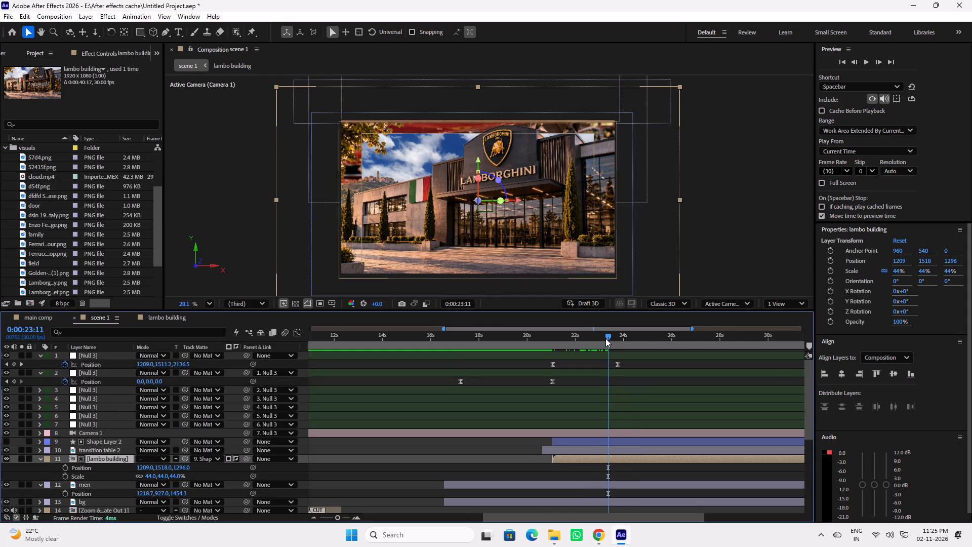
drag(605, 338, 580, 340)
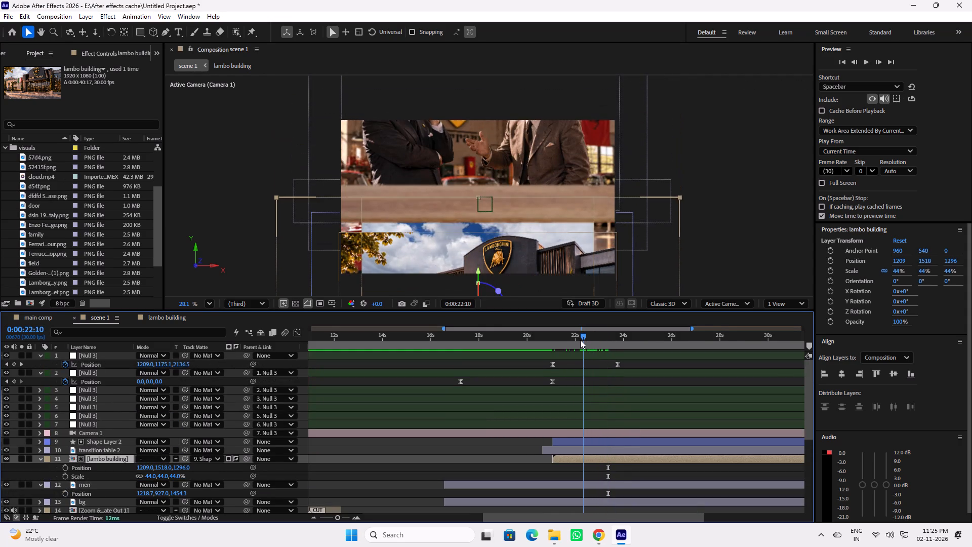
drag(580, 340, 590, 342)
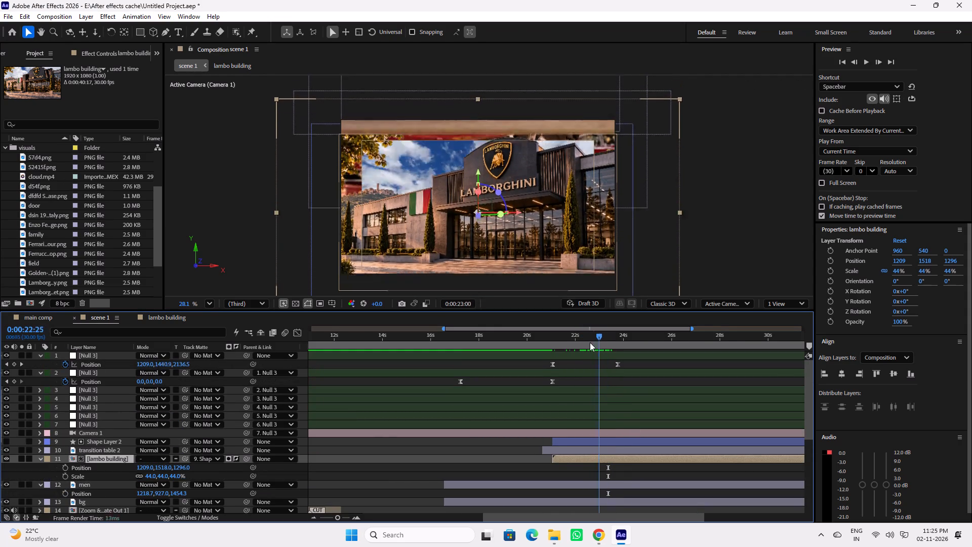
drag(590, 342, 583, 342)
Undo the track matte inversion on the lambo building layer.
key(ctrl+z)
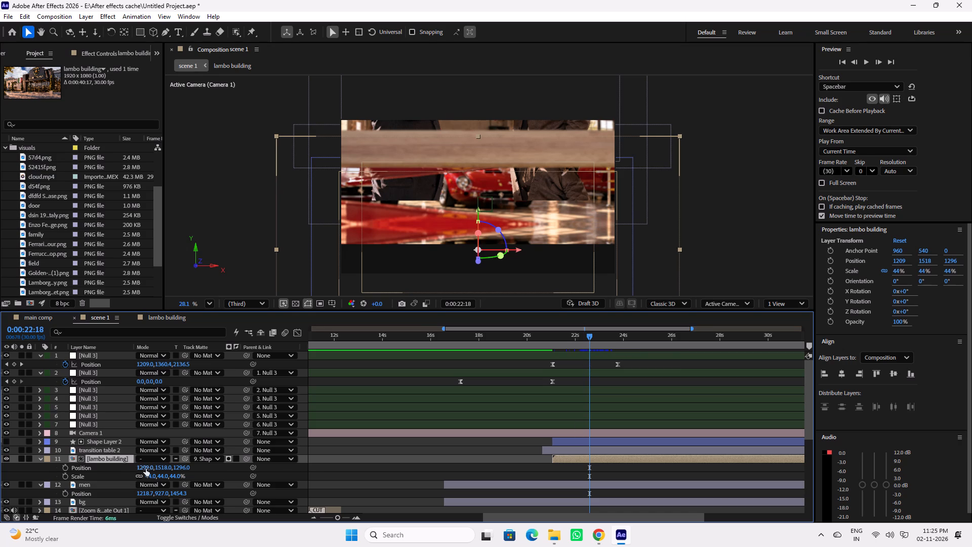
Copy the Position of the transition table 2 layer onto Shape Layer 2, giving it 1218.7, 1385.8, 1367.3.
ctrl+click(102, 441)
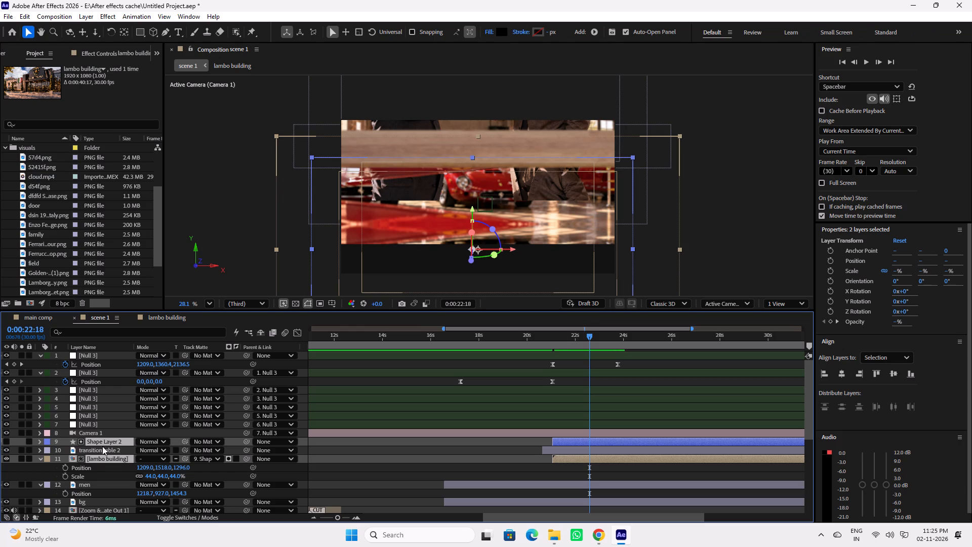
click(101, 474)
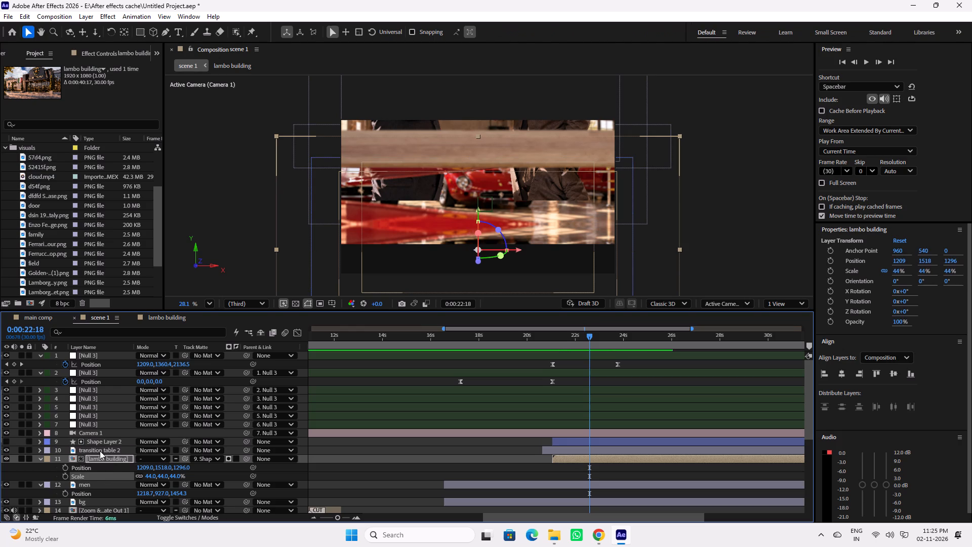
click(100, 451)
key(p)
click(83, 458)
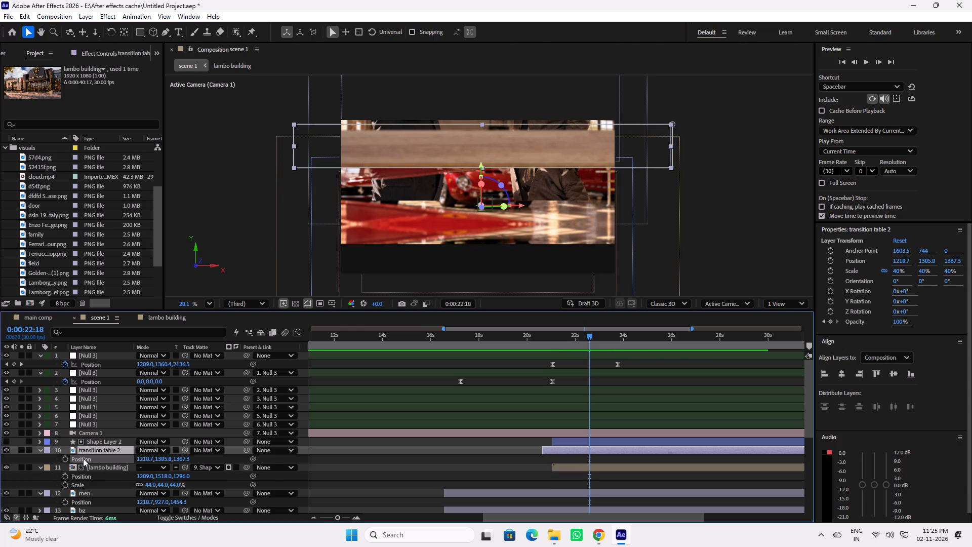
key(ctrl+c)
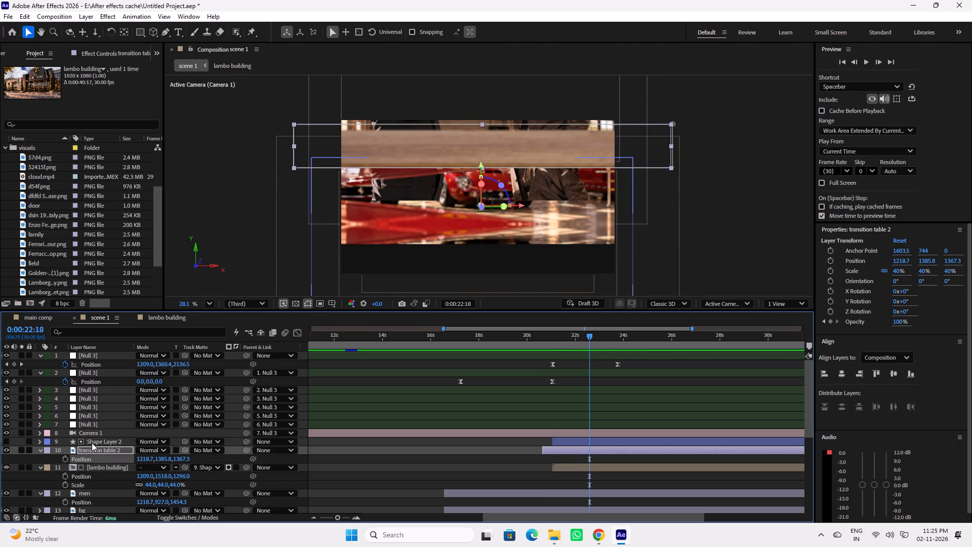
click(92, 443)
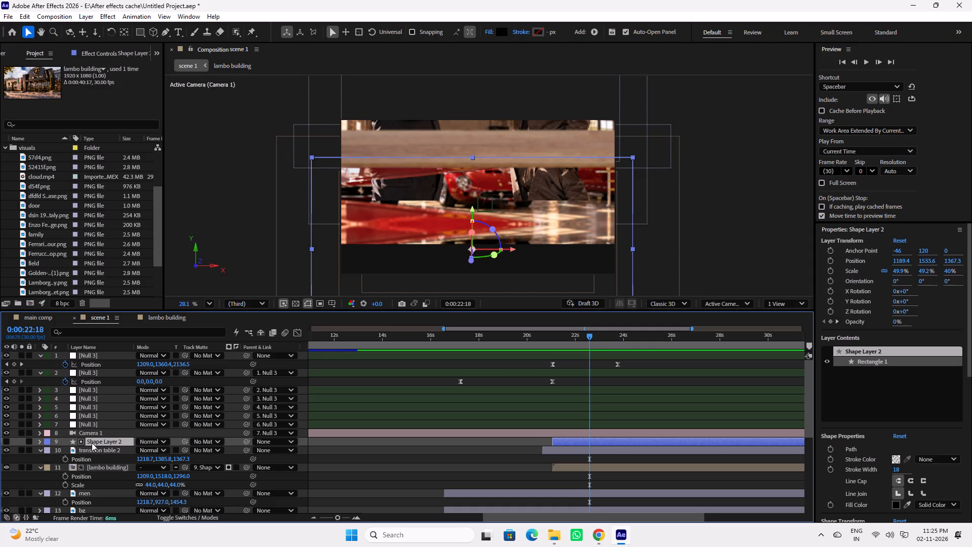
key(ctrl+v)
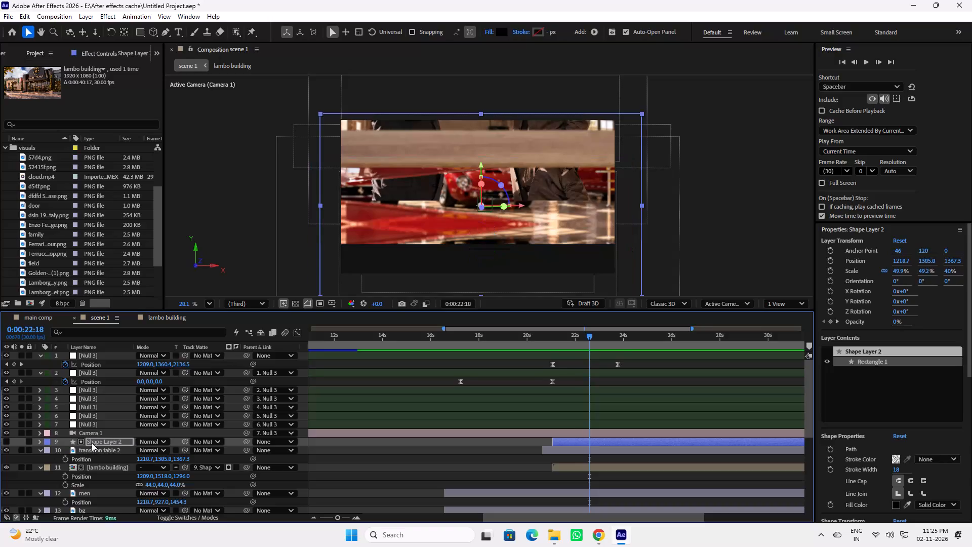
click(96, 442)
key(p)
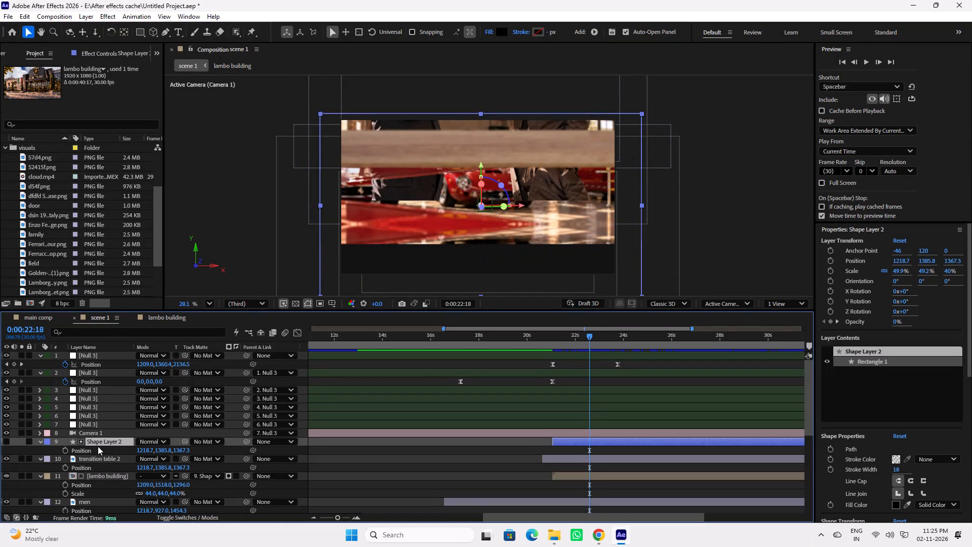
click(93, 447)
key(ctrl+v)
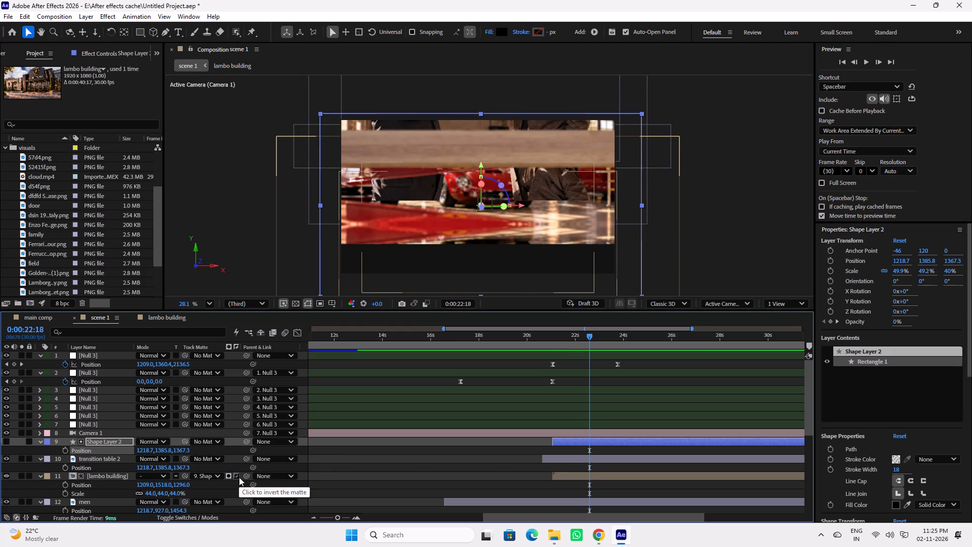
Remove the track matte from the lambo building layer by setting it to No Matte.
click(205, 475)
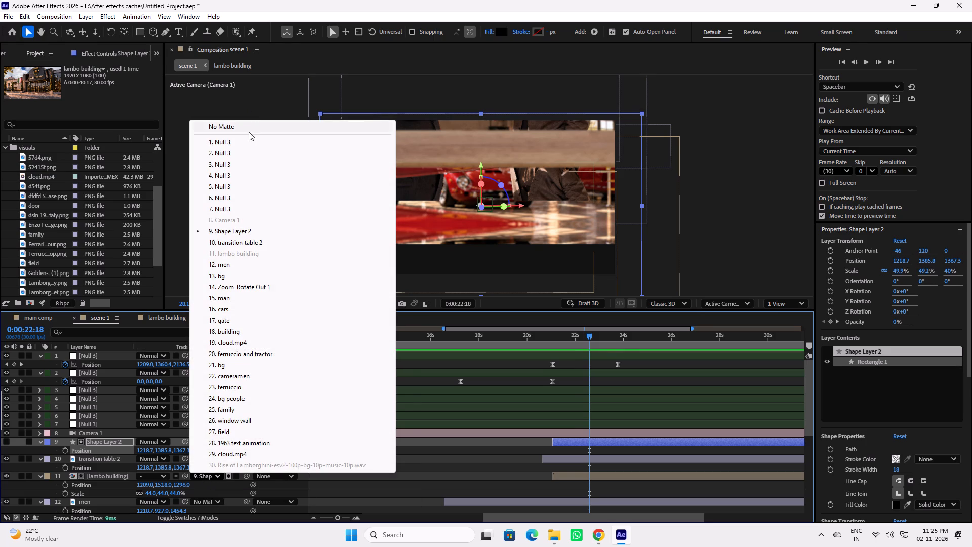
scroll(249, 132, up, 1)
click(233, 124)
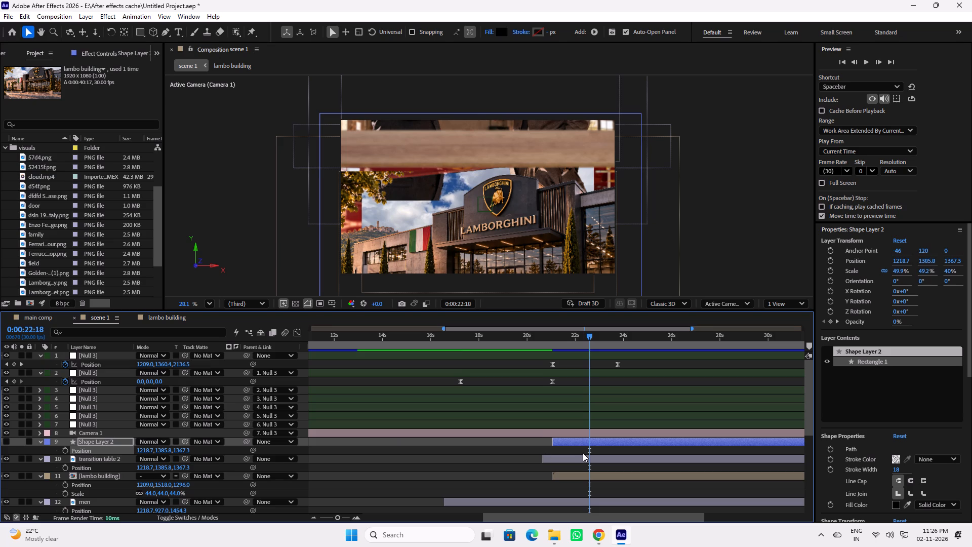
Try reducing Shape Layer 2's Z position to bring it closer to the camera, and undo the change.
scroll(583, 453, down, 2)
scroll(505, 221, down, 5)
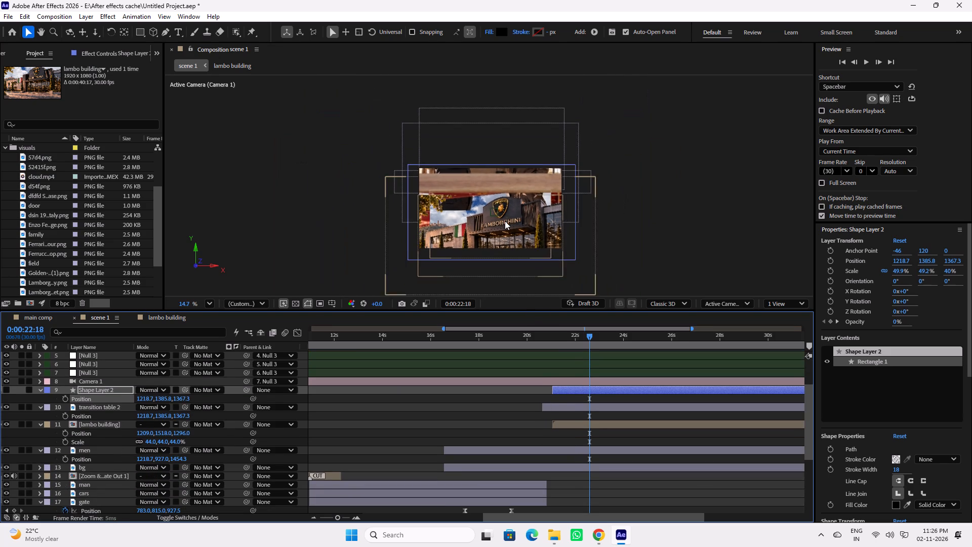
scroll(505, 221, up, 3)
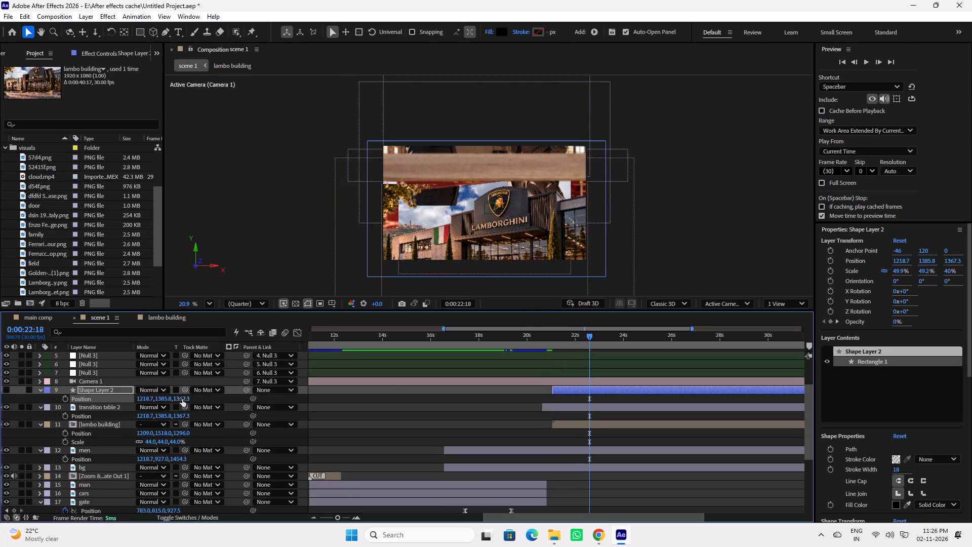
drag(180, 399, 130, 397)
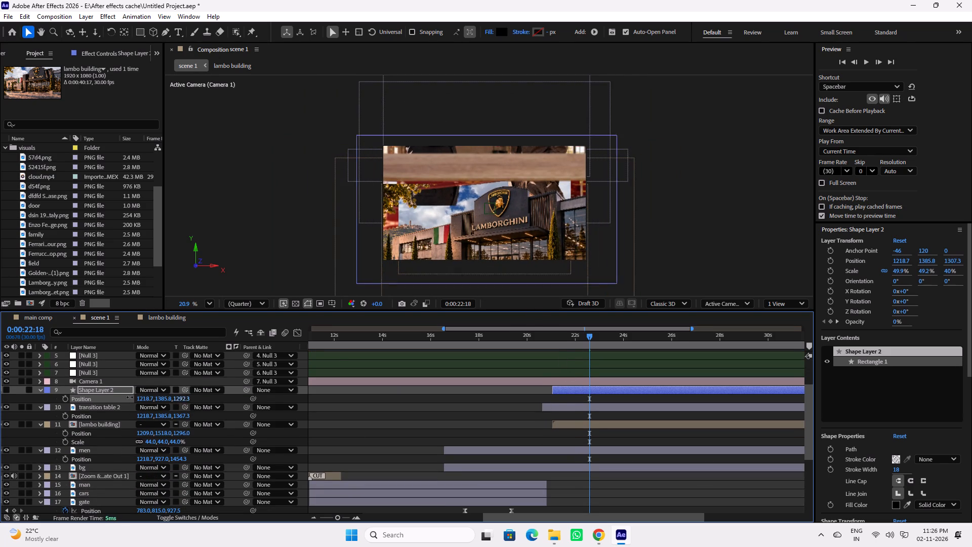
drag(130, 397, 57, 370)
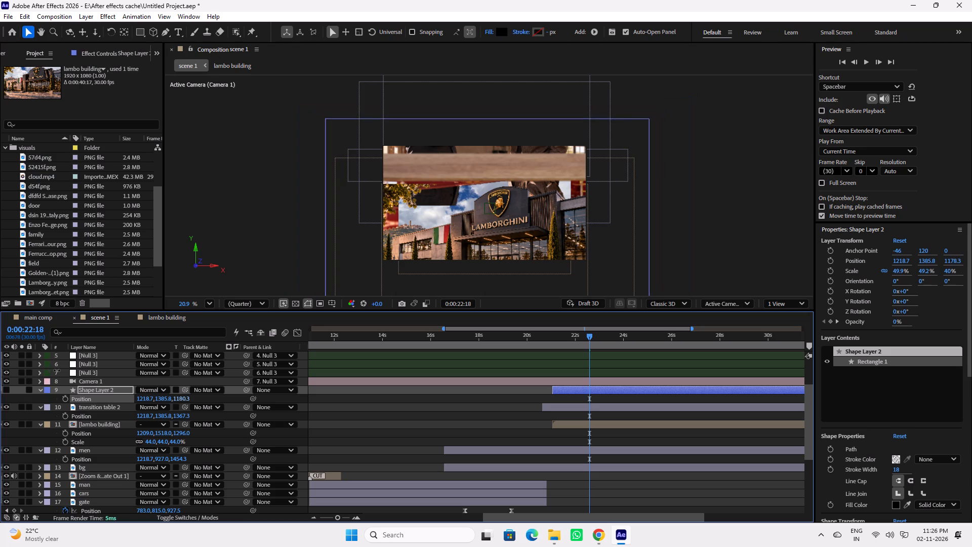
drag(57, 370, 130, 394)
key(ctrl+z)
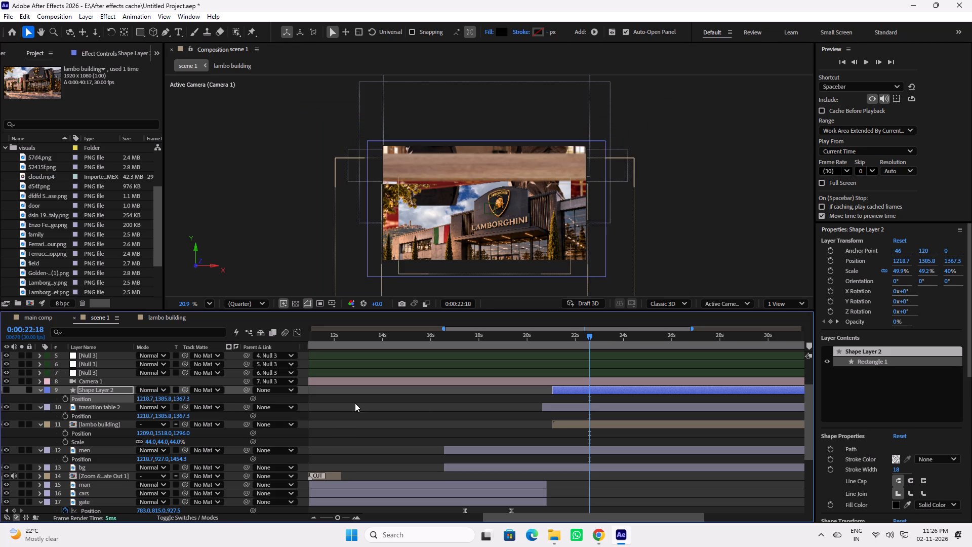
Turn on the visibility of Shape Layer 2.
click(517, 399)
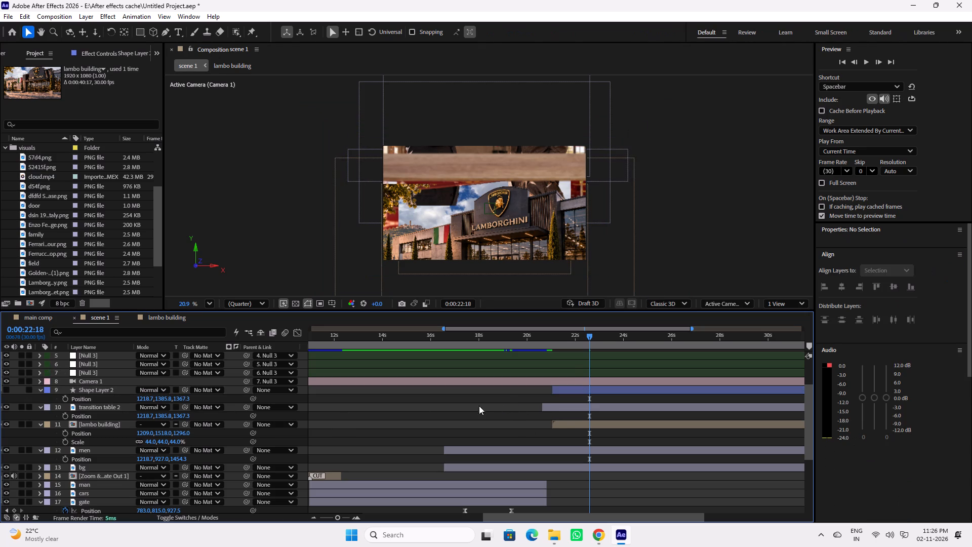
click(8, 389)
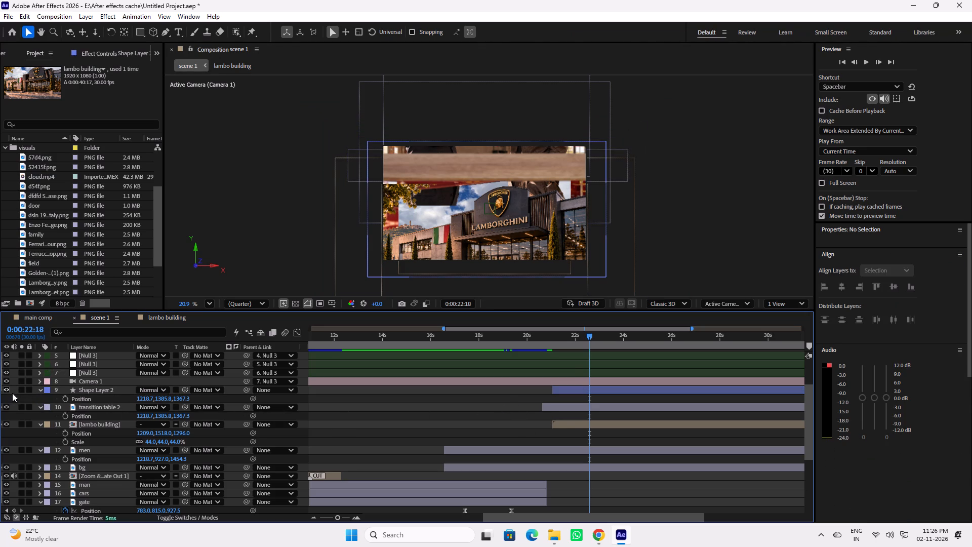
click(627, 414)
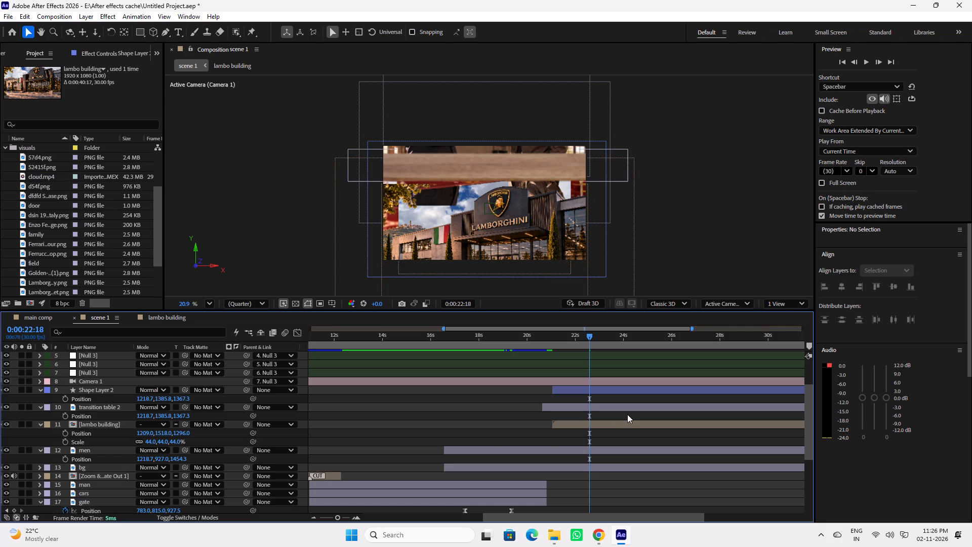
Copy transition table 2's whole Transform group onto Shape Layer 2, briefly playing the documentary editing tutorial in Chrome before pasting.
click(602, 410)
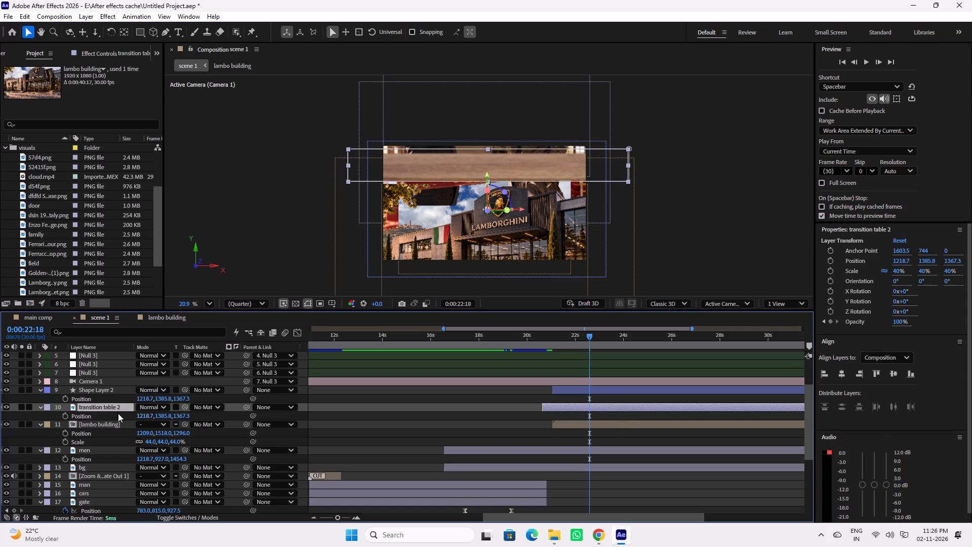
click(86, 418)
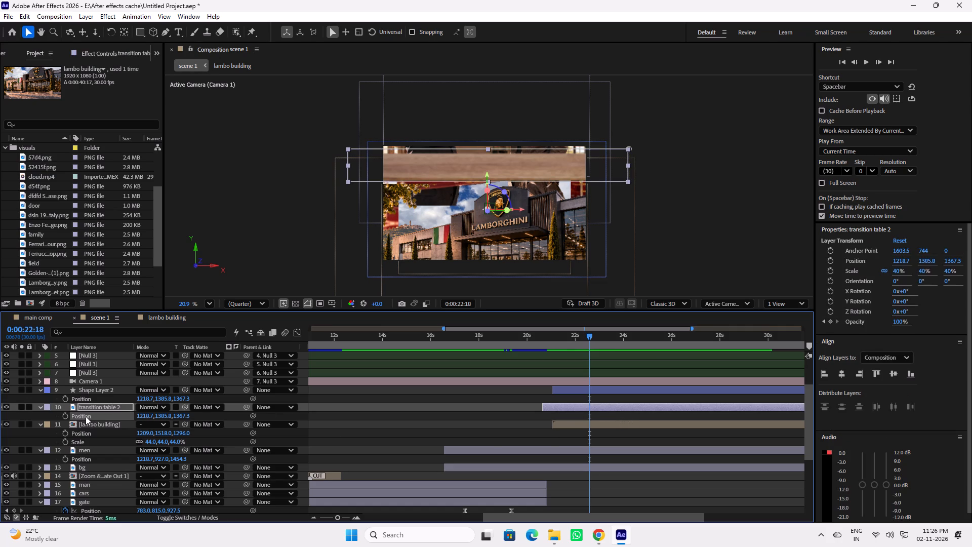
click(40, 409)
click(39, 407)
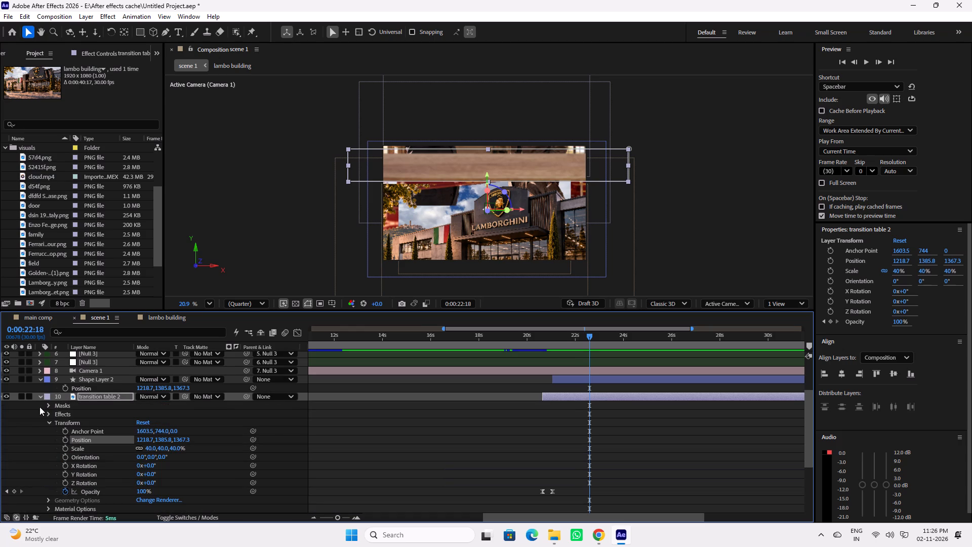
click(70, 422)
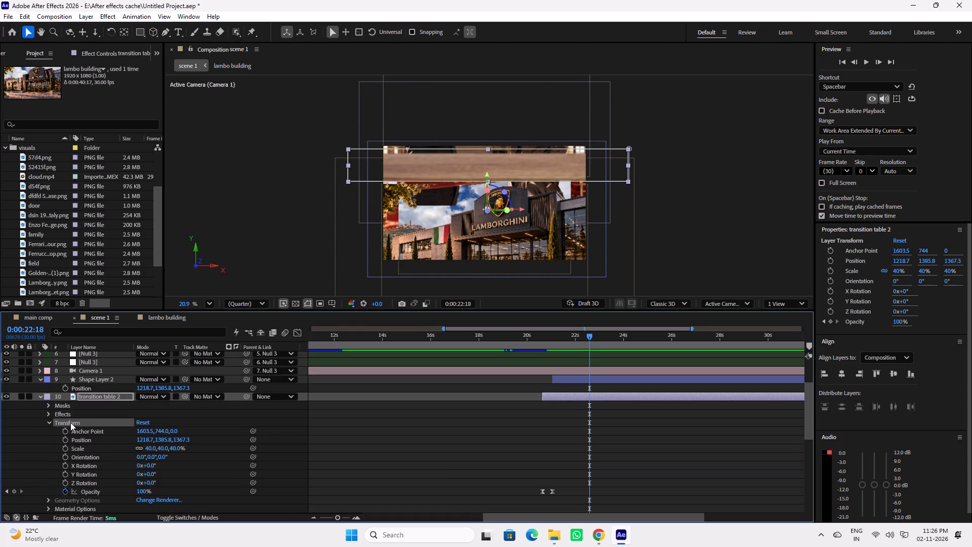
key(ctrl+c)
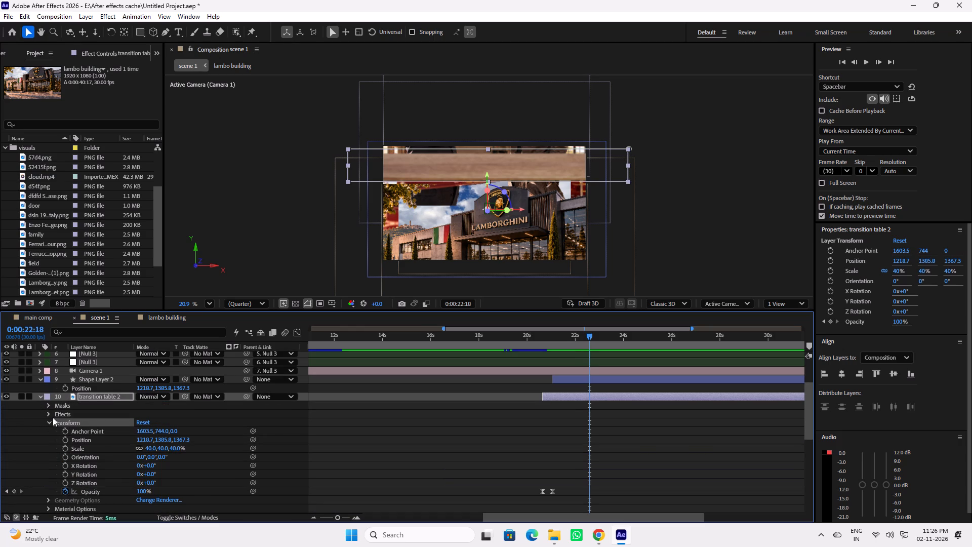
click(51, 423)
click(40, 400)
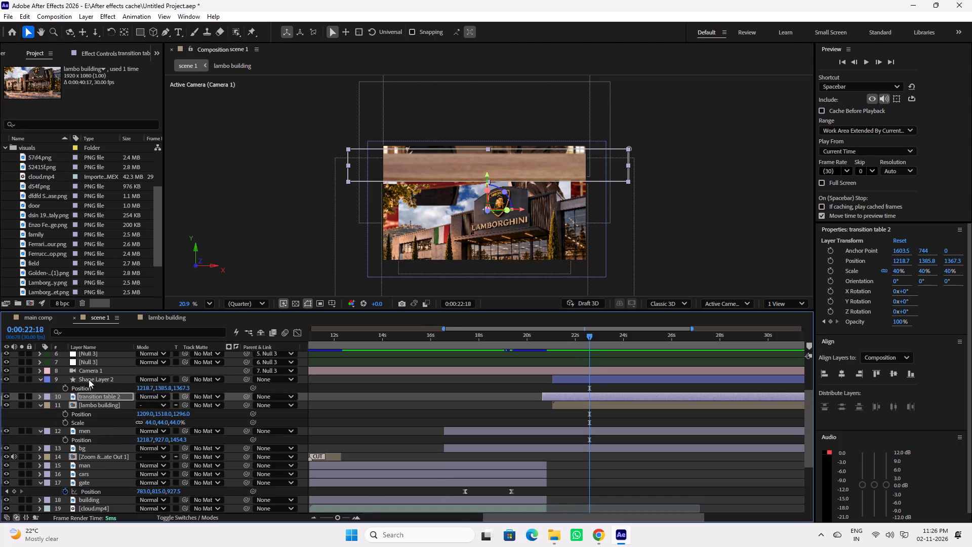
click(89, 378)
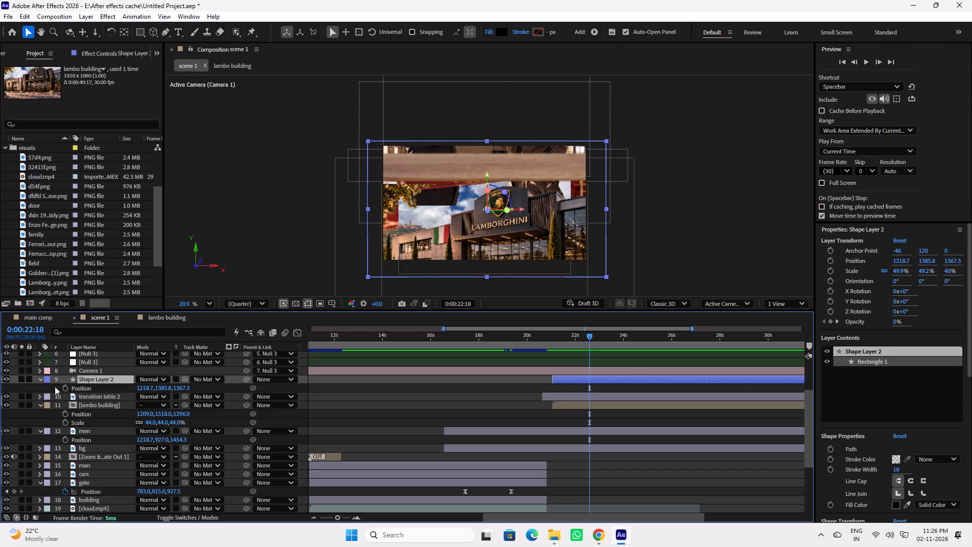
click(39, 379)
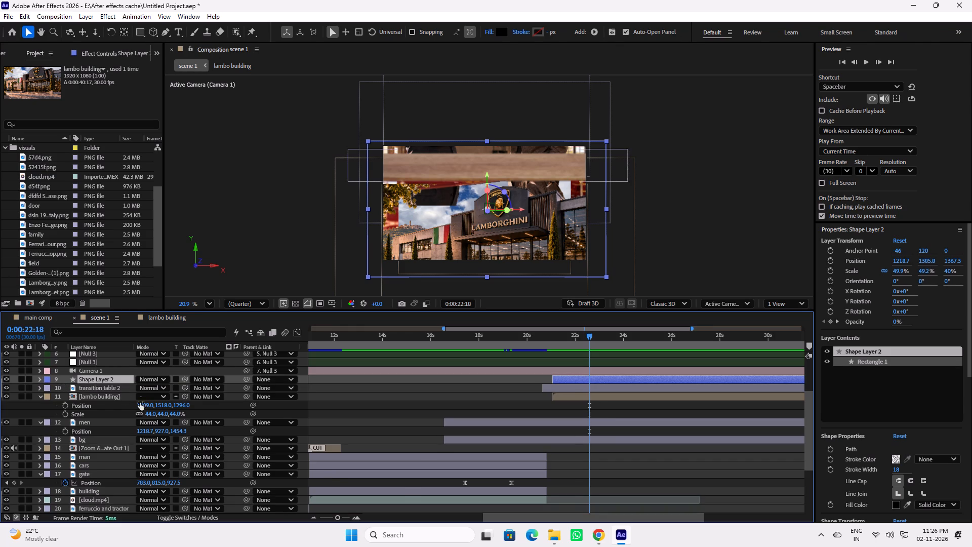
click(626, 535)
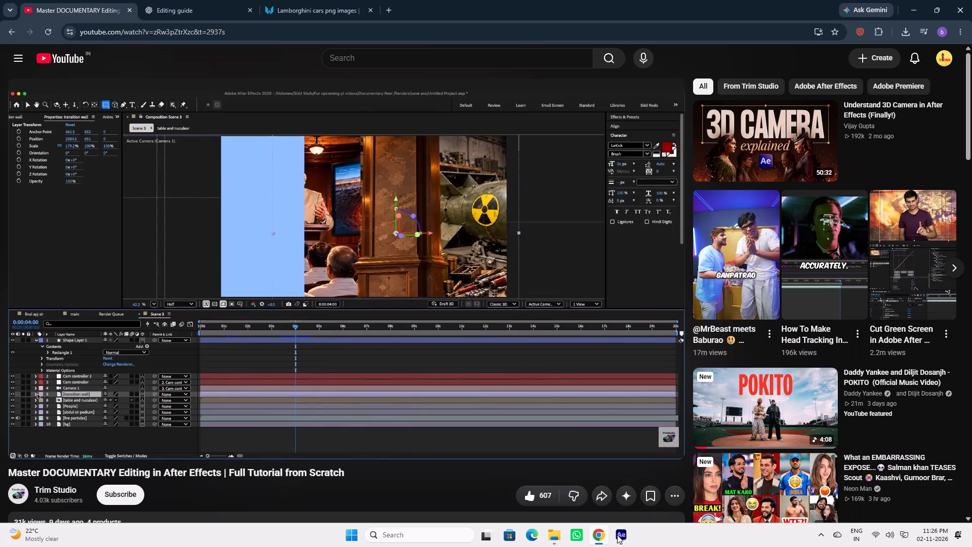
key(space)
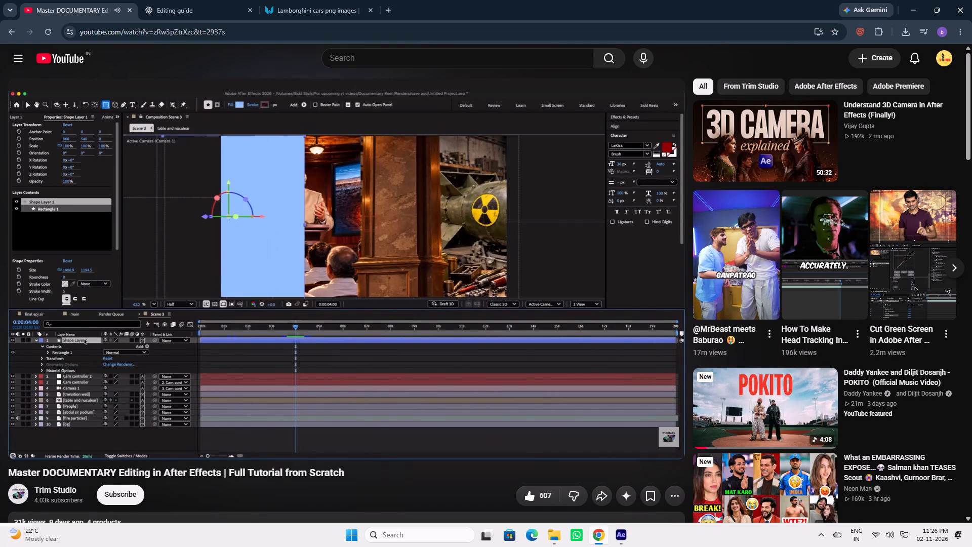
key(space)
click(619, 534)
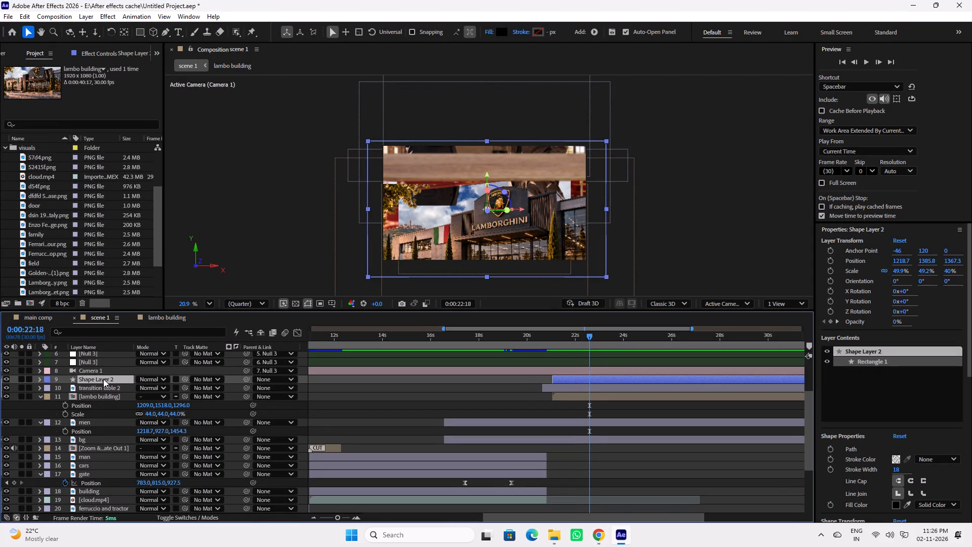
key(ctrl+v)
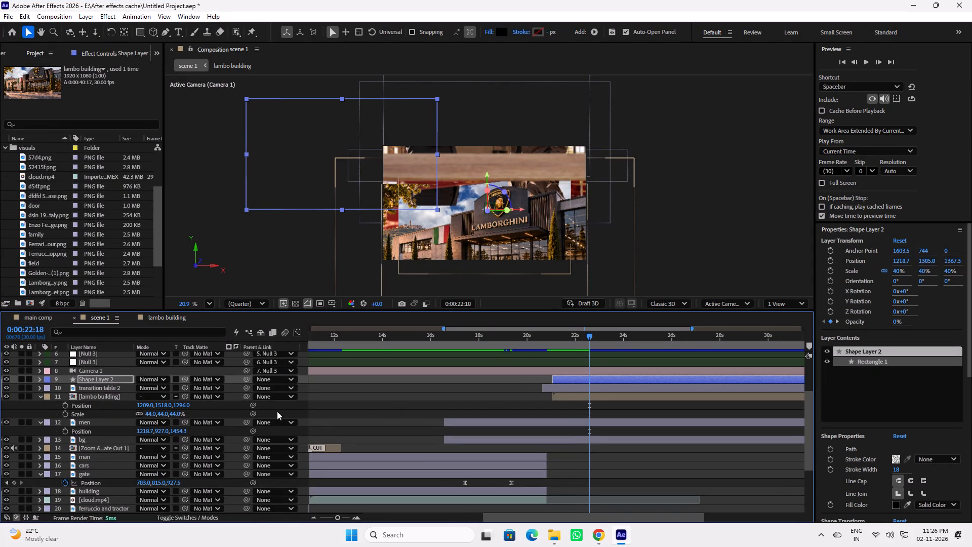
Copy only the Position property of transition table 2 onto Shape Layer 2 once more.
click(95, 386)
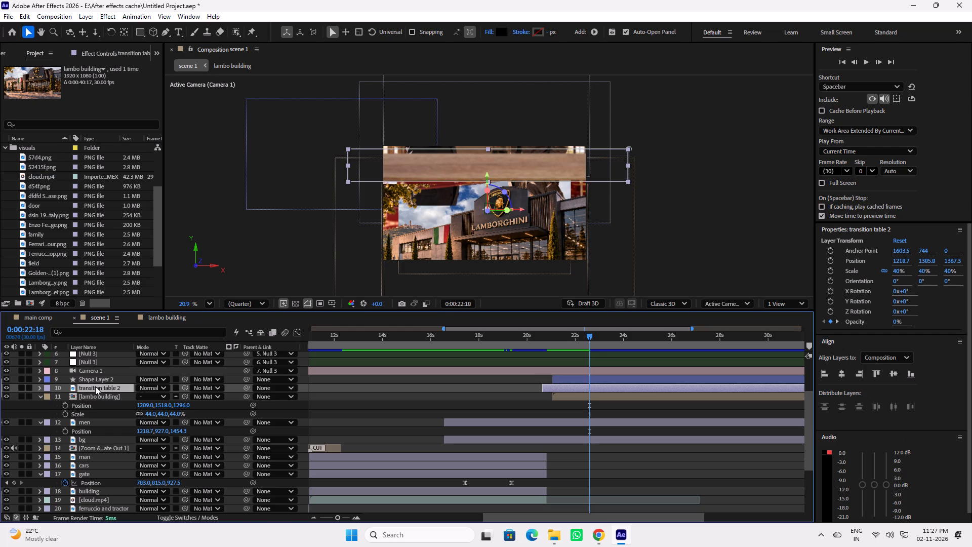
key(p)
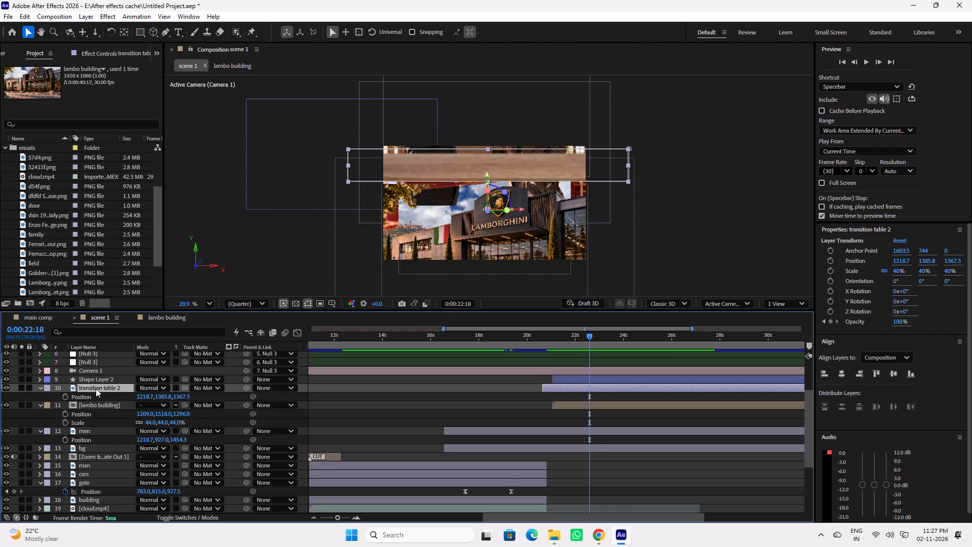
click(84, 399)
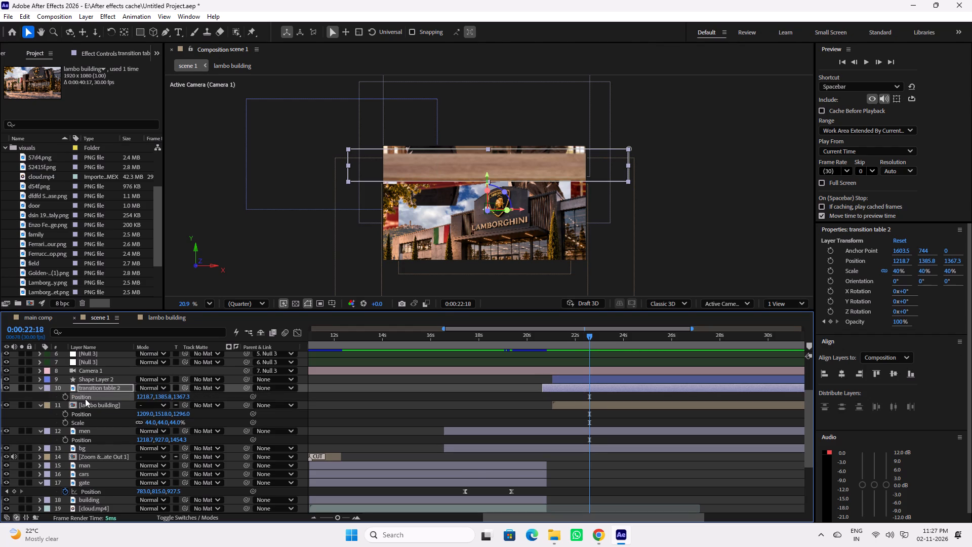
key(ctrl+c)
click(93, 379)
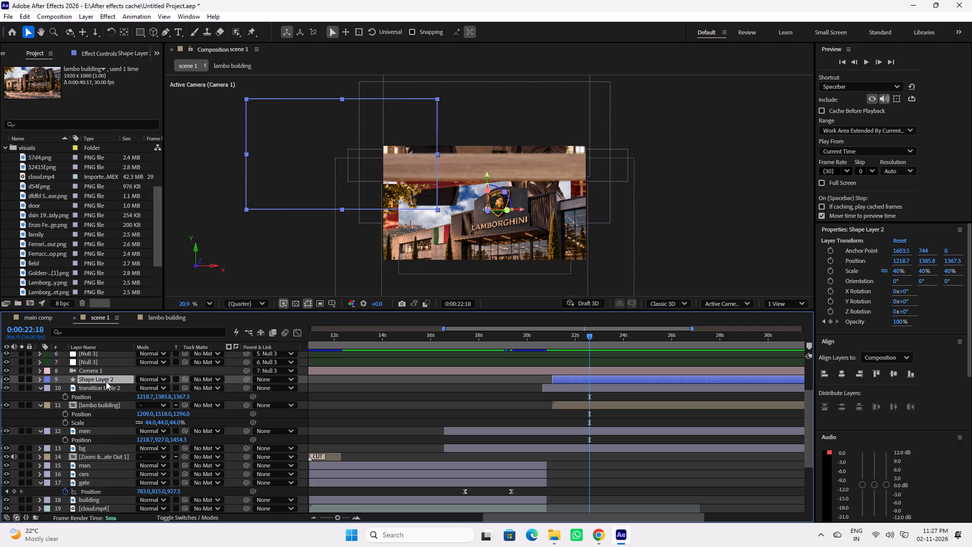
key(ctrl+v)
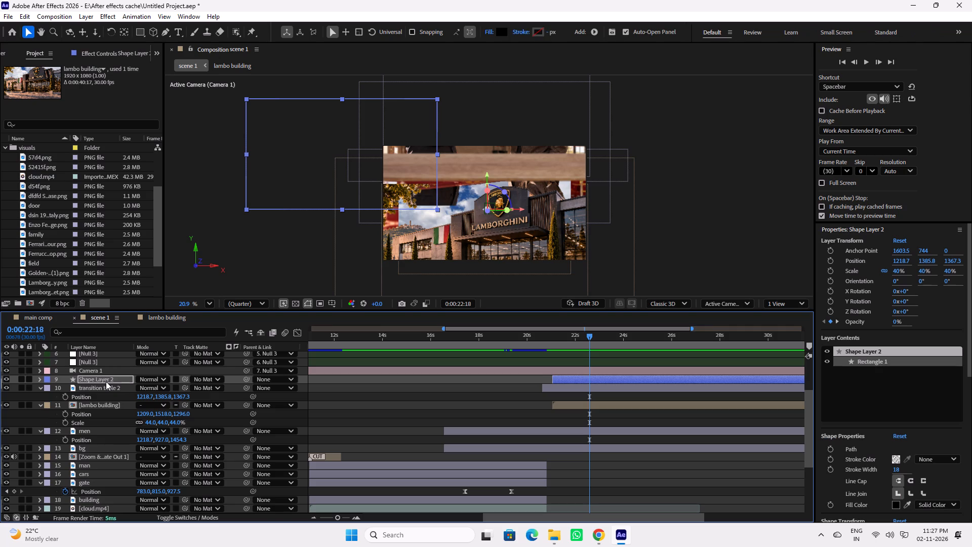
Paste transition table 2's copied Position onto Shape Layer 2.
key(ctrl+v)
Switch the scene 1 composition viewer to a two-view layout.
click(784, 301)
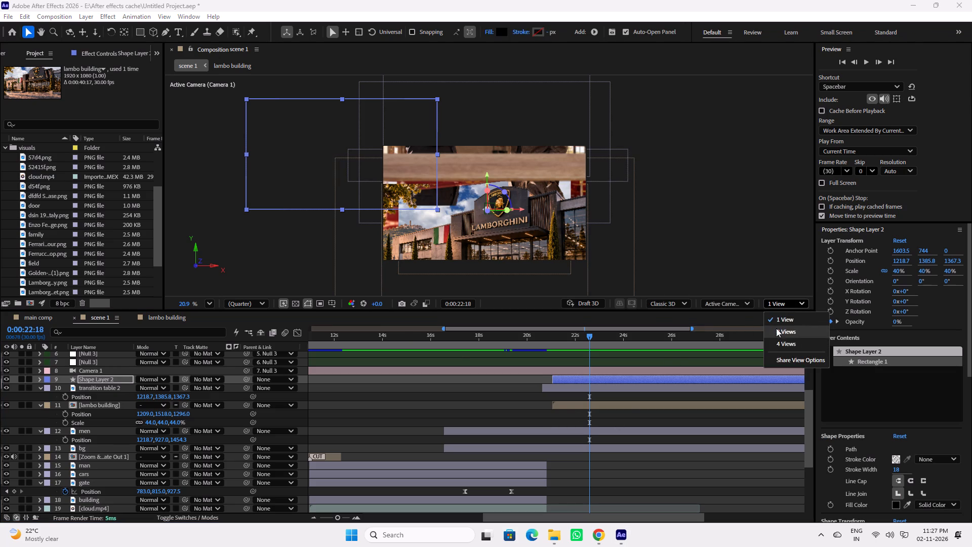
click(785, 334)
scroll(642, 231, down, 4)
scroll(615, 245, up, 1)
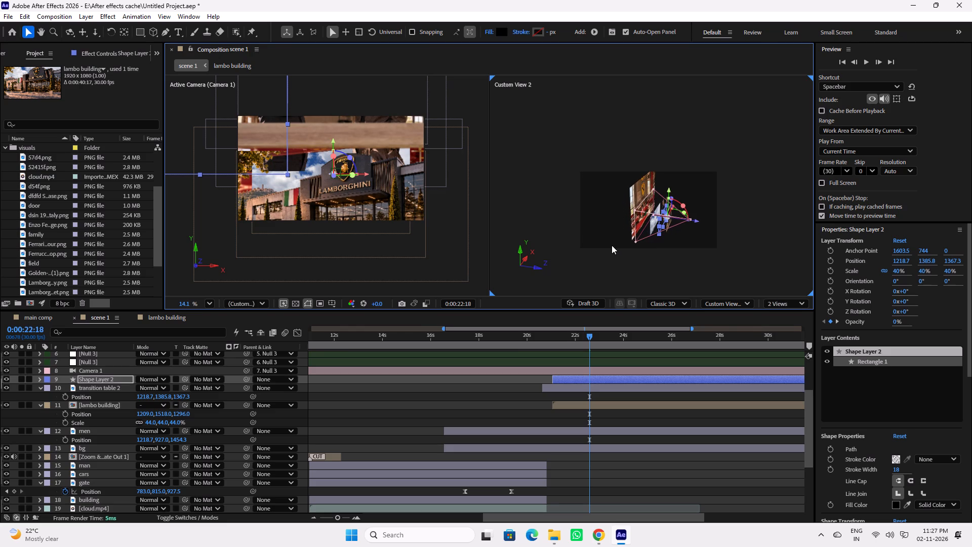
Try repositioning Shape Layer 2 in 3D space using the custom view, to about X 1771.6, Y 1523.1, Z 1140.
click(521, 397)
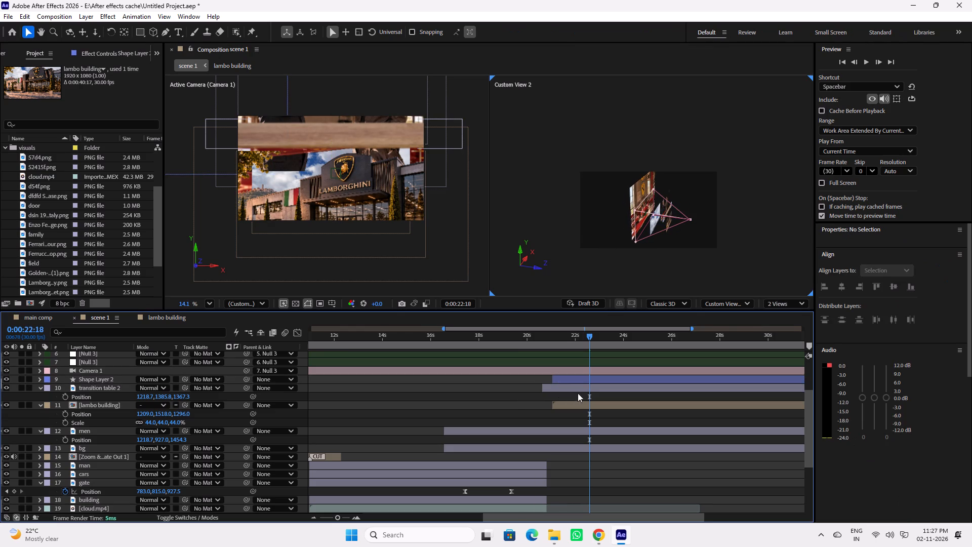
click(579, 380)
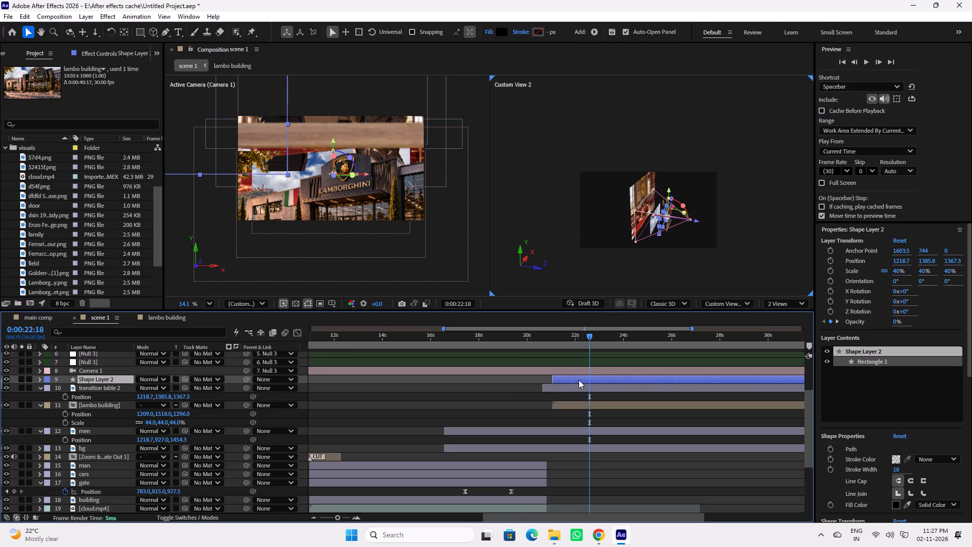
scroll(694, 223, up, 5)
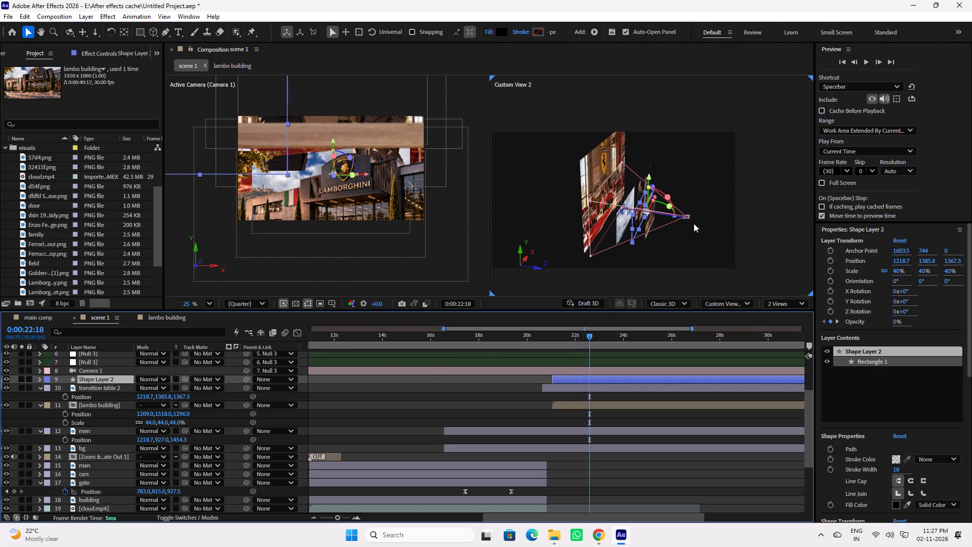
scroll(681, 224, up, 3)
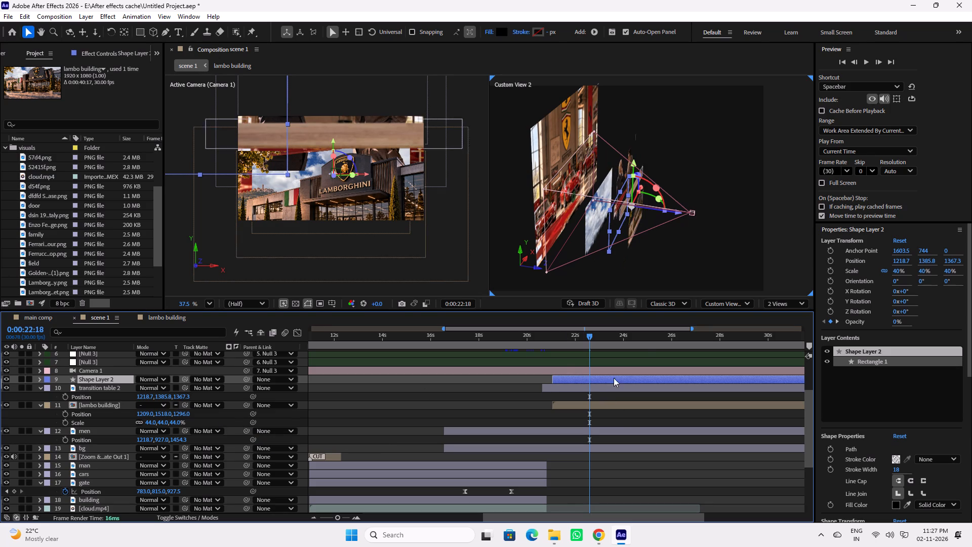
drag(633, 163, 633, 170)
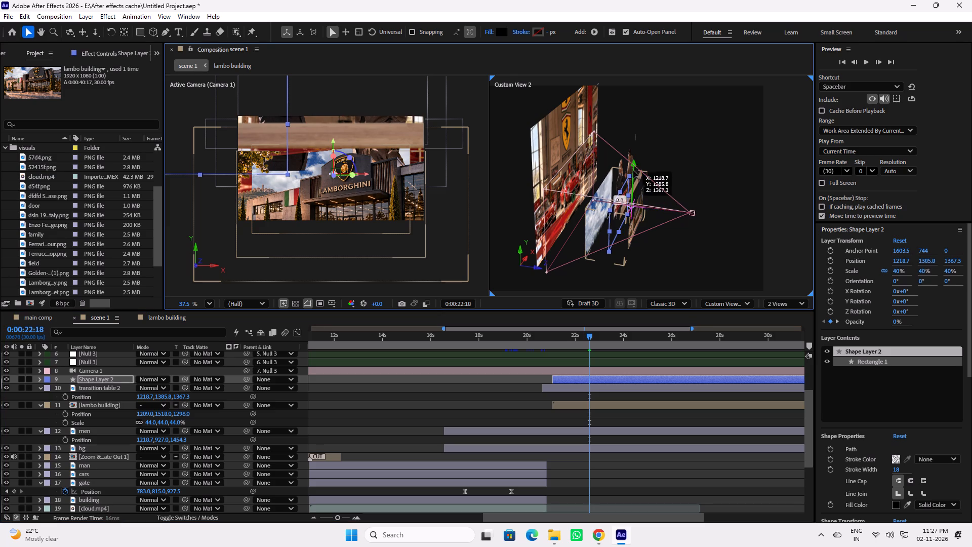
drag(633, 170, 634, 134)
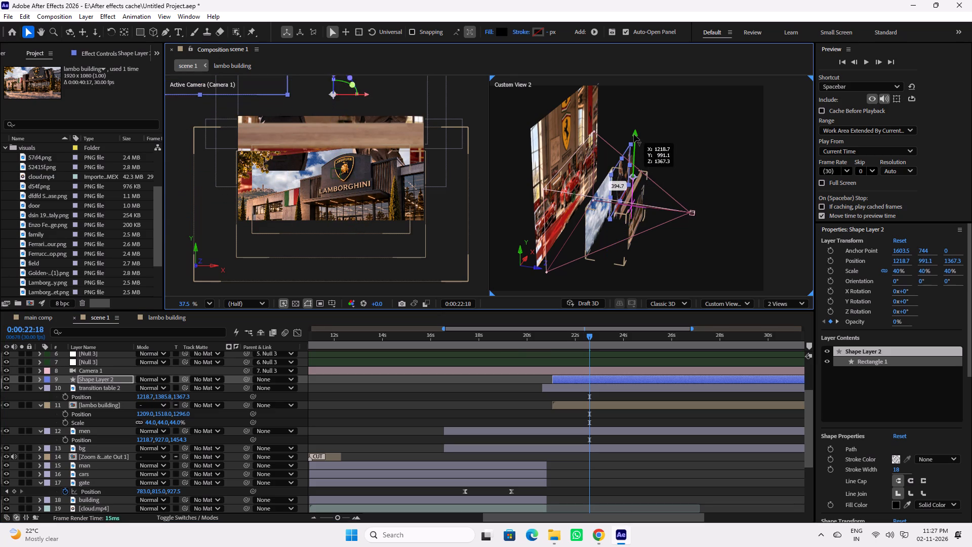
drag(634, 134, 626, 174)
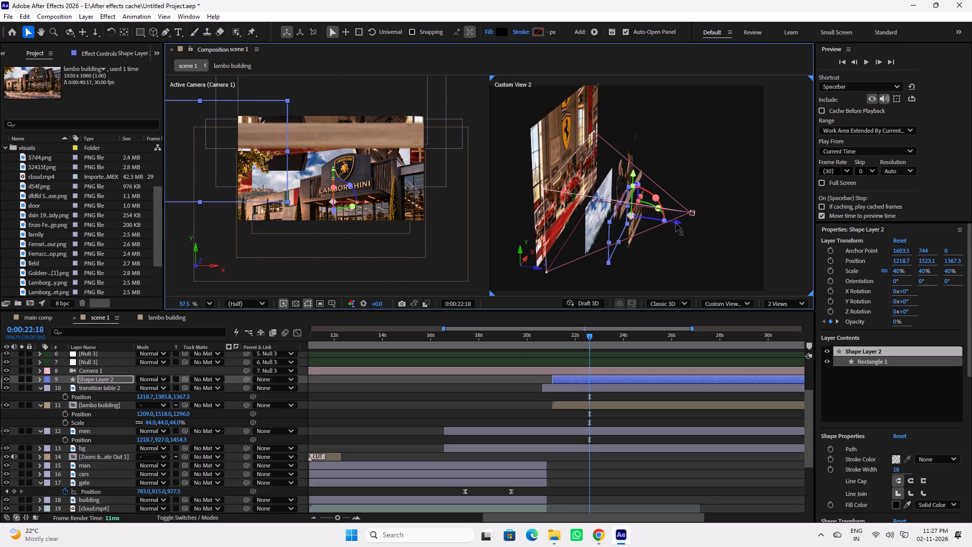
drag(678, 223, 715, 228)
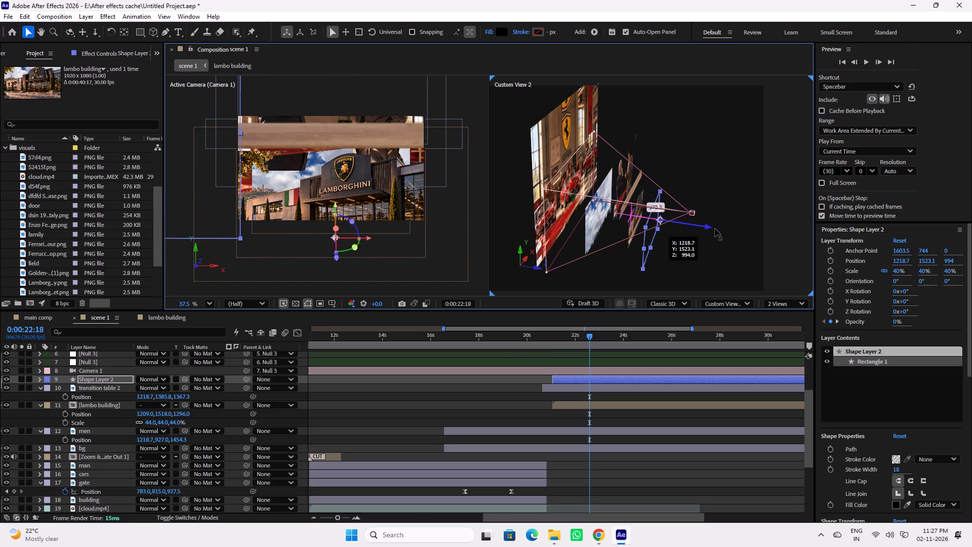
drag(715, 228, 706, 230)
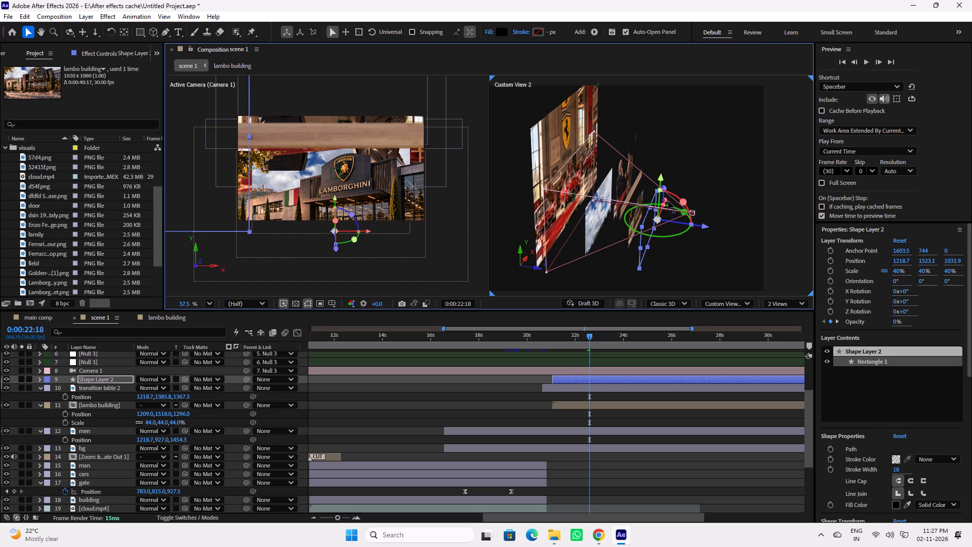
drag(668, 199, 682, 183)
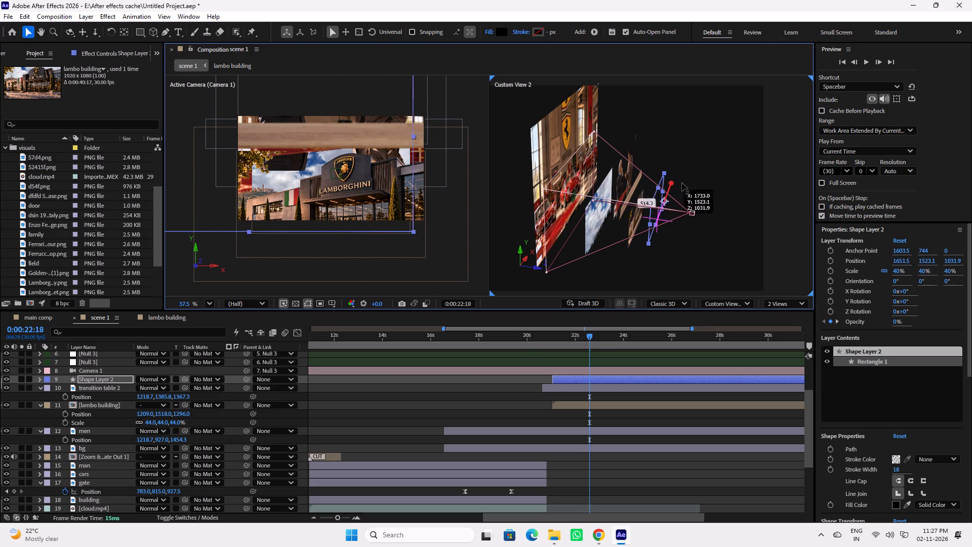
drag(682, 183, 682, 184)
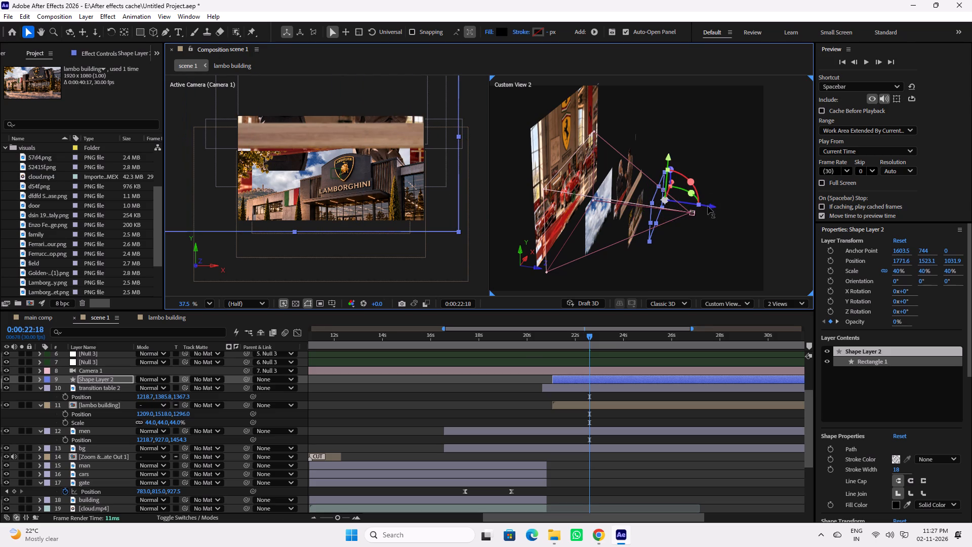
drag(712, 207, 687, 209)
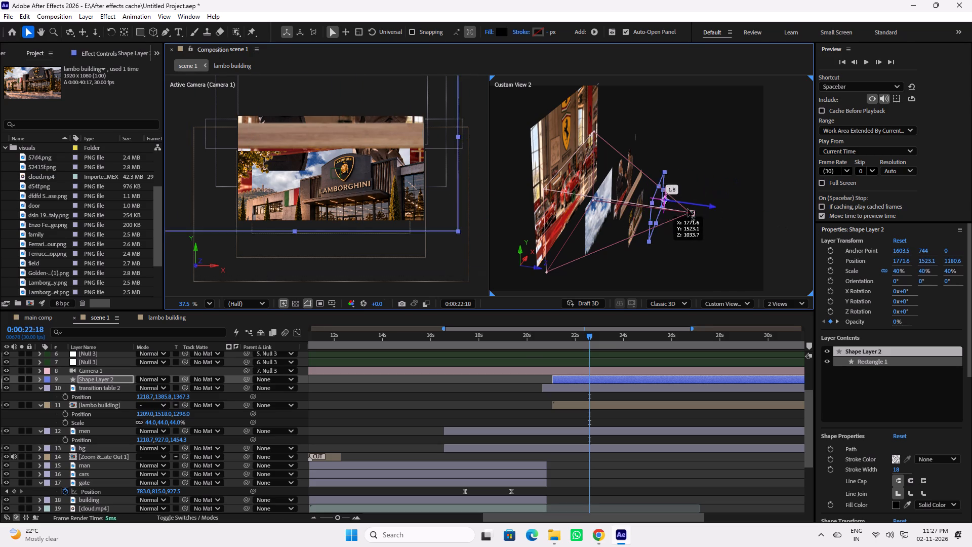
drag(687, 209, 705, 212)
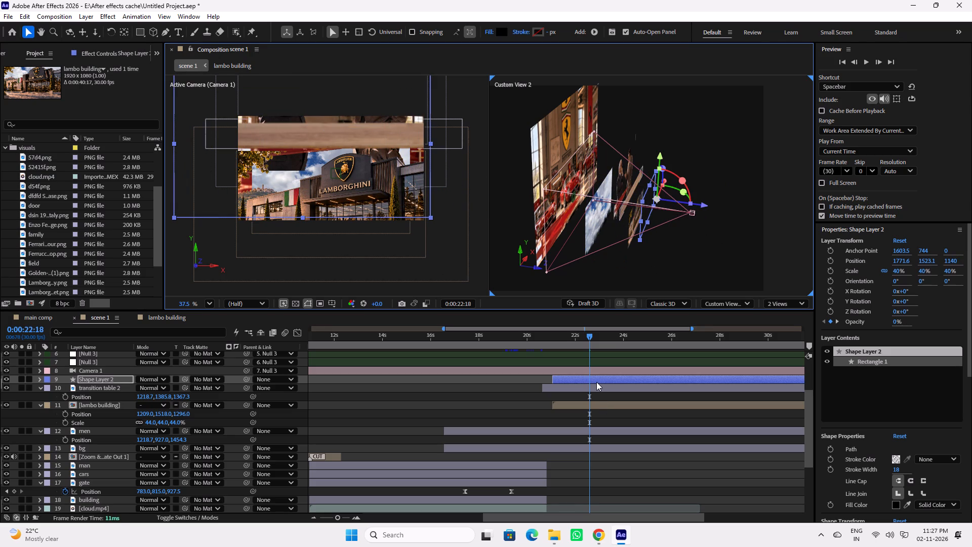
Delete Shape Layer 2 from scene 1.
key(Delete)
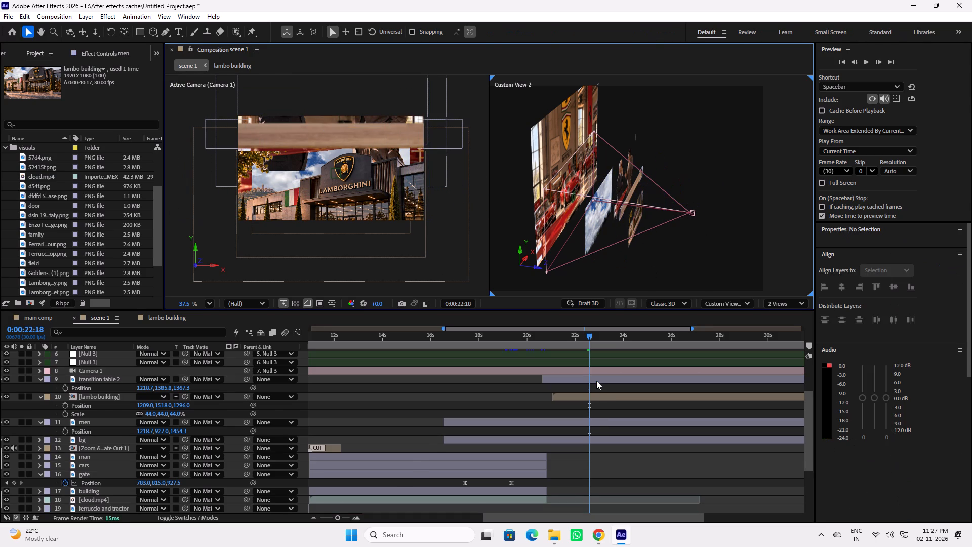
Preview and scrub scene 1 between about 20 and 24 seconds to examine the transition from the men to the Lamborghini building.
drag(553, 337, 532, 337)
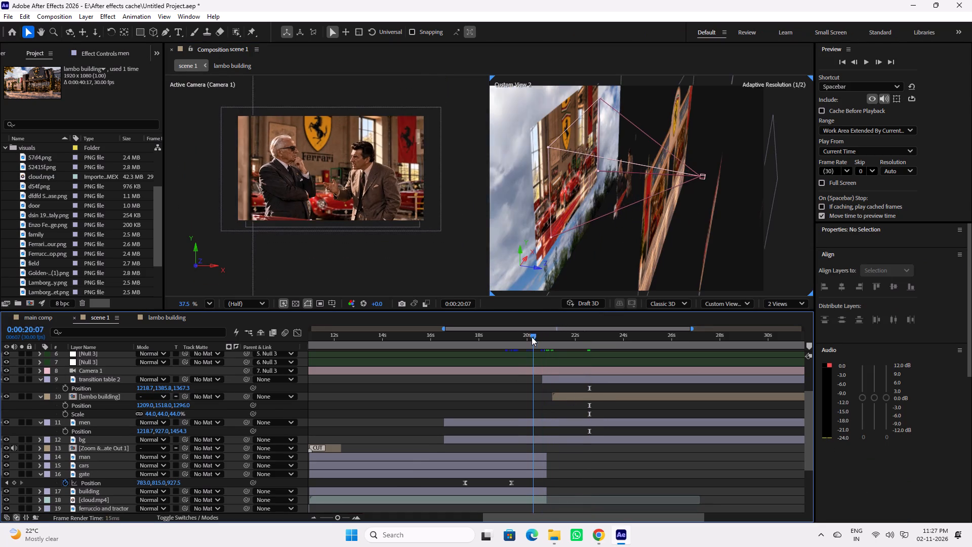
drag(532, 337, 522, 339)
key(space)
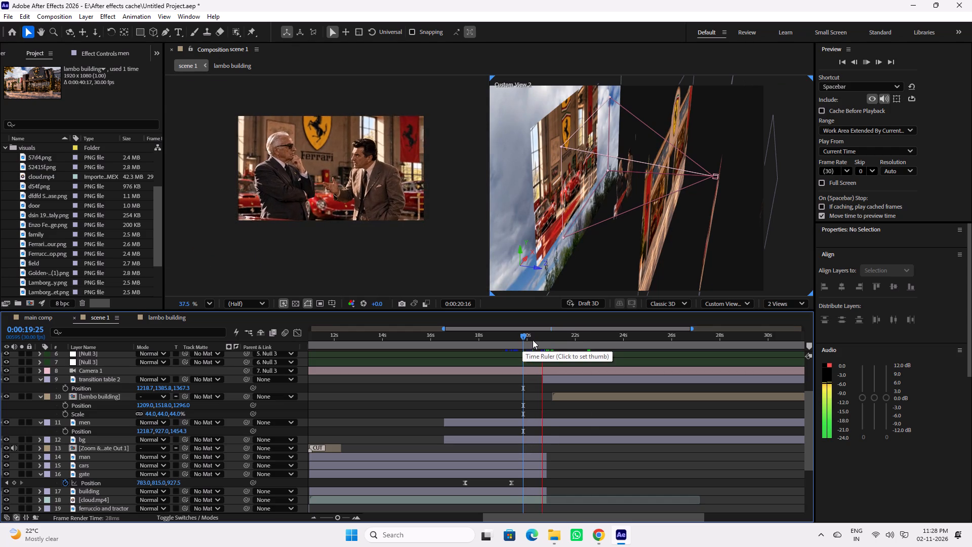
drag(533, 340, 559, 344)
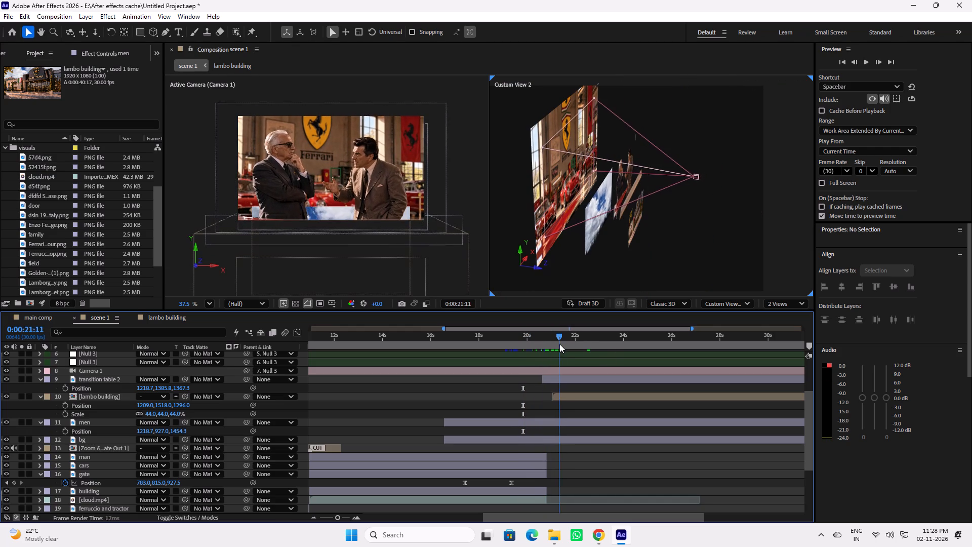
drag(559, 344, 588, 347)
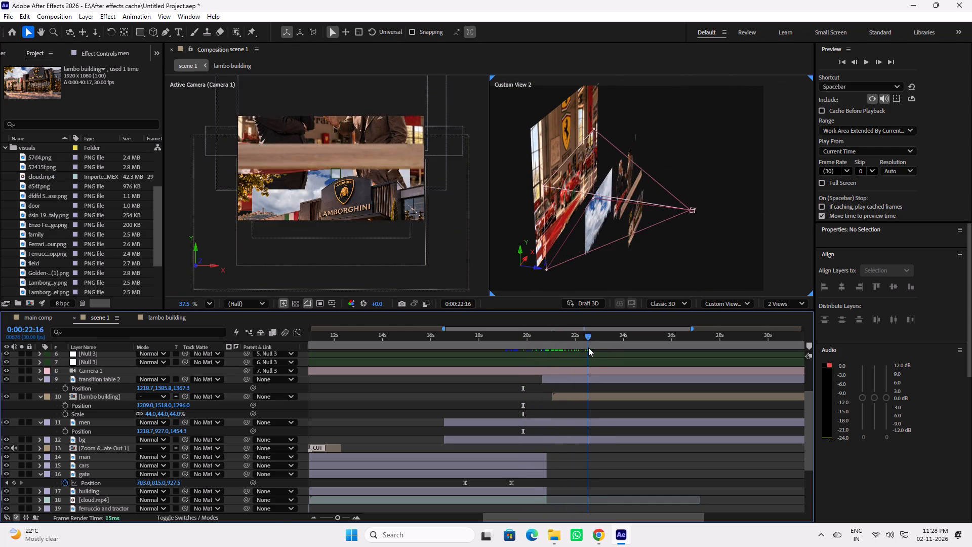
drag(588, 347, 607, 348)
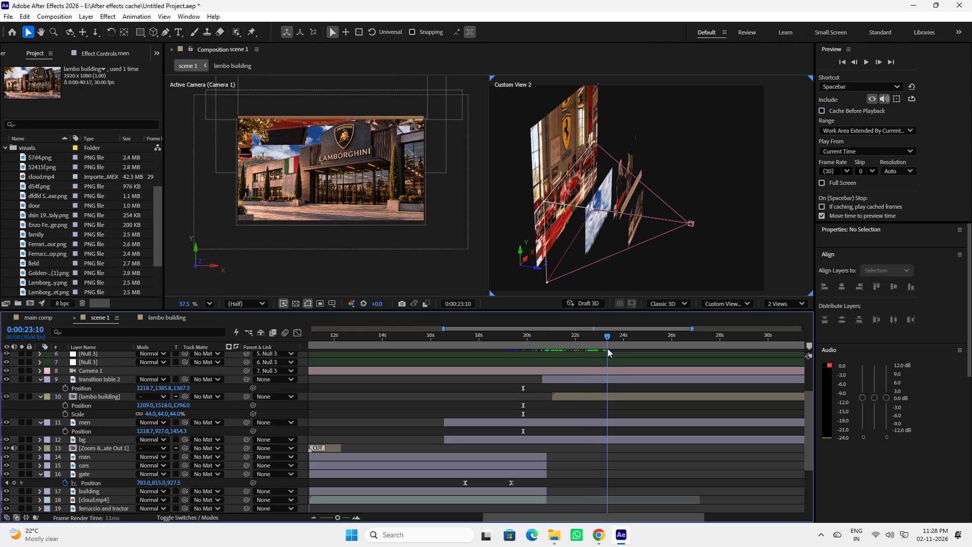
drag(607, 348, 626, 348)
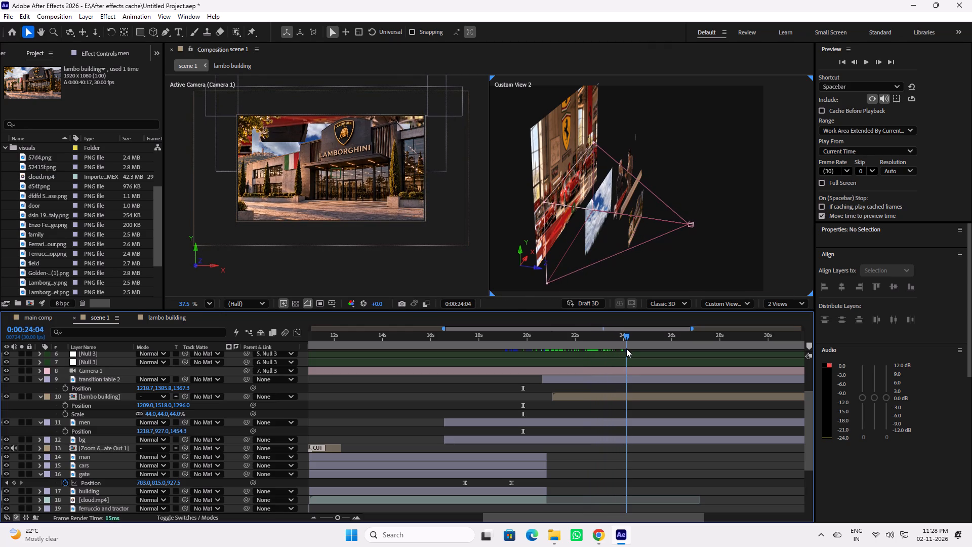
drag(626, 348, 575, 347)
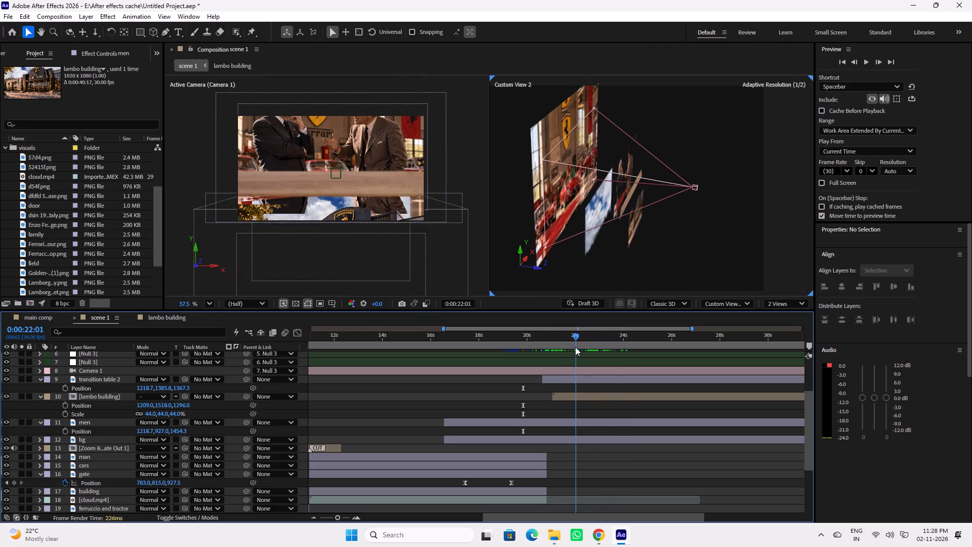
drag(575, 347, 590, 348)
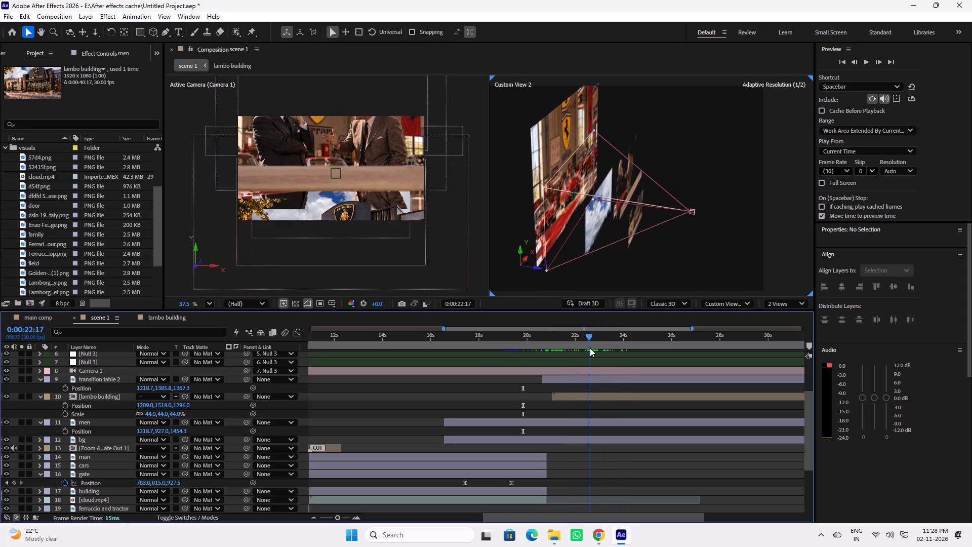
drag(590, 348, 587, 348)
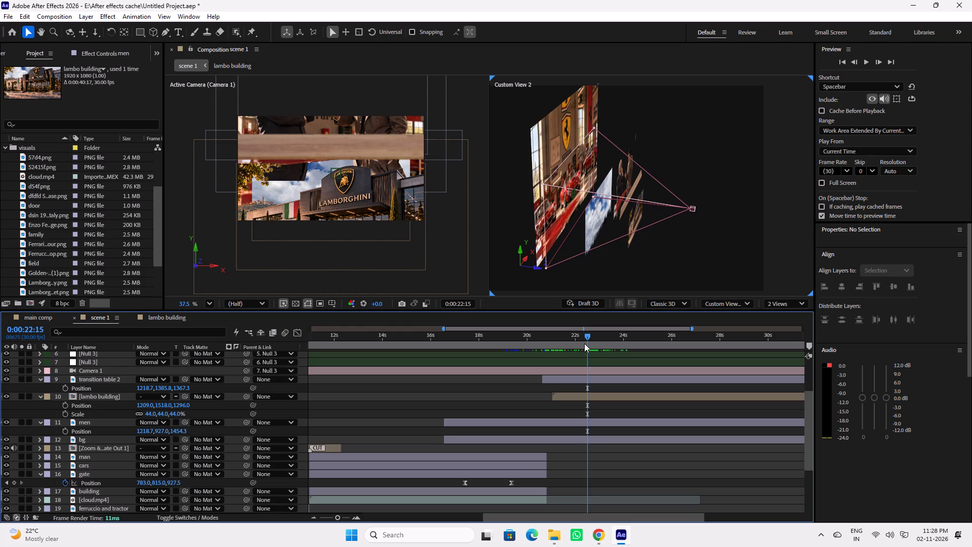
click(585, 343)
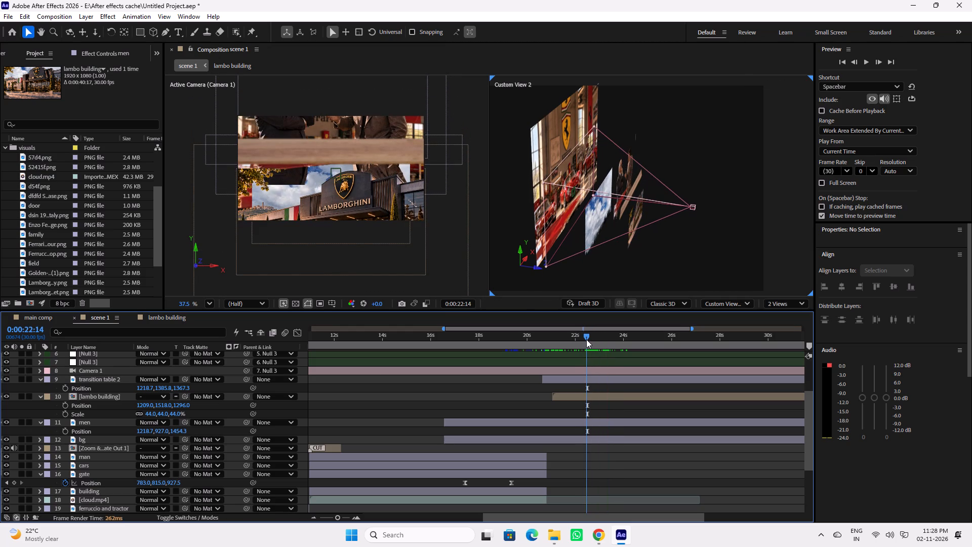
In the lambo building composition, scale the cloud.mp4 layer up to 107.5, 107.5, 215%.
click(598, 396)
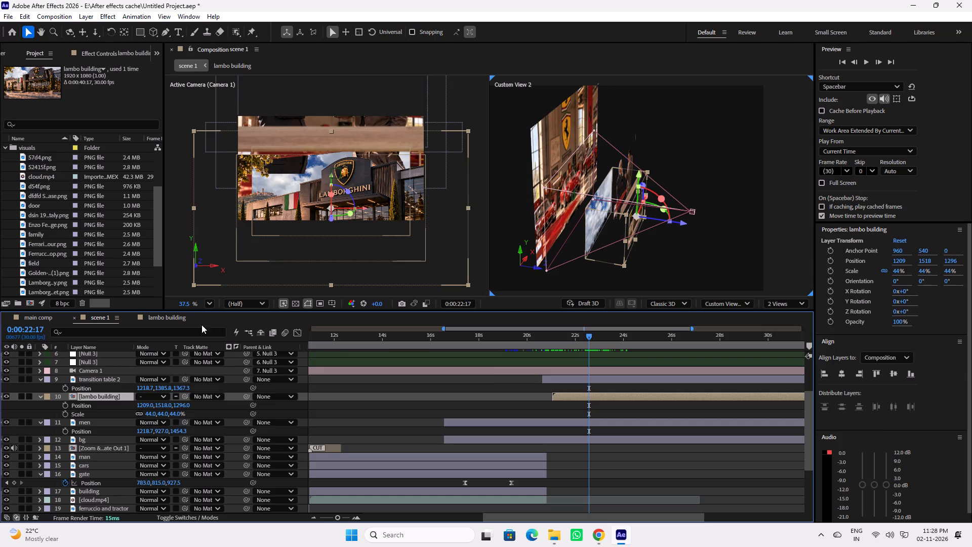
click(180, 315)
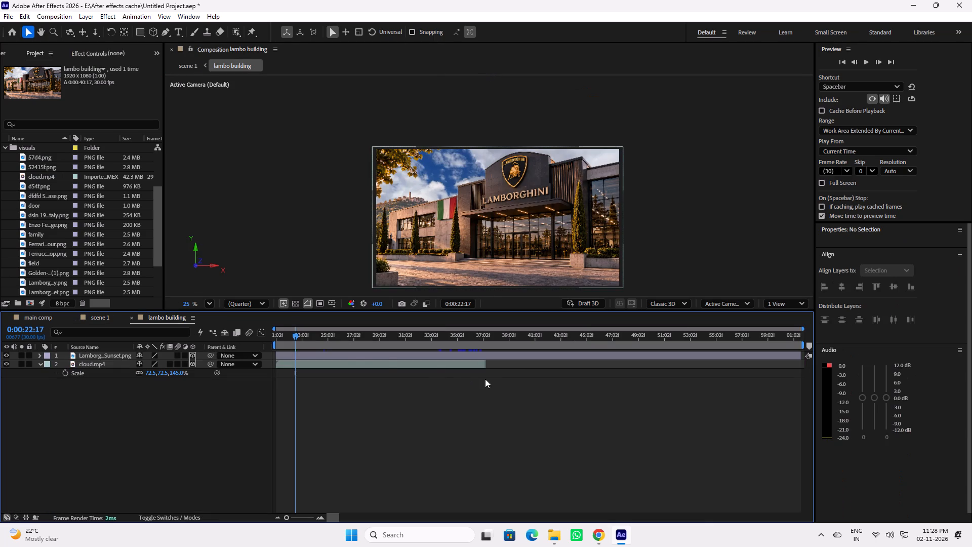
click(98, 322)
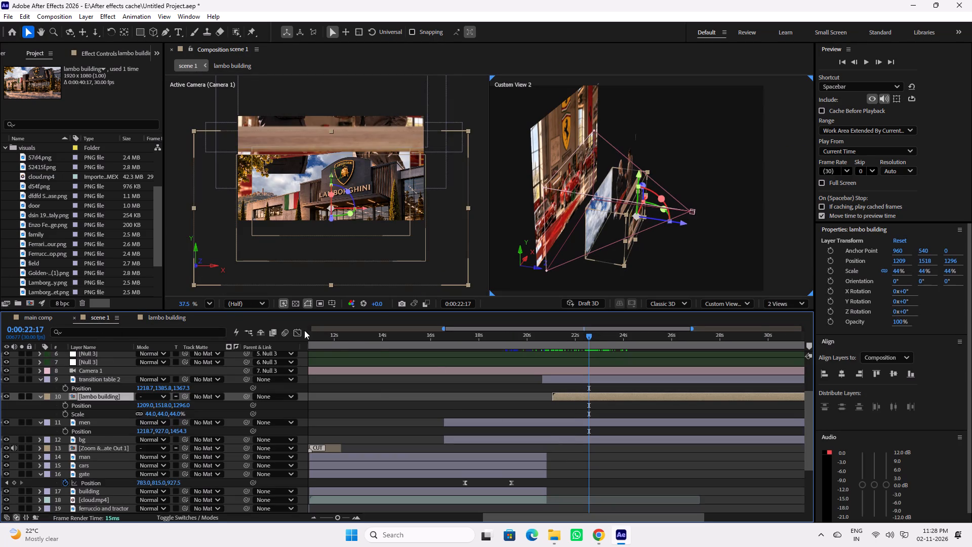
click(167, 315)
click(376, 356)
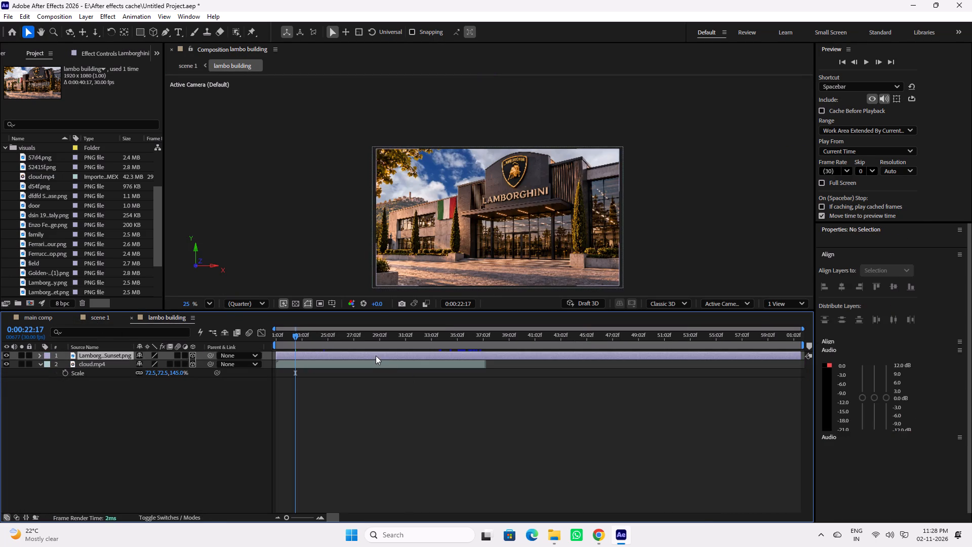
click(370, 367)
drag(174, 373, 176, 373)
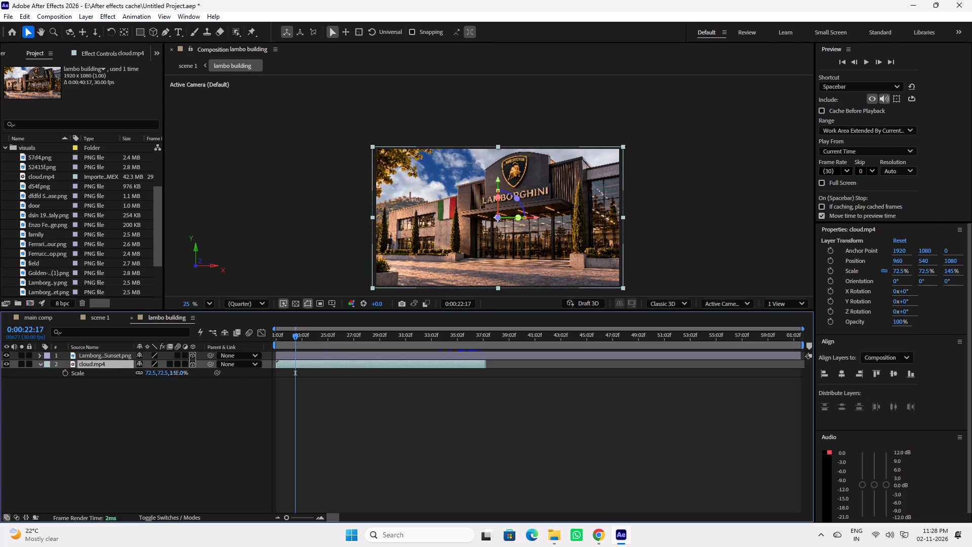
drag(176, 373, 219, 383)
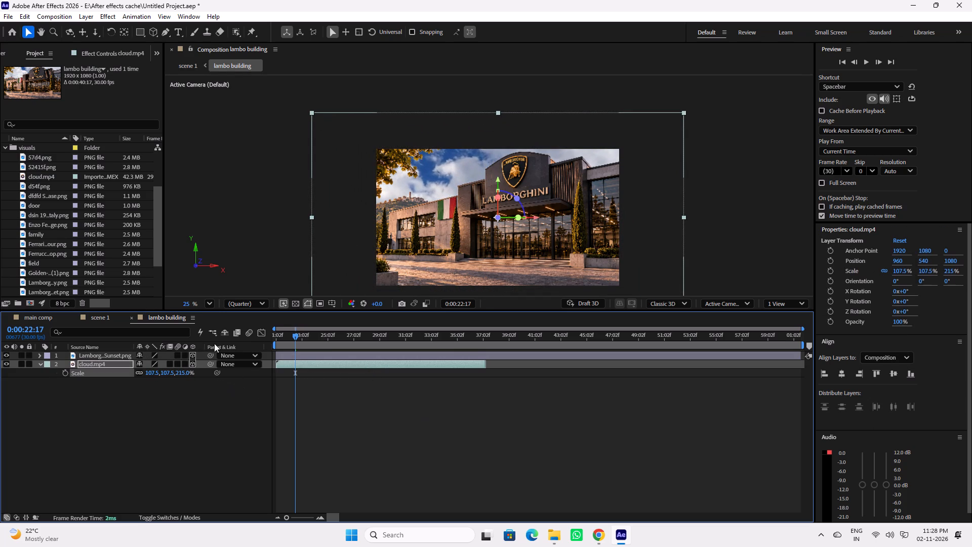
Return to scene 1 and scrub between about 21 and 24 seconds to examine the table transition and the building's sky.
click(101, 320)
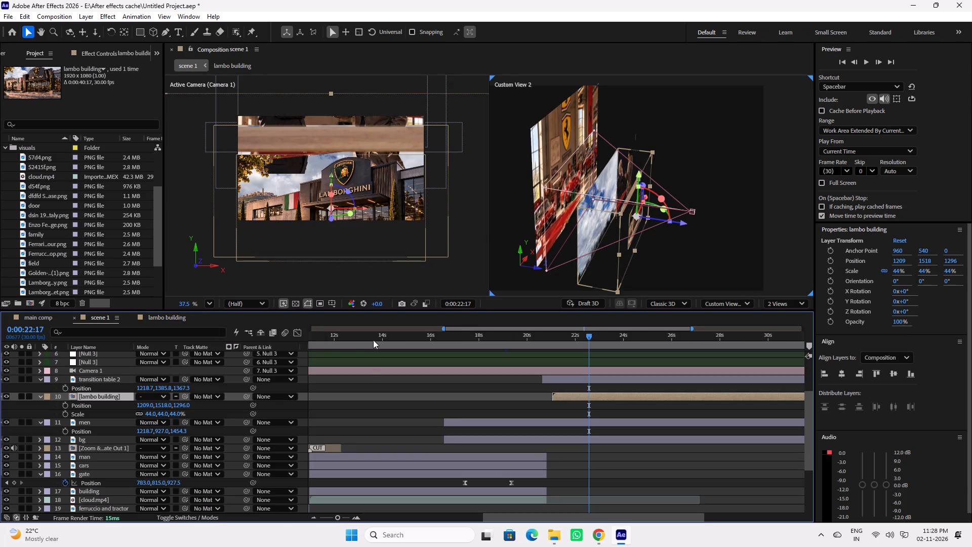
drag(581, 337, 577, 337)
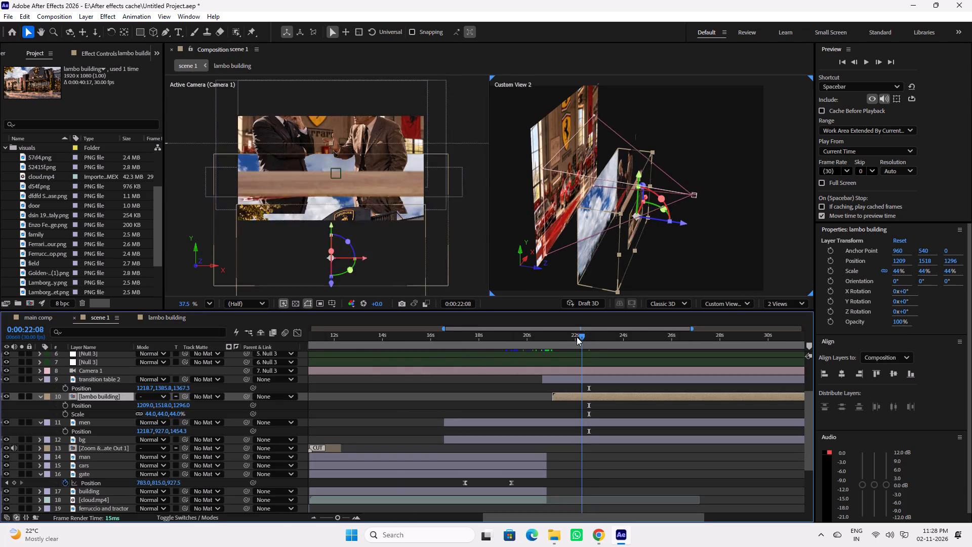
drag(577, 337, 588, 339)
scroll(400, 246, down, 1)
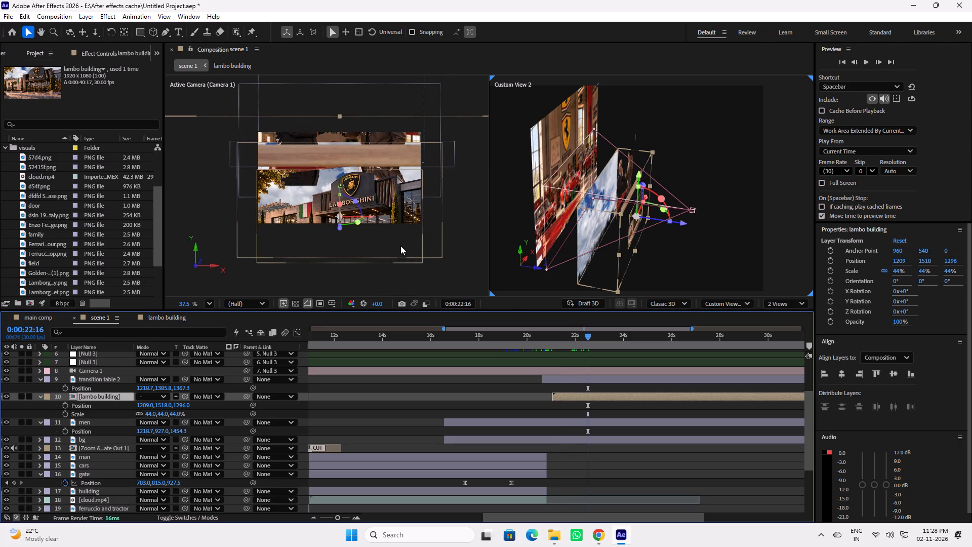
click(563, 412)
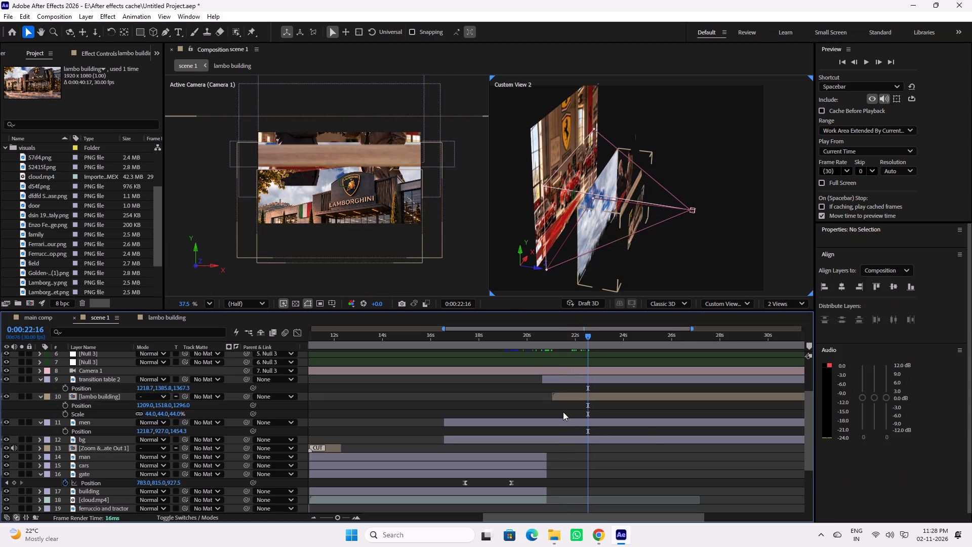
click(578, 395)
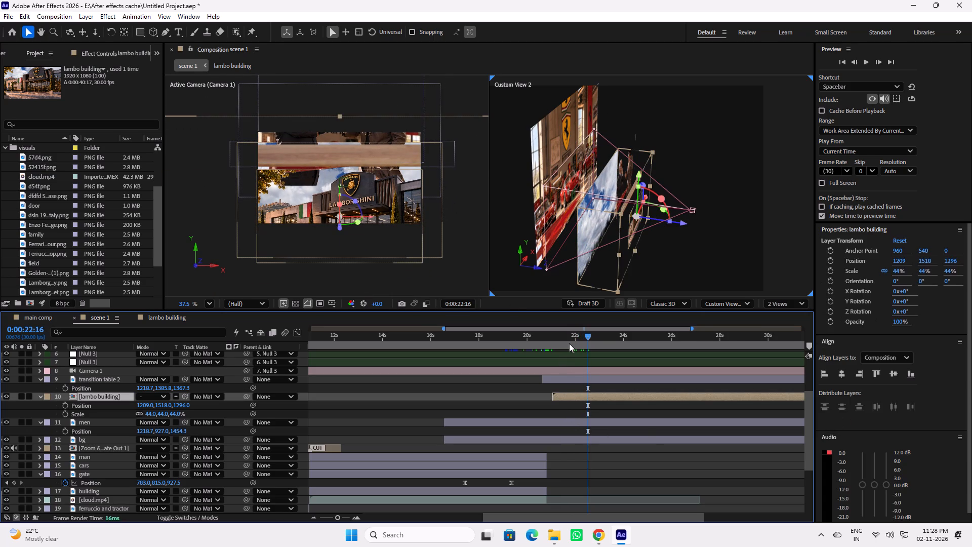
drag(571, 340, 551, 343)
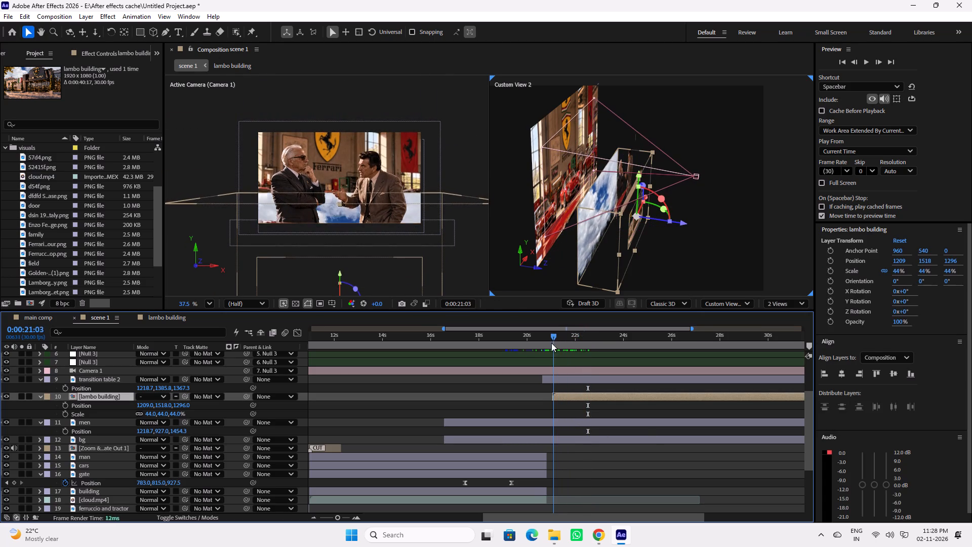
drag(551, 343, 578, 345)
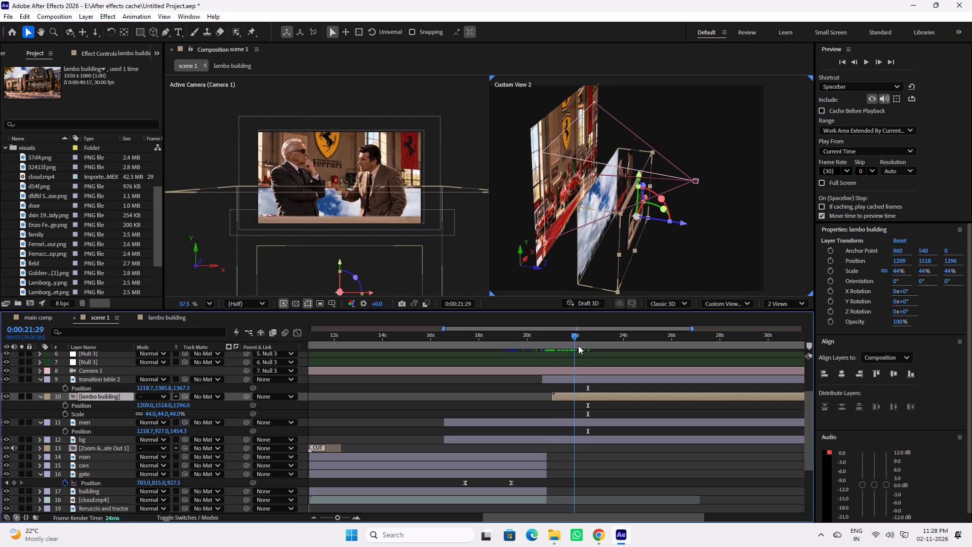
drag(578, 345, 577, 345)
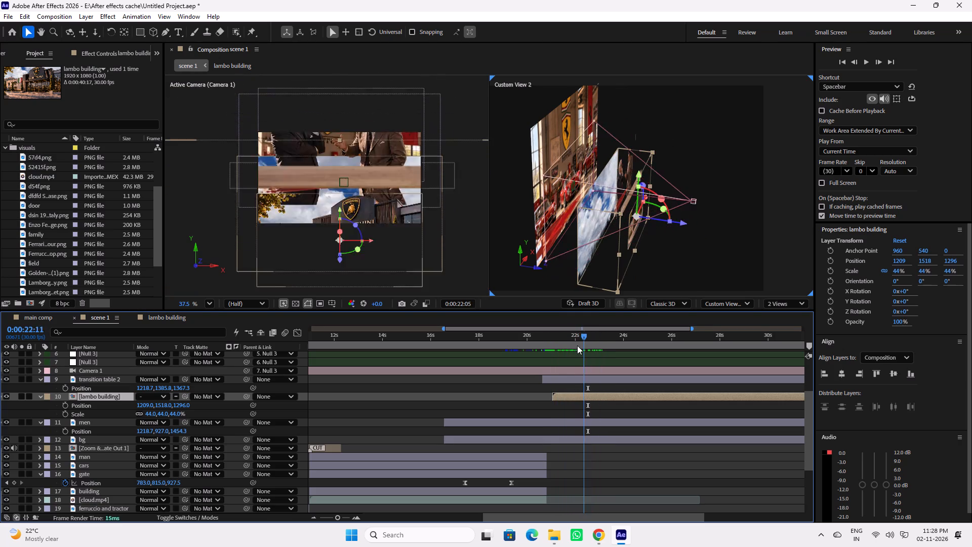
drag(577, 345, 593, 348)
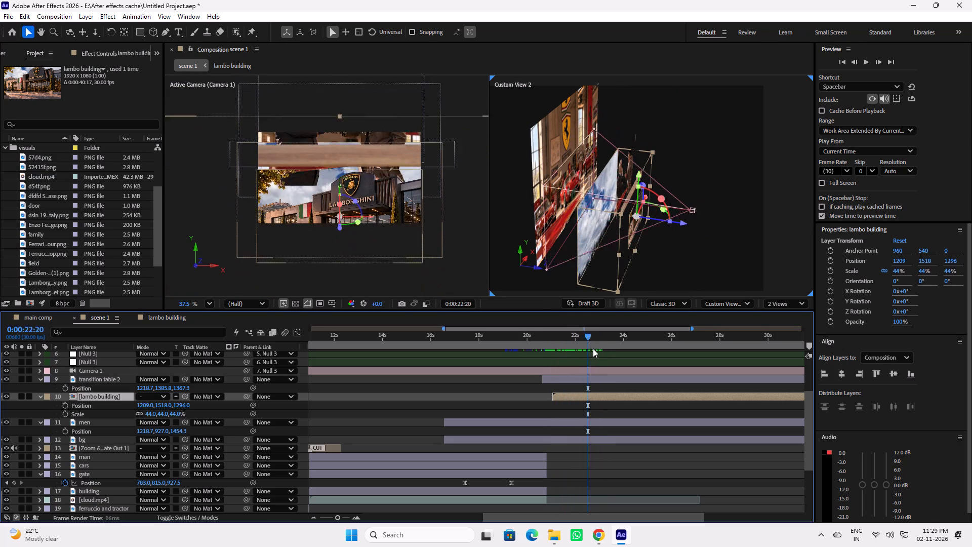
drag(593, 348, 608, 348)
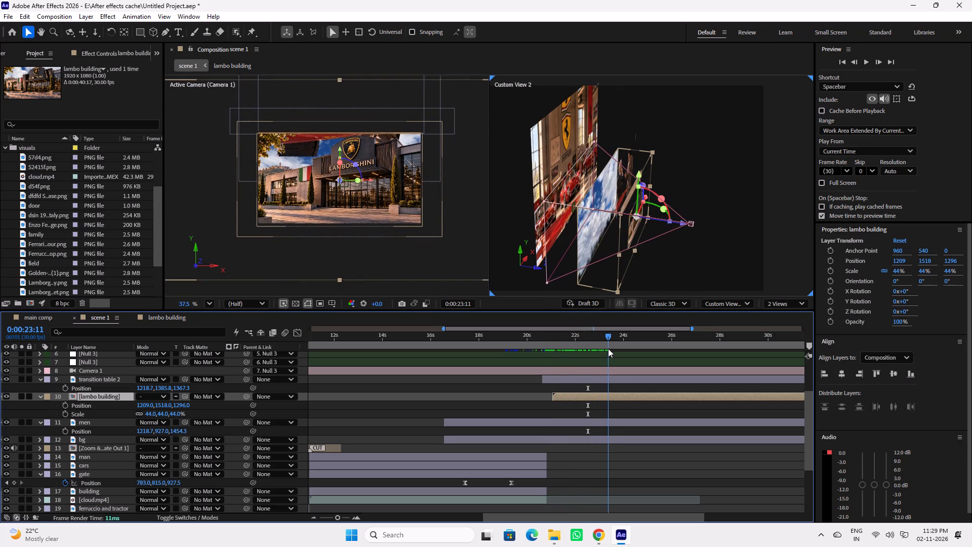
drag(608, 348, 625, 348)
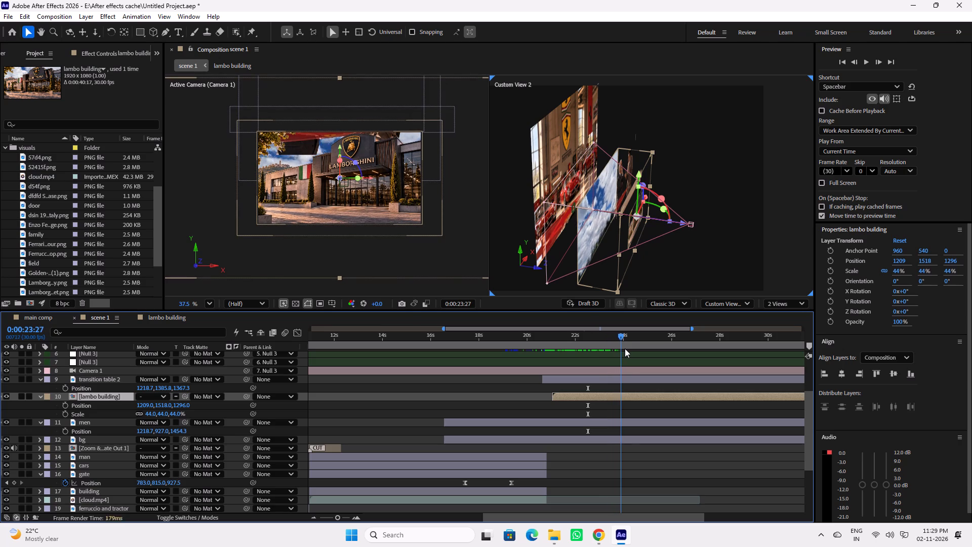
drag(625, 348, 626, 348)
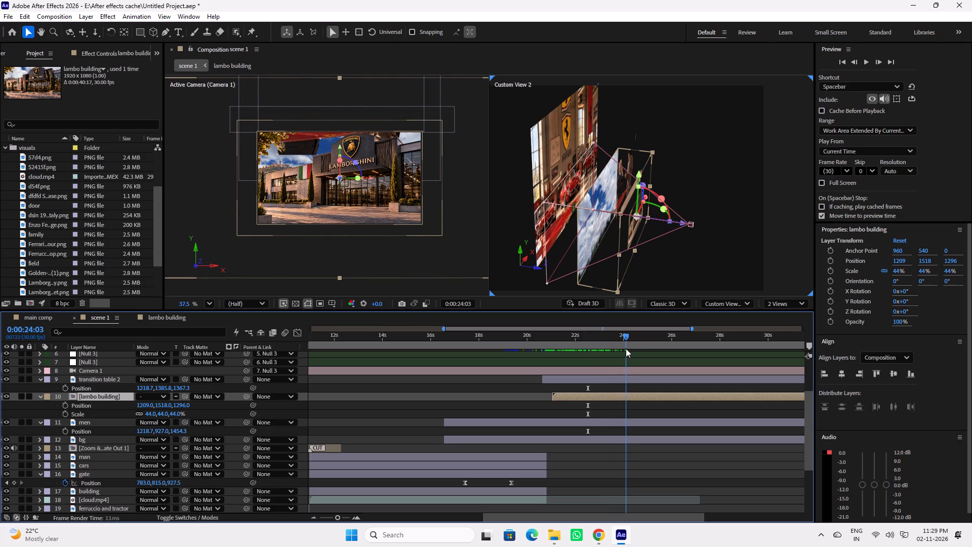
drag(626, 348, 625, 348)
Save the project.
key(ctrl+s)
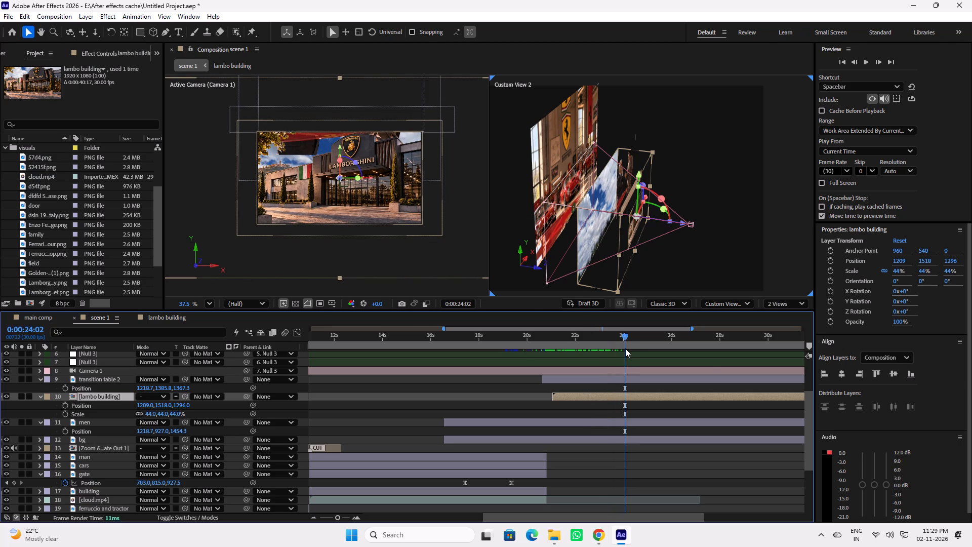
Preview and scrub scene 1 from about 21 to 22.5 seconds to check the area below the table during the transition.
drag(596, 339, 566, 339)
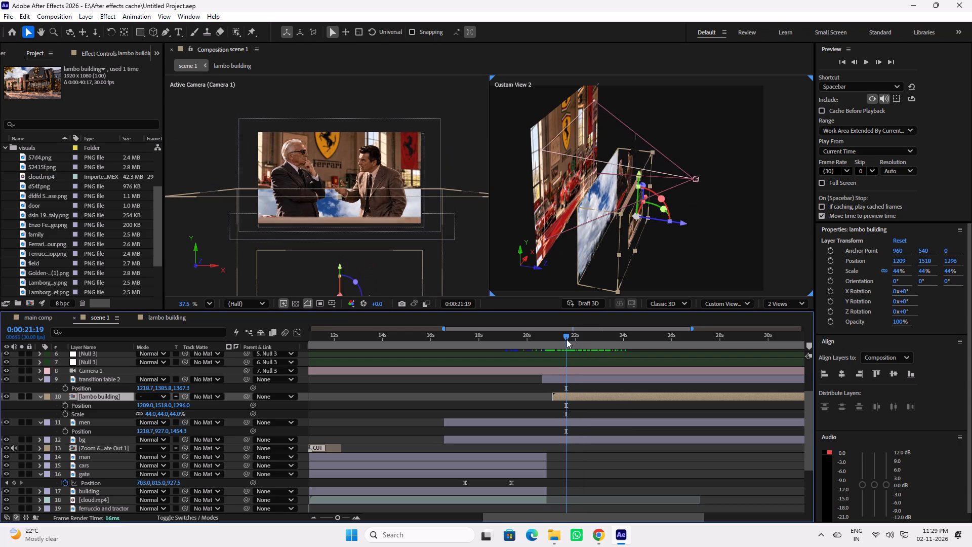
key(space)
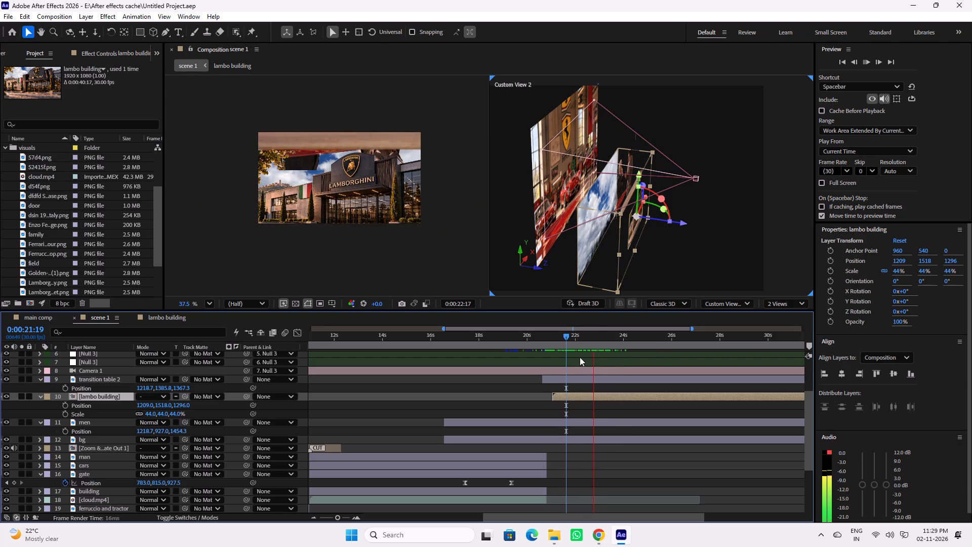
key(space)
drag(565, 344, 552, 343)
key(space)
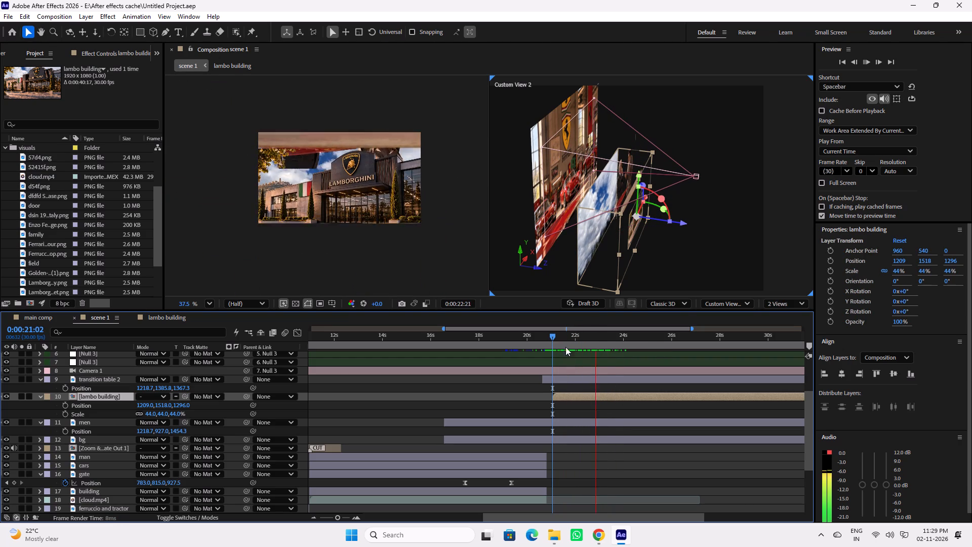
key(space)
click(556, 339)
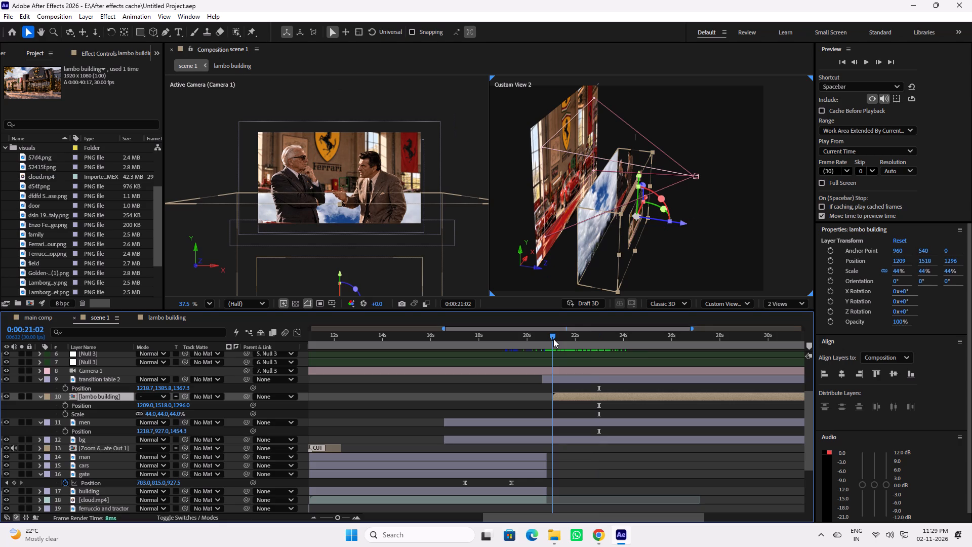
drag(556, 339, 586, 339)
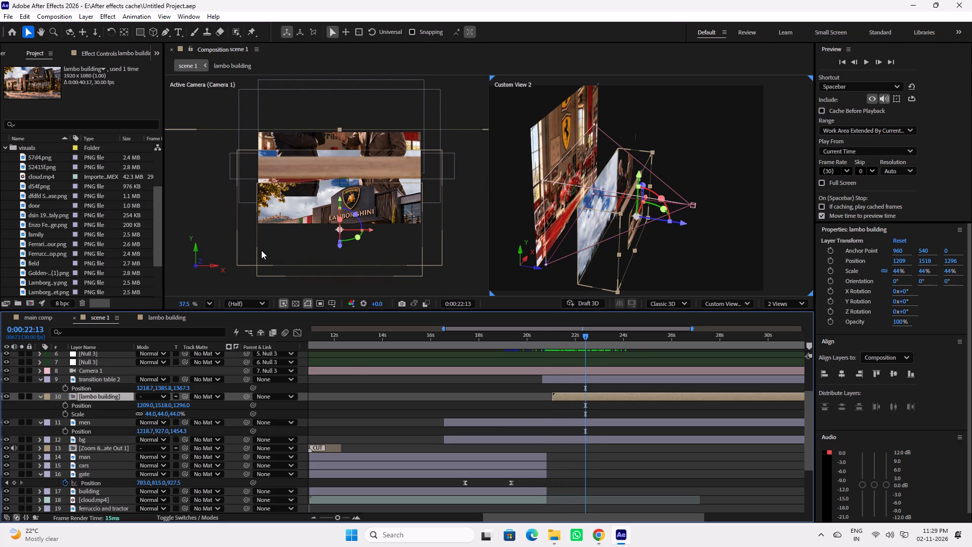
At 0:00:22:13 in scene 1, draw a black rectangle shape covering the frame's full width from the table to below the frame.
click(448, 386)
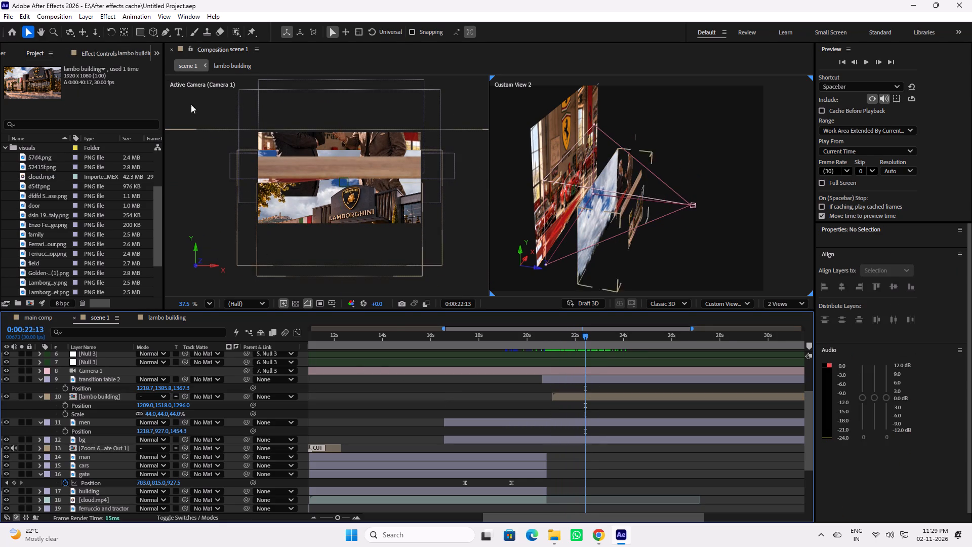
click(142, 30)
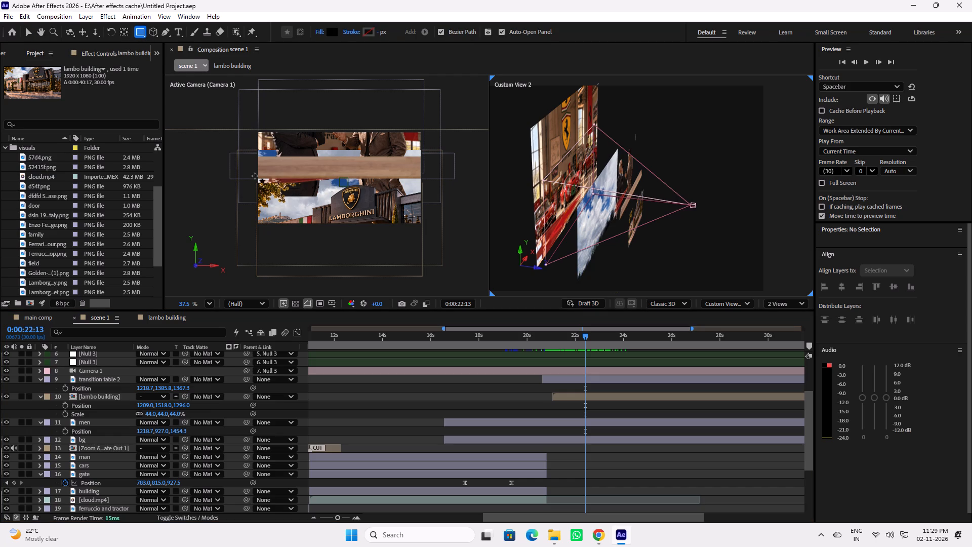
drag(235, 172, 432, 278)
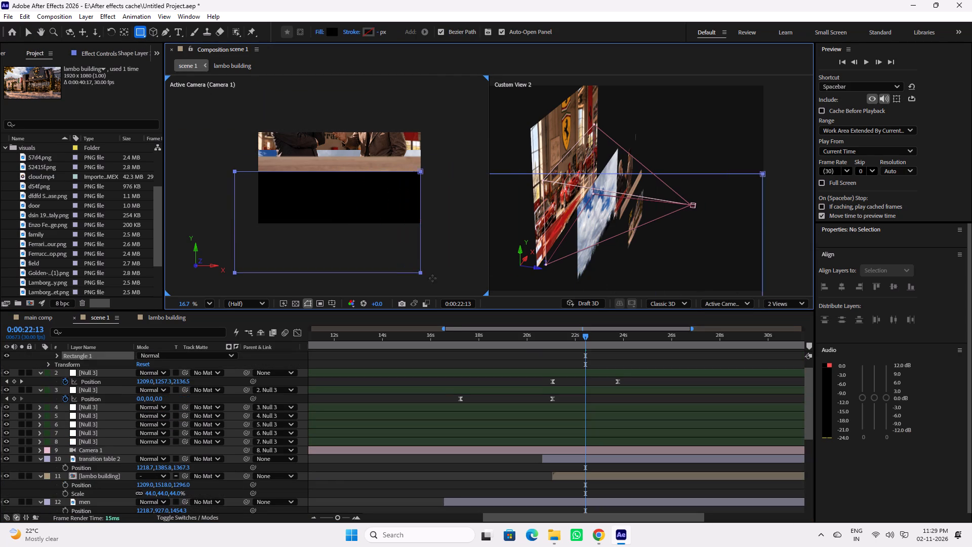
drag(432, 278, 442, 282)
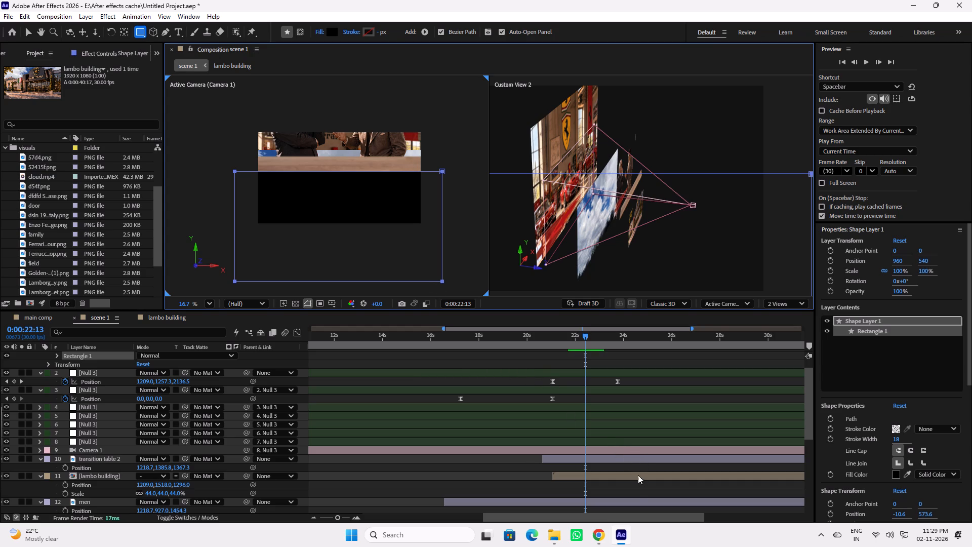
Place Shape Layer 1 between transition table 2 and lambo building in the layer order and make it a 3D layer.
scroll(576, 415, up, 3)
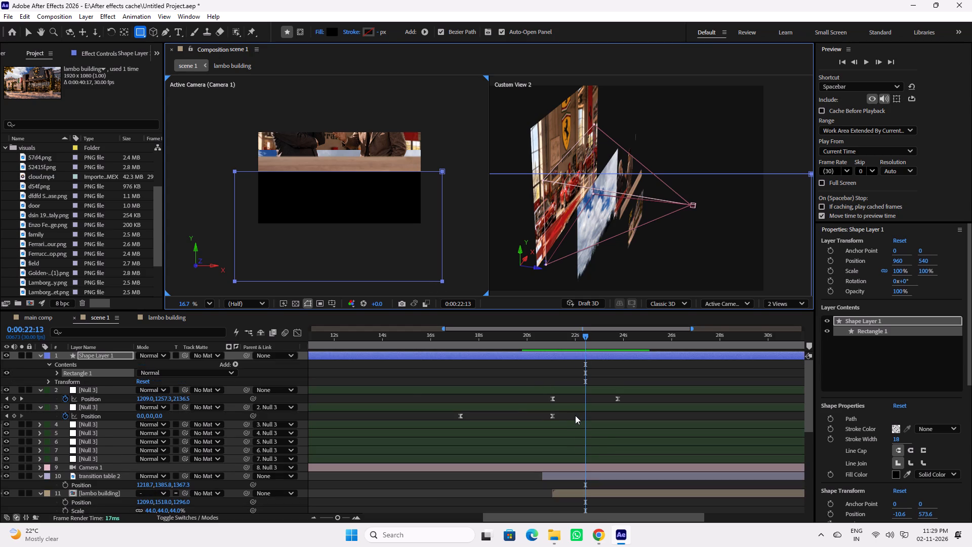
click(106, 354)
drag(102, 354, 103, 429)
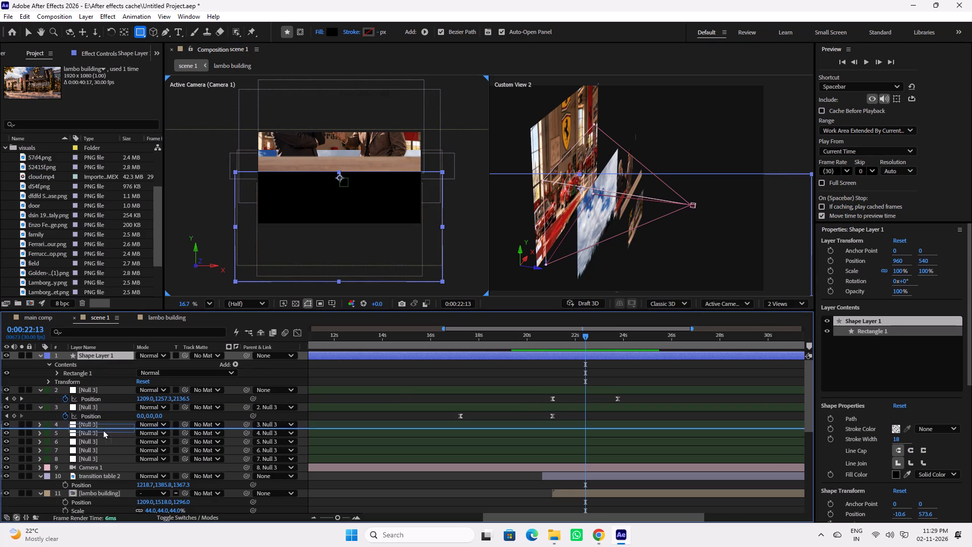
drag(103, 429, 100, 483)
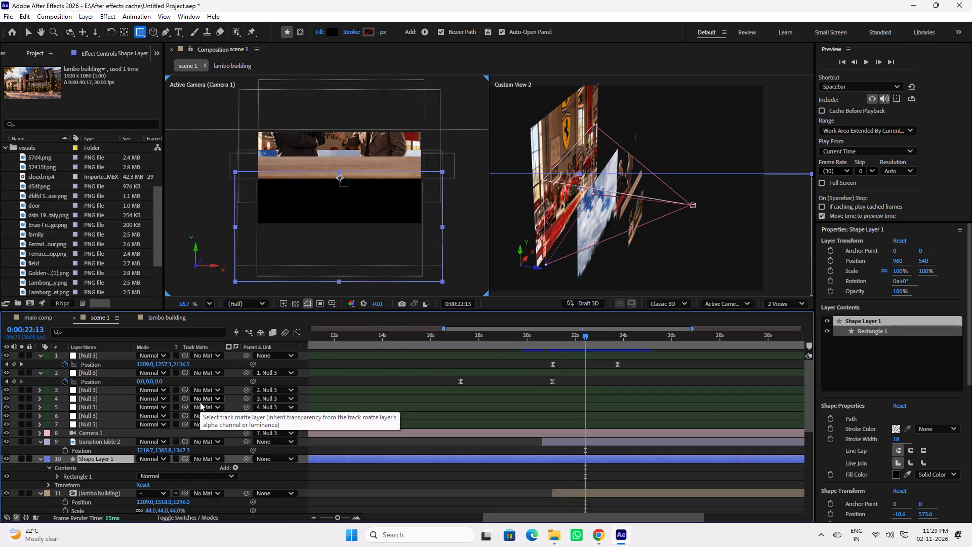
key(F4)
click(193, 460)
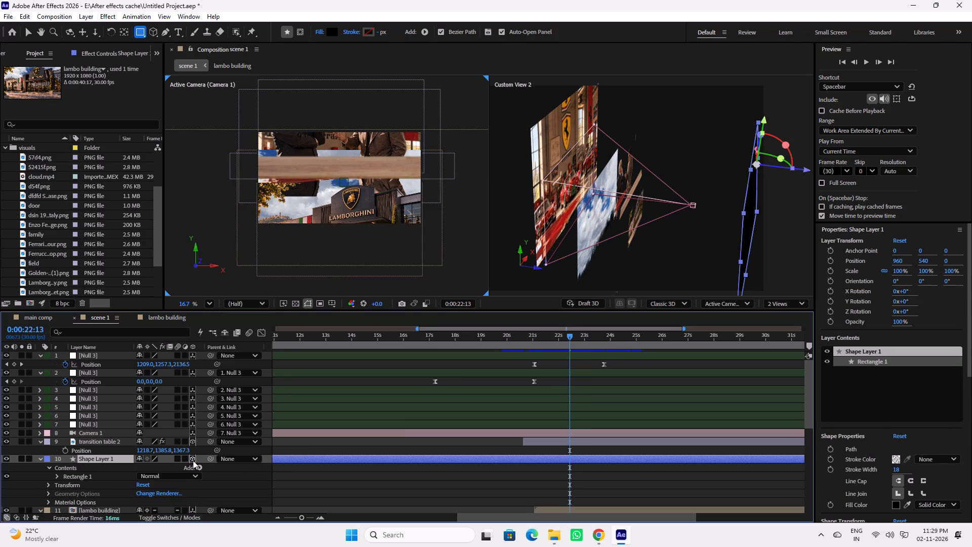
Copy transition table 2's transform properties onto Shape Layer 1, including position 1218.7, 1385.8, 1367.3 and 40% scale.
click(47, 485)
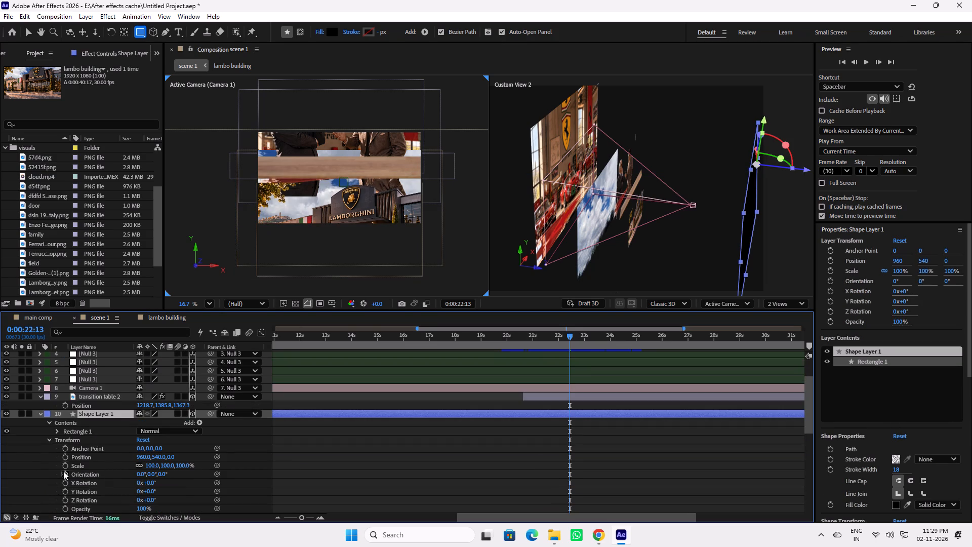
click(68, 442)
key(ctrl+c)
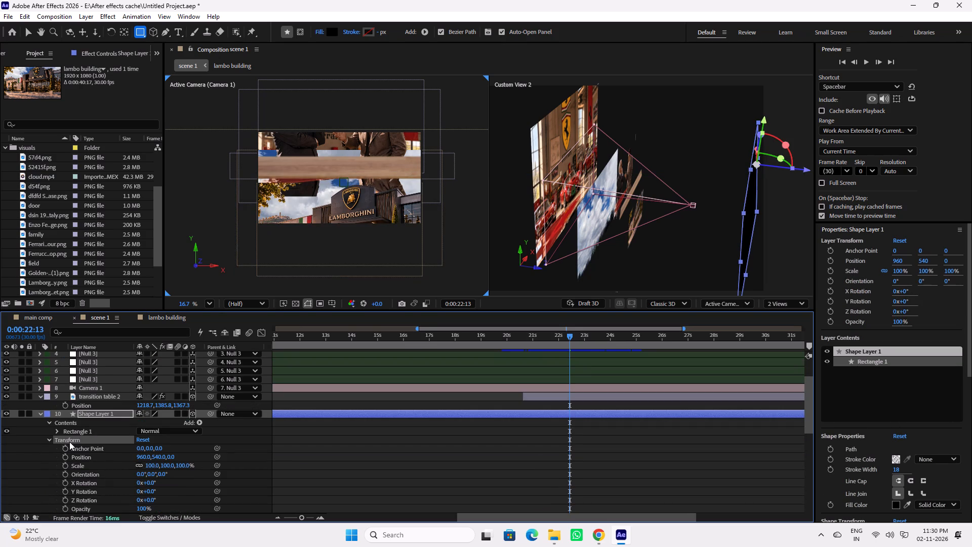
click(92, 396)
click(39, 398)
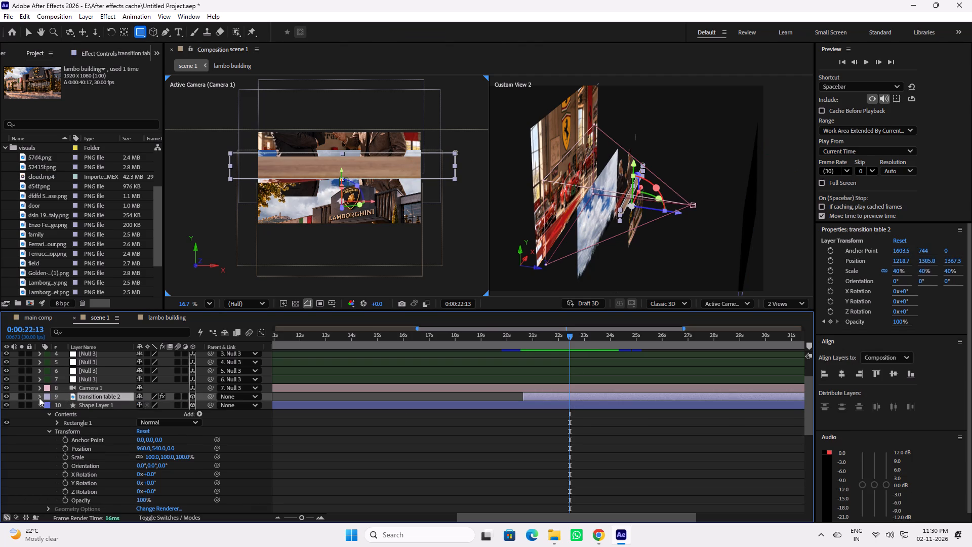
click(39, 398)
click(64, 425)
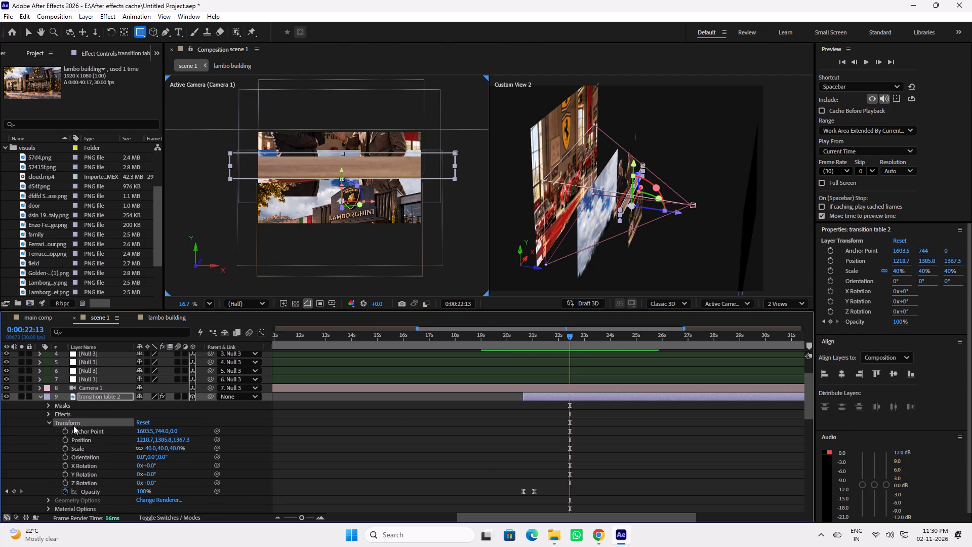
key(ctrl+c)
scroll(151, 467, down, 1)
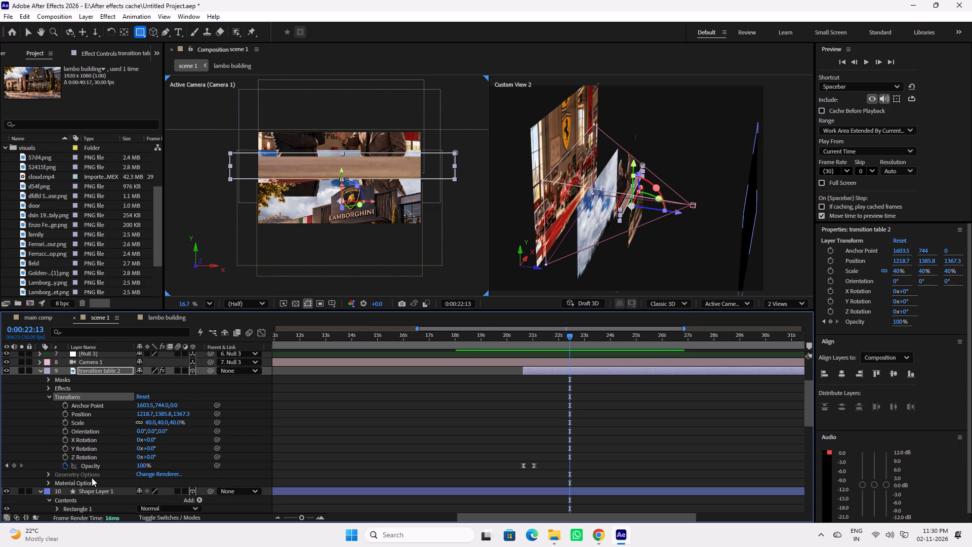
scroll(92, 471, down, 3)
click(94, 413)
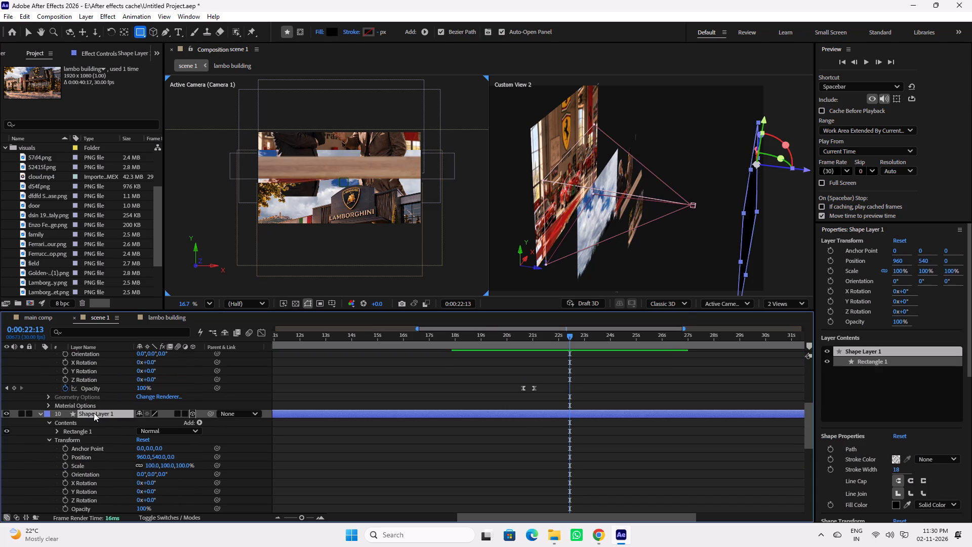
key(ctrl+v)
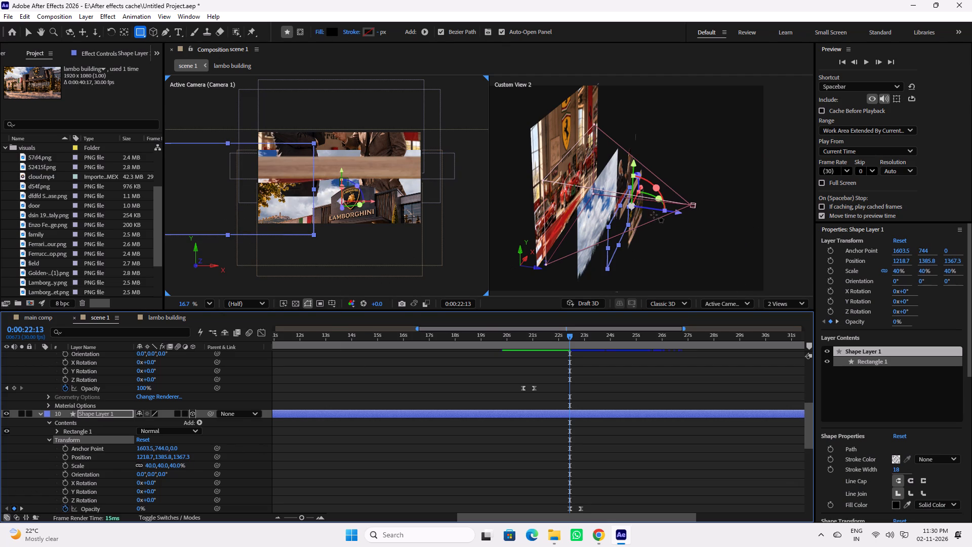
click(27, 31)
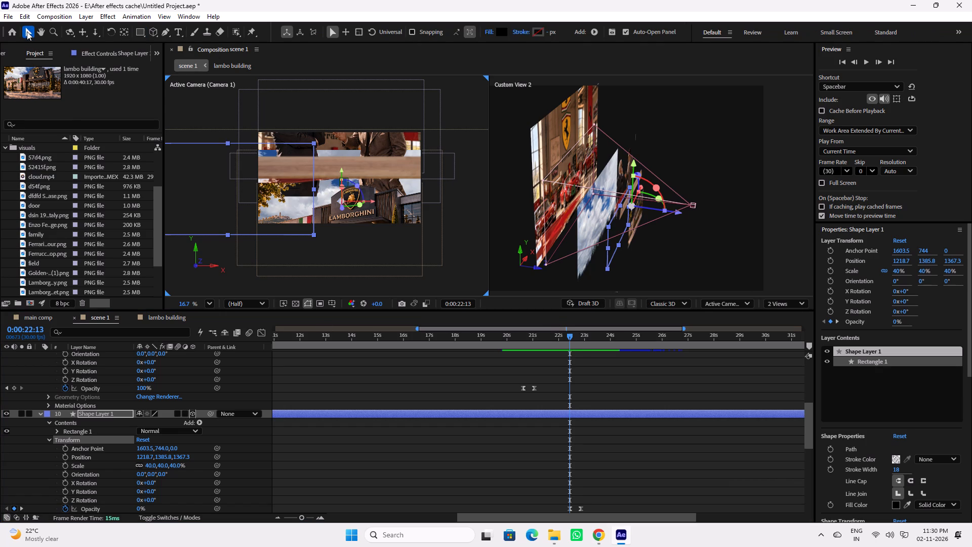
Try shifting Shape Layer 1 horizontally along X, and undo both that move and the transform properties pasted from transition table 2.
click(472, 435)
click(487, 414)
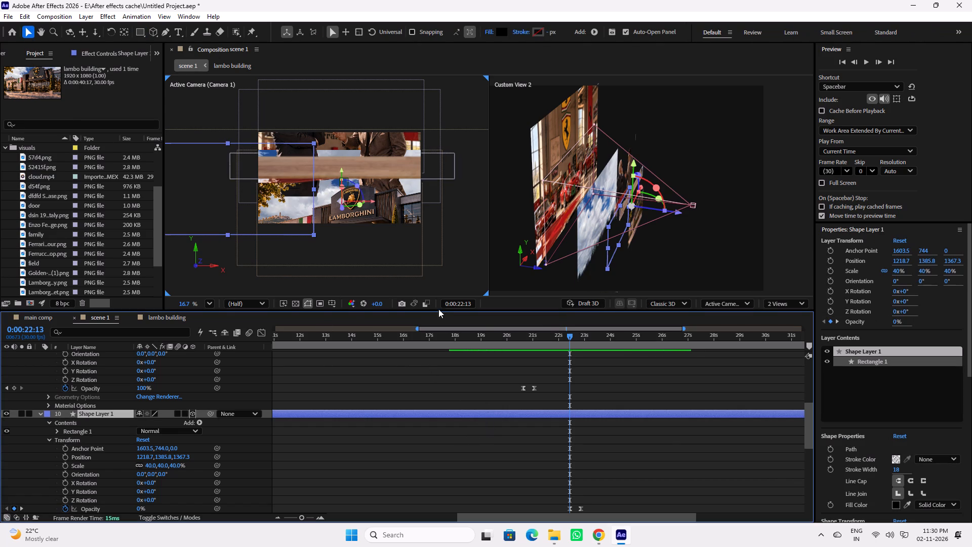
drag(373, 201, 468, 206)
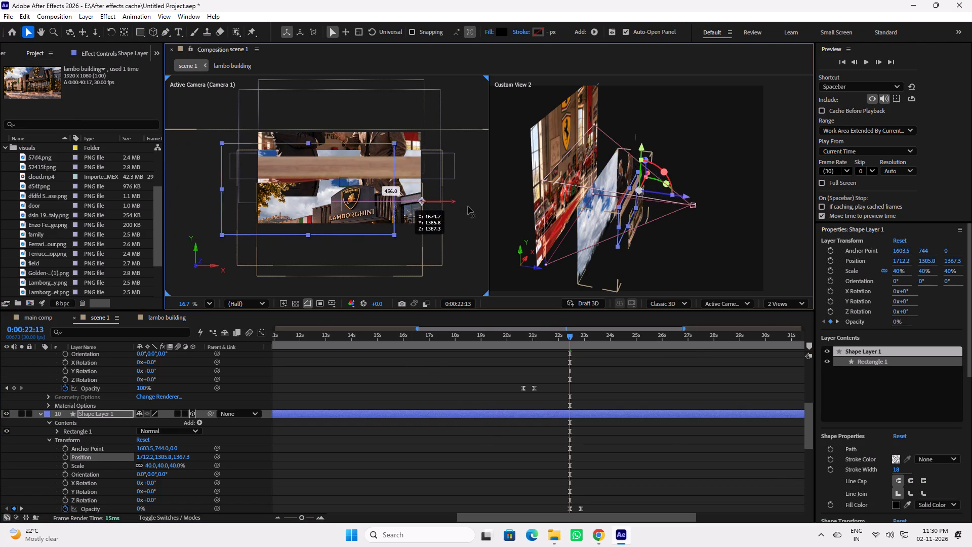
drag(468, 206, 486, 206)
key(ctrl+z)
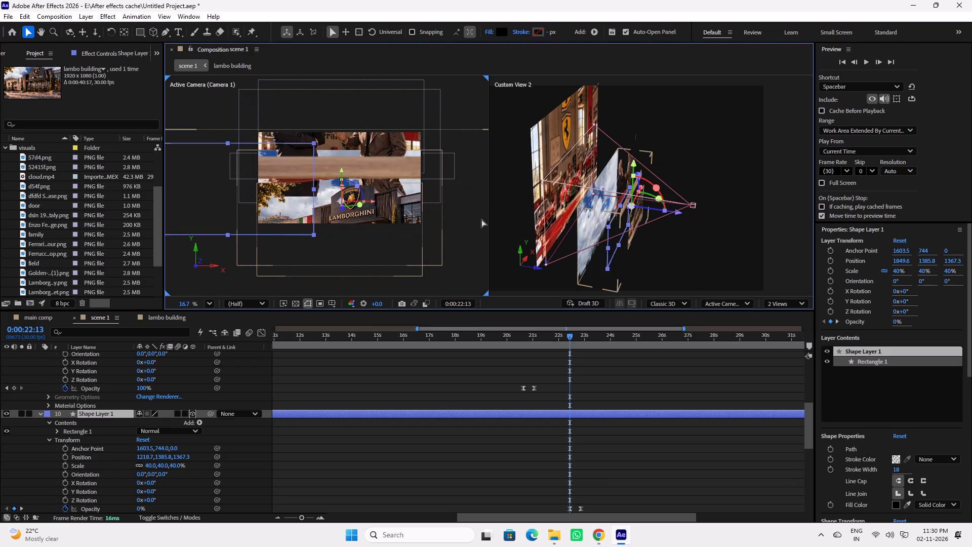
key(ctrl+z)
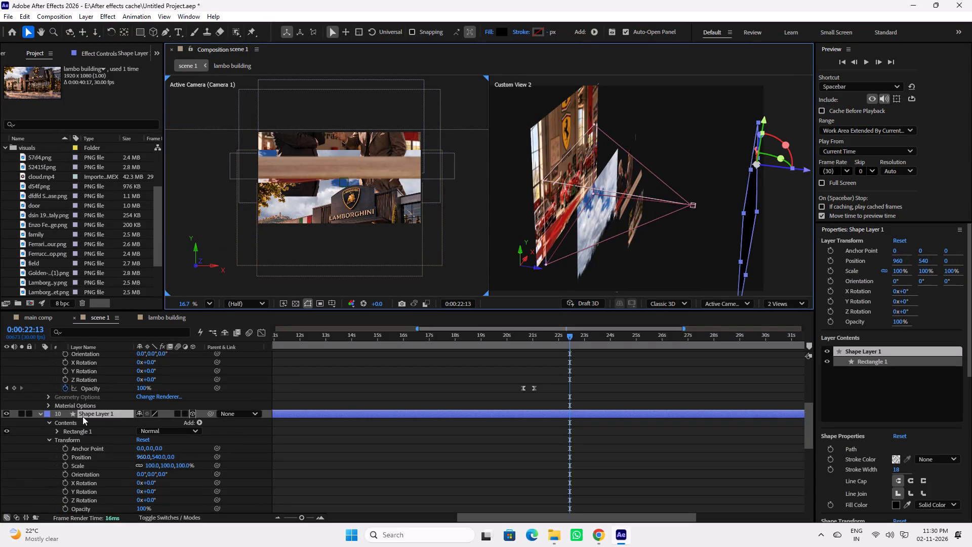
Copy only transition table 2's position, 1218.7, 1385.8, 1367.3, onto Shape Layer 1.
scroll(88, 389, up, 2)
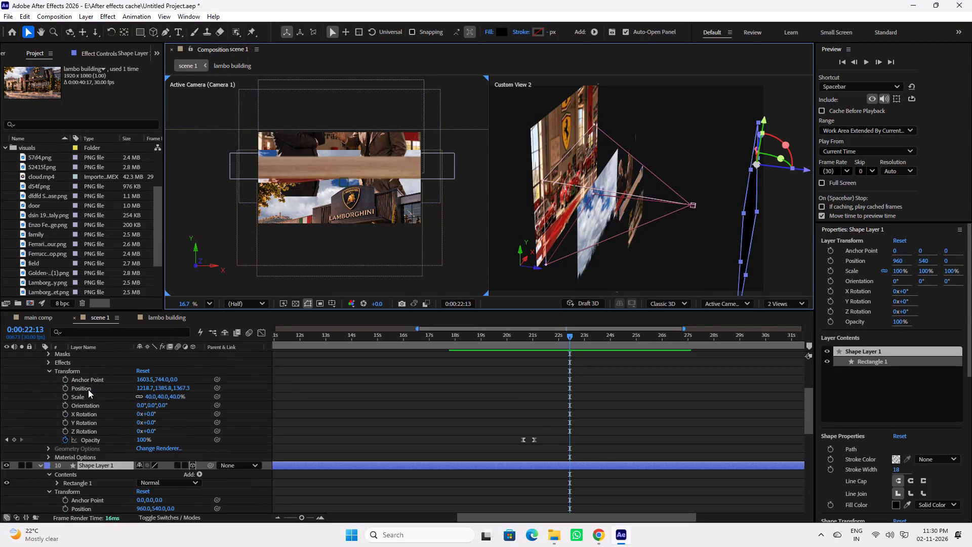
scroll(88, 389, up, 2)
click(86, 395)
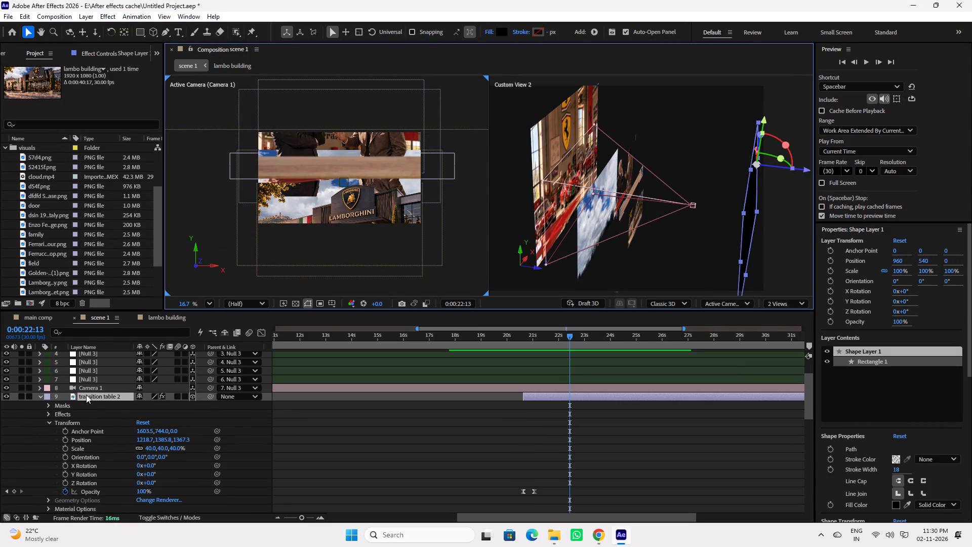
key(p)
click(88, 404)
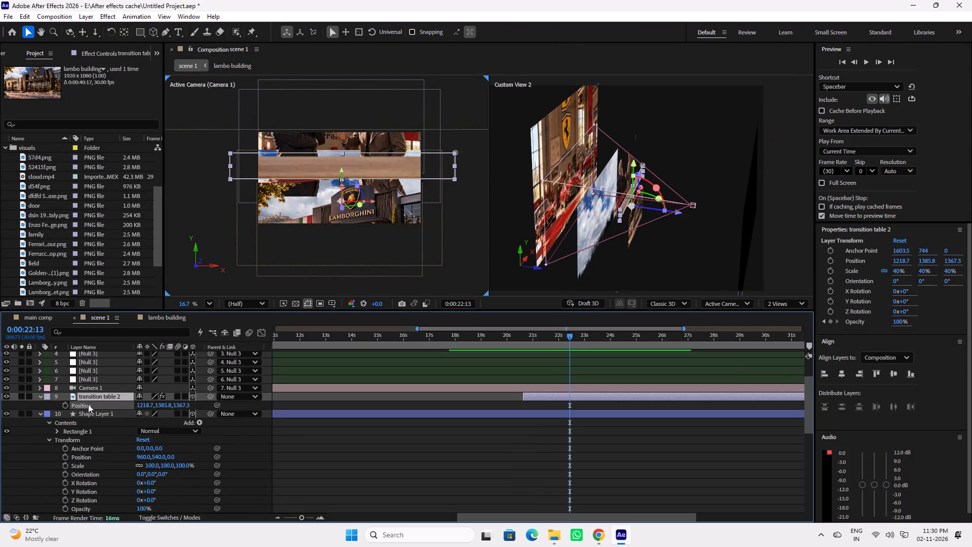
key(ctrl+c)
click(85, 415)
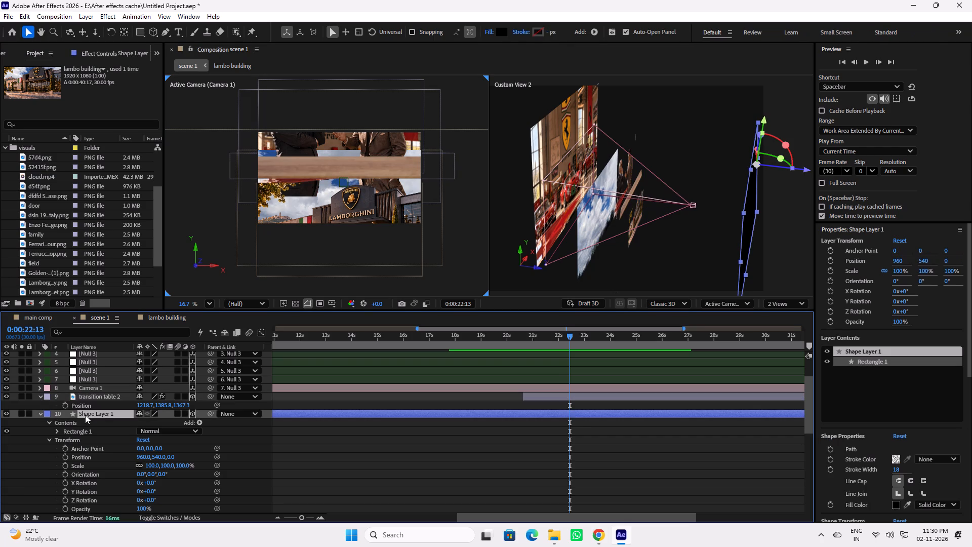
key(ctrl+v)
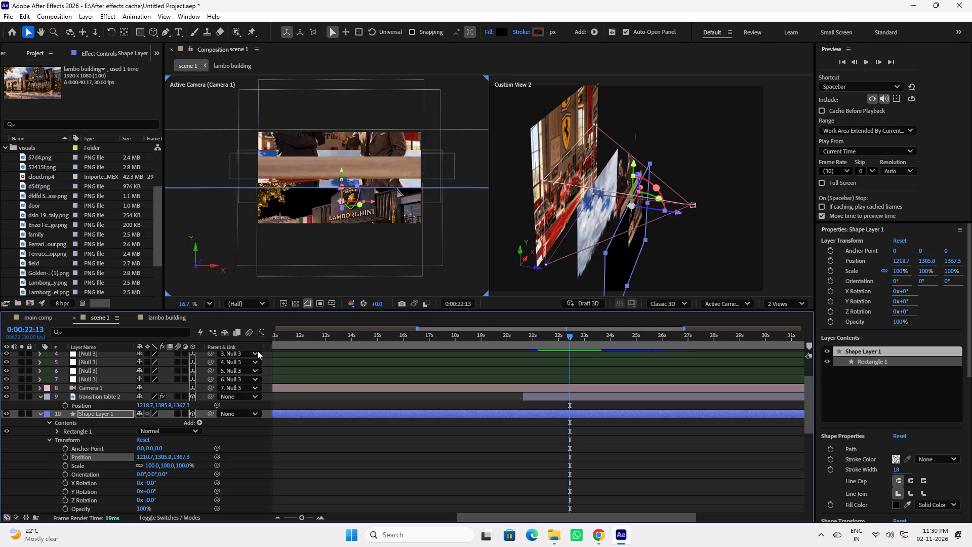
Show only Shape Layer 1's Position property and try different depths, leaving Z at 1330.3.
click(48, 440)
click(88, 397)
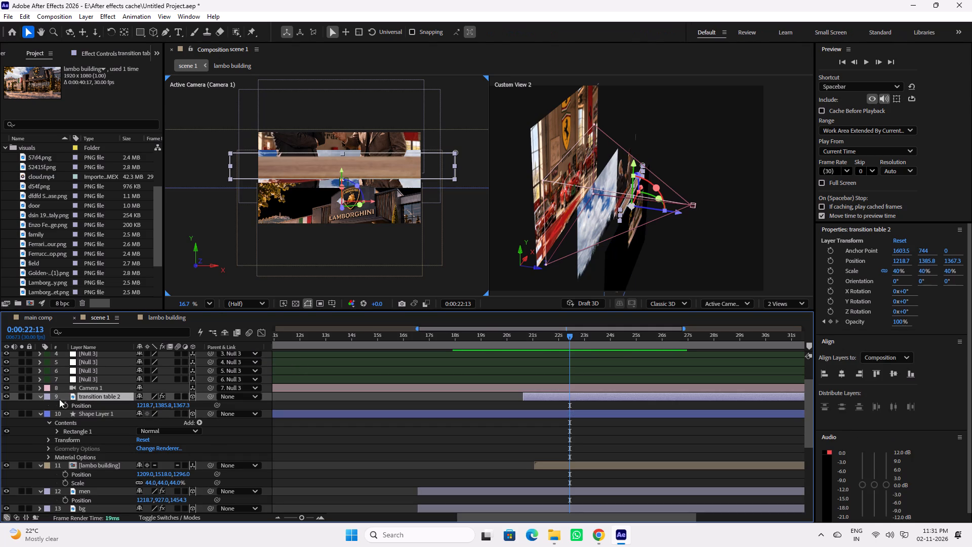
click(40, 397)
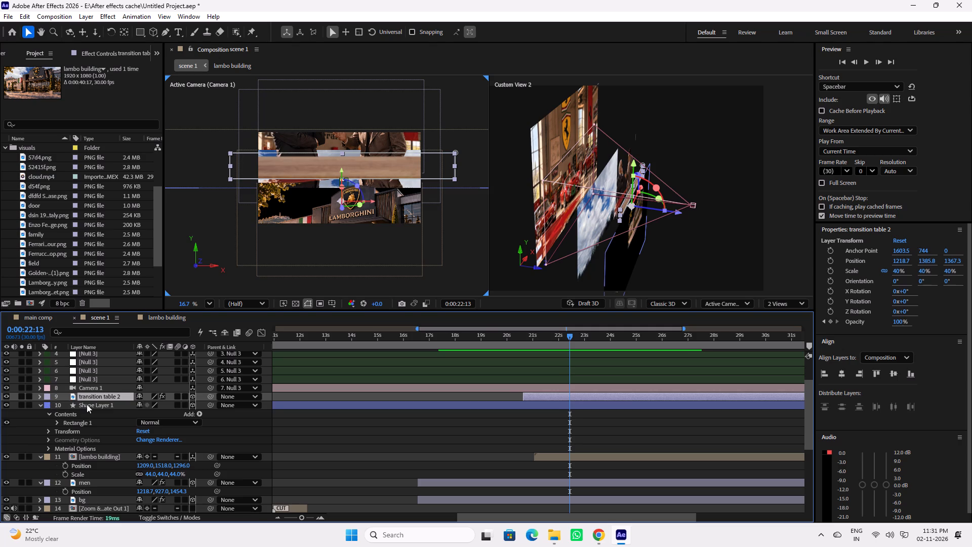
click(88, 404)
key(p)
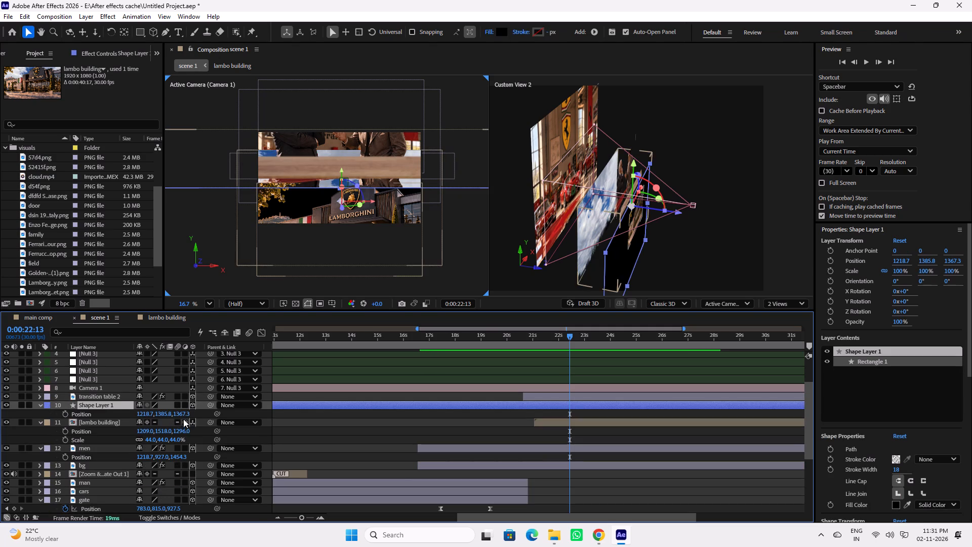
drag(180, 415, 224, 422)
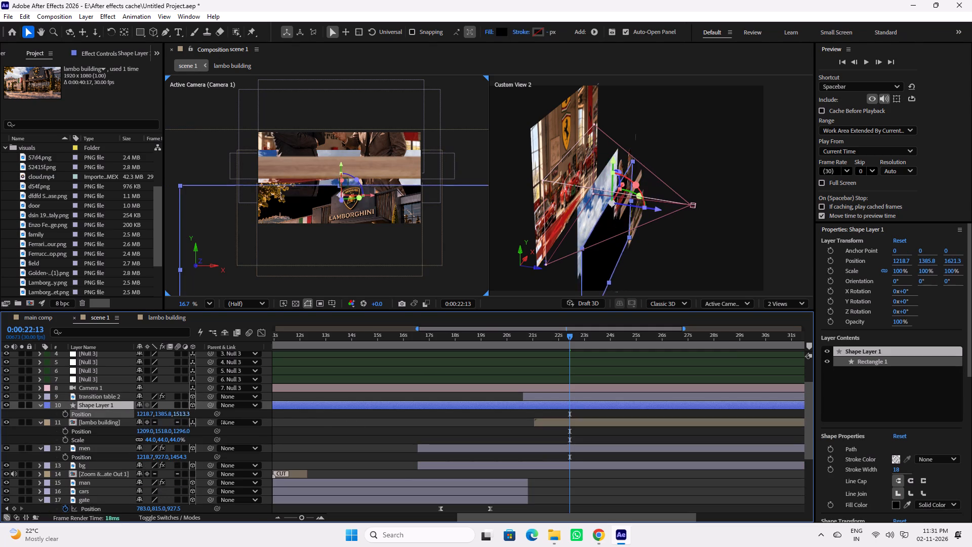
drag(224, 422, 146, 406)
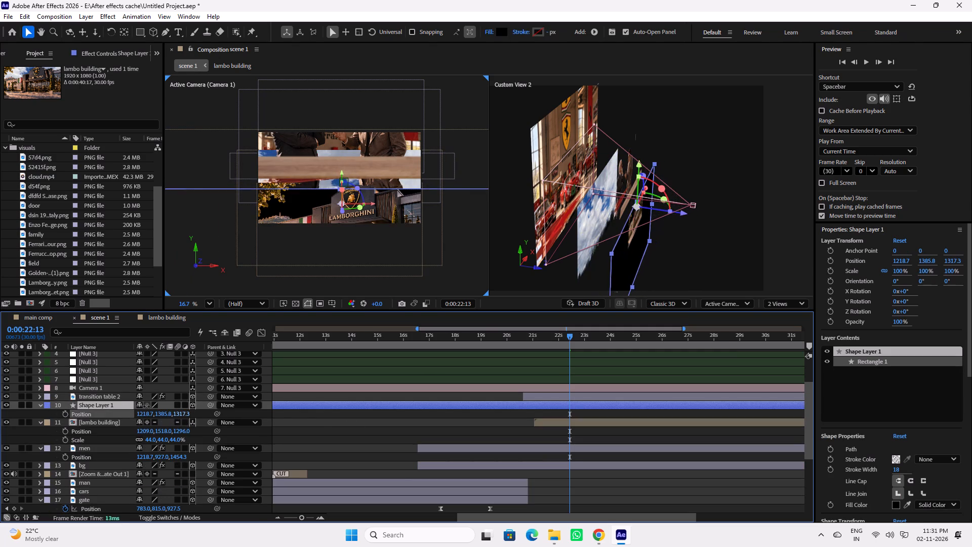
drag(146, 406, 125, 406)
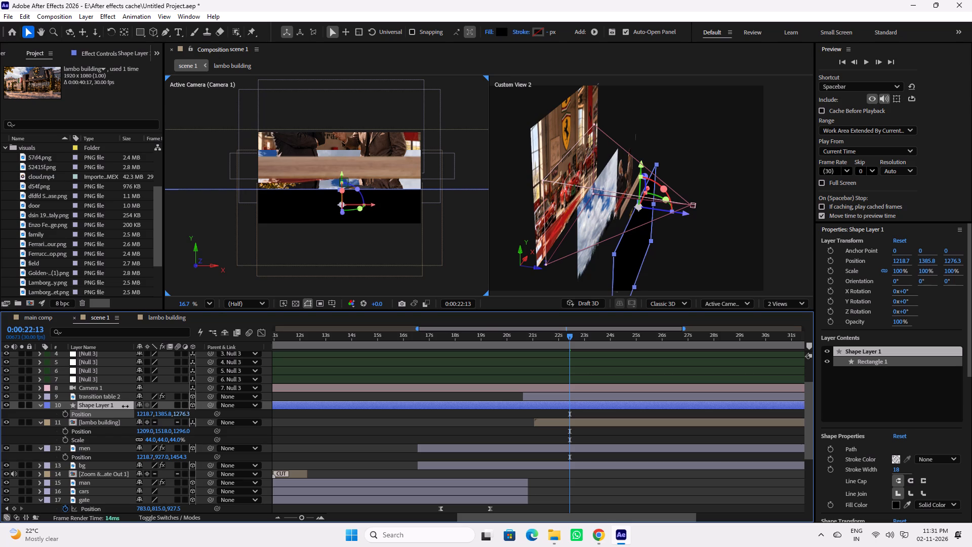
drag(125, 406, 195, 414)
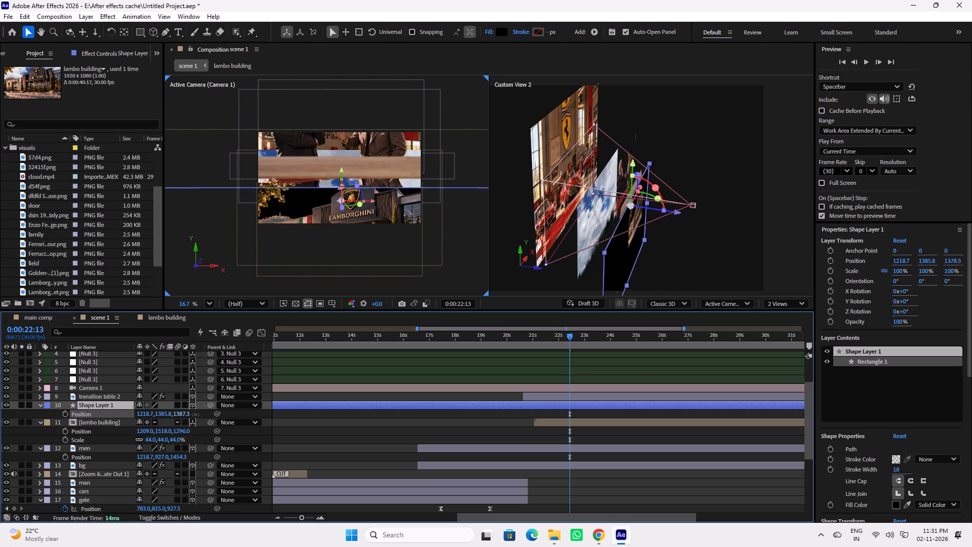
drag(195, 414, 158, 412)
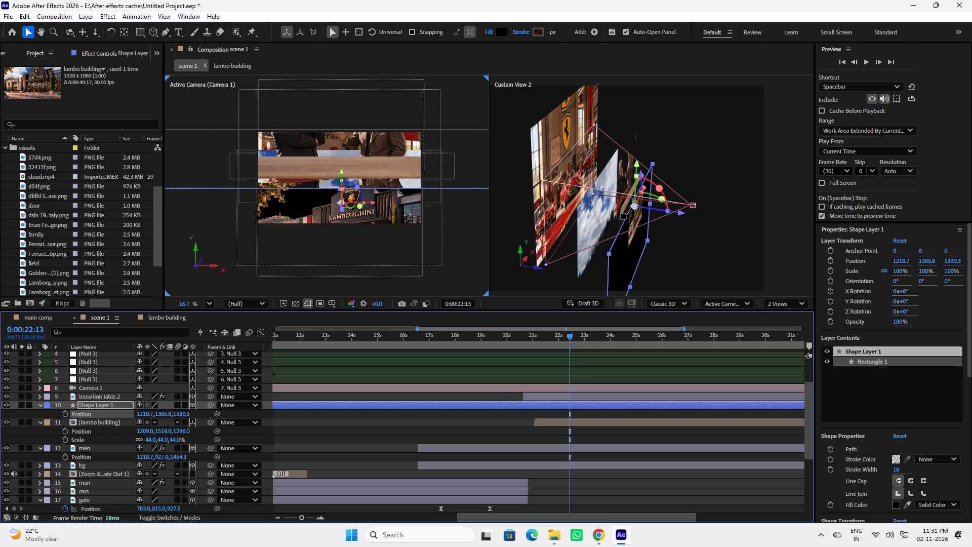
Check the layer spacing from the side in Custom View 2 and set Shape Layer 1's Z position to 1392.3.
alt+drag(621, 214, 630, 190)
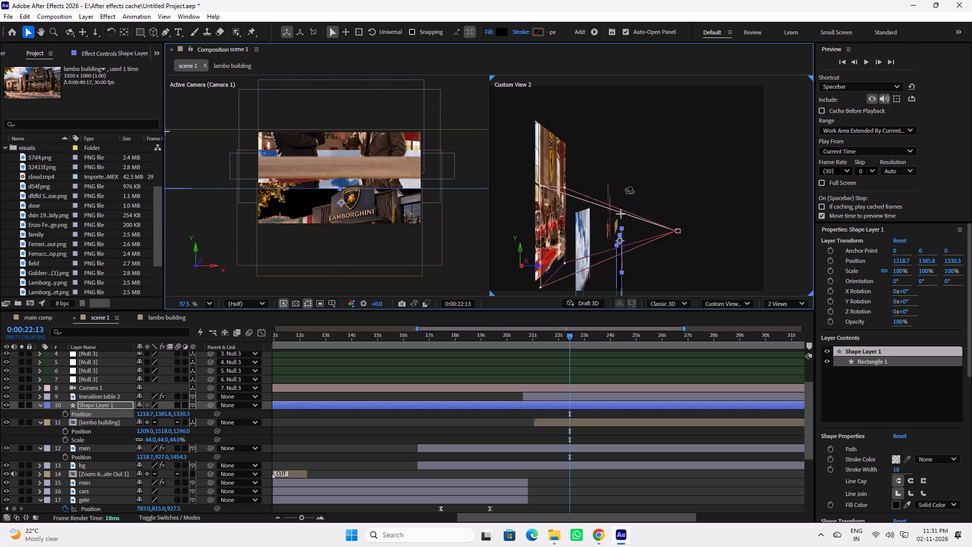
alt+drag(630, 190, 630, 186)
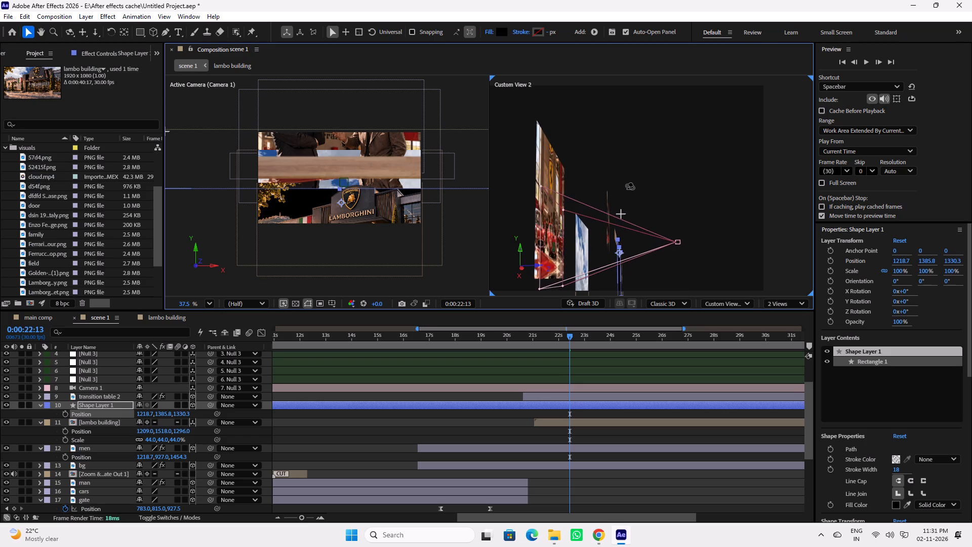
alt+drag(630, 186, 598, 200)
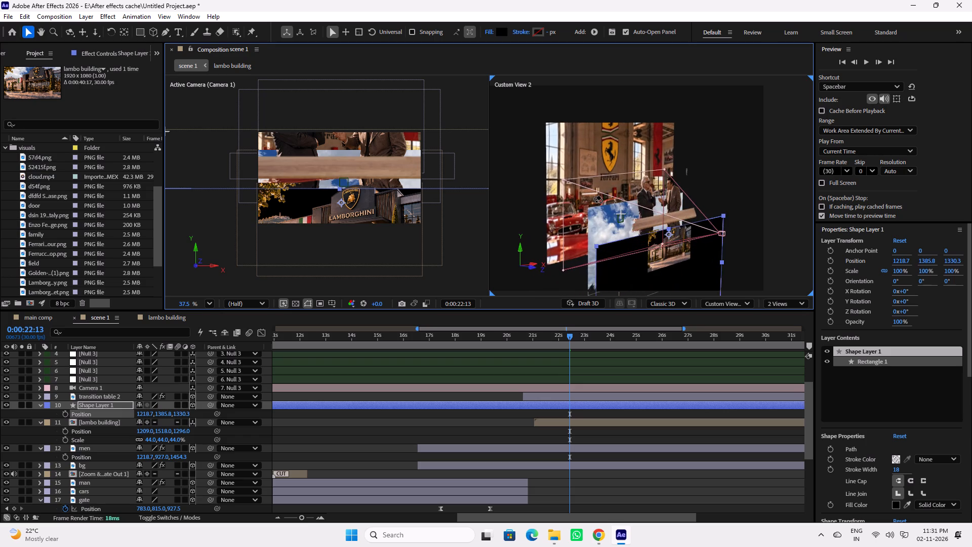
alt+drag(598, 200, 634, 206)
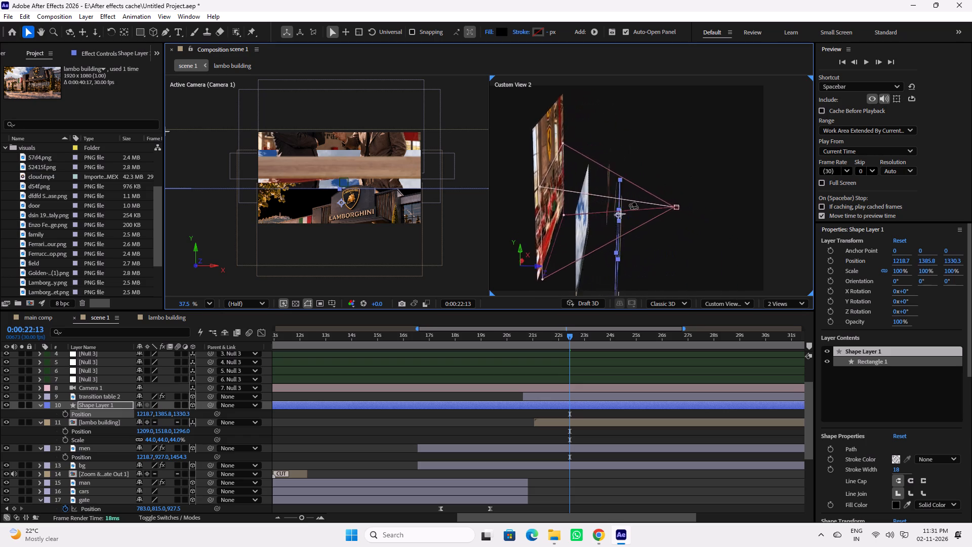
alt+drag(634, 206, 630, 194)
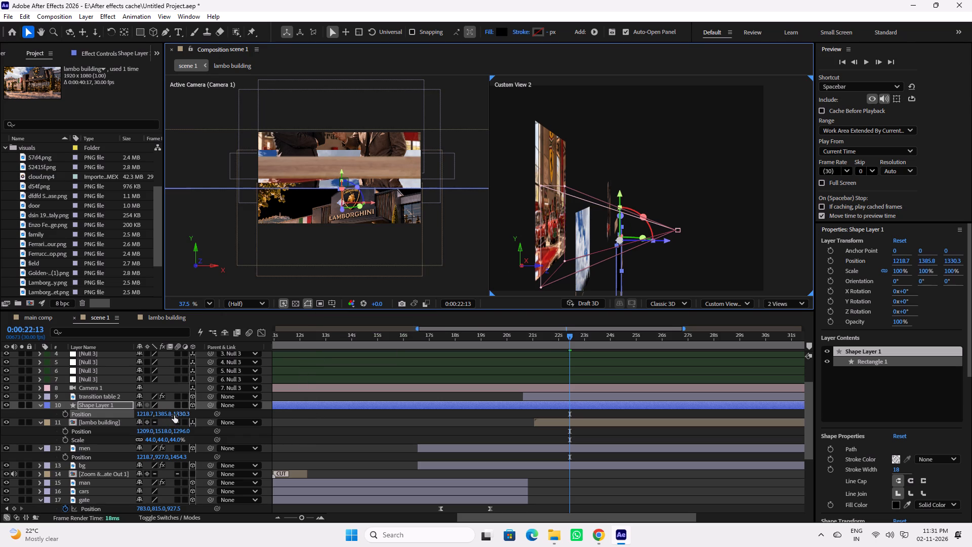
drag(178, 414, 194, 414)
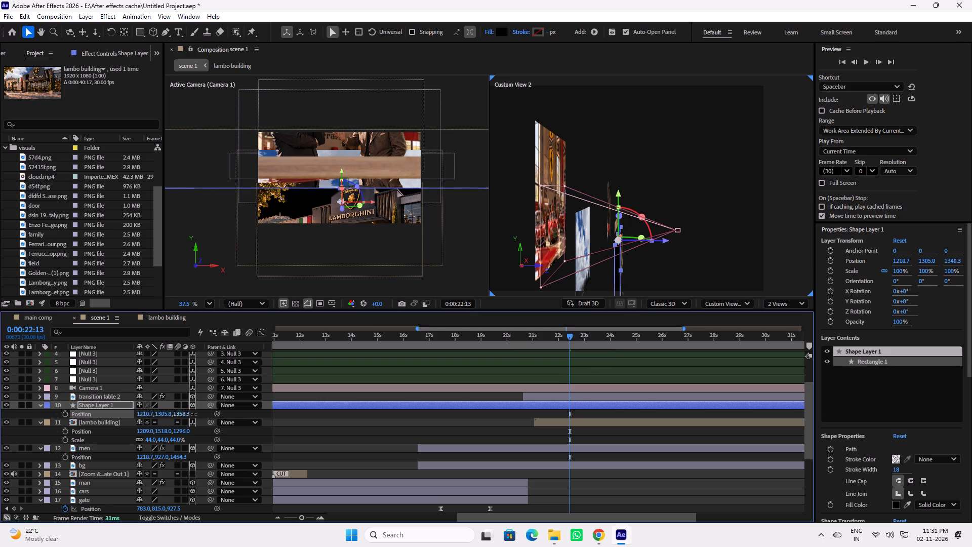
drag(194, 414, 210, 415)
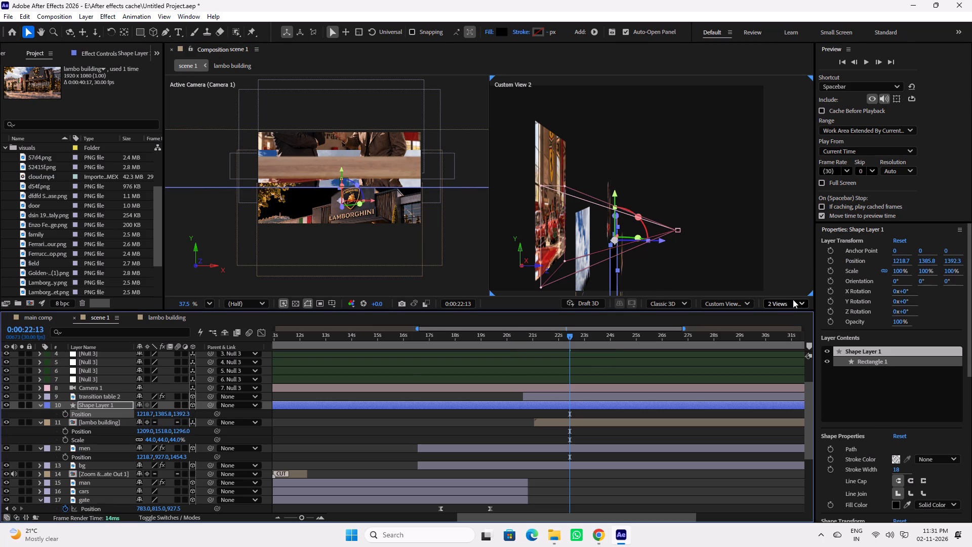
Switch the Custom View 2 view to Top and frame it on the camera and the 3D layers.
click(790, 302)
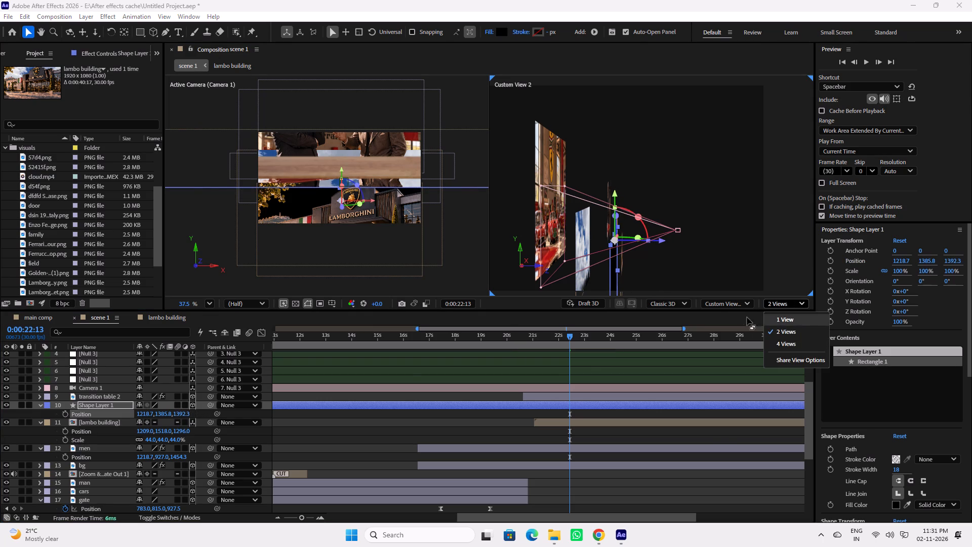
click(735, 306)
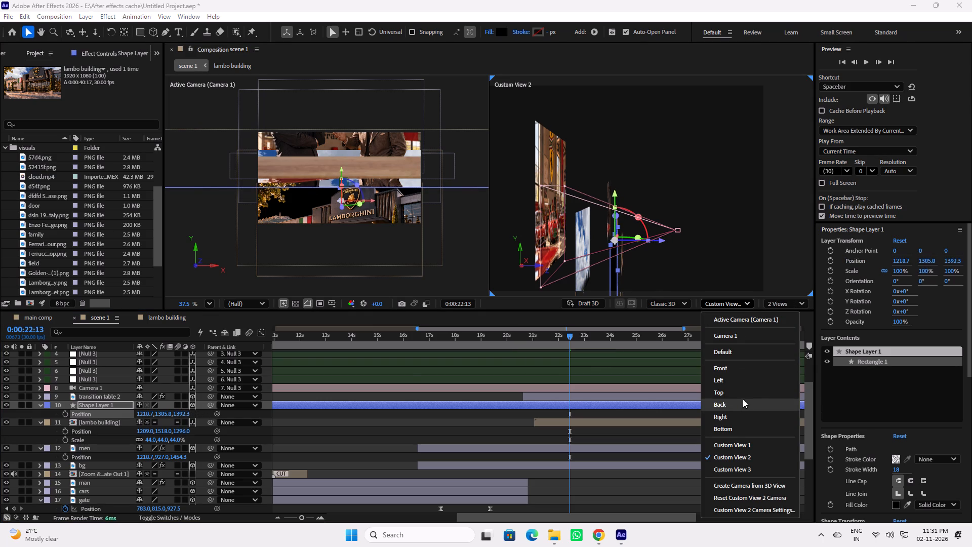
click(735, 394)
scroll(575, 198, down, 5)
key(space)
key(space)
key(space)
key(space)
key(space)
key(space)
key(space)
key(space)
key(space)
key(space)
key(space)
key(space)
key(space)
key(space)
key(space)
key(space)
drag(618, 148, 605, 190)
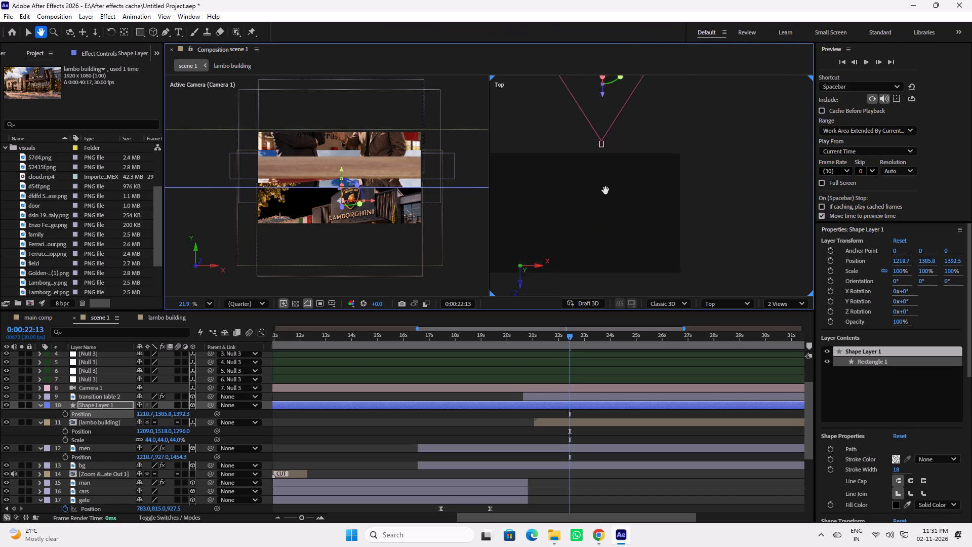
drag(605, 190, 592, 270)
scroll(574, 150, up, 3)
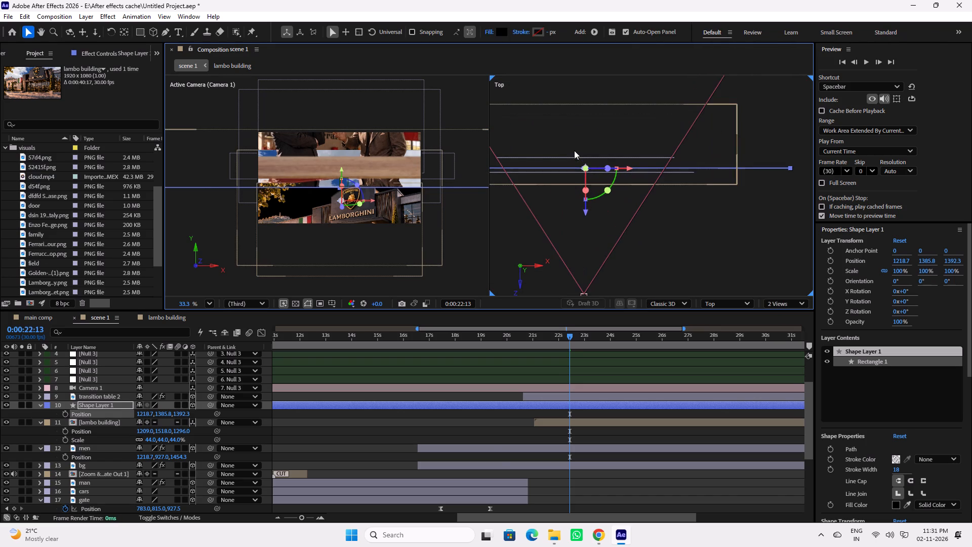
Align Shape Layer 1 in depth with transition table 2 in the Top view, at Z position 1365.3.
click(562, 398)
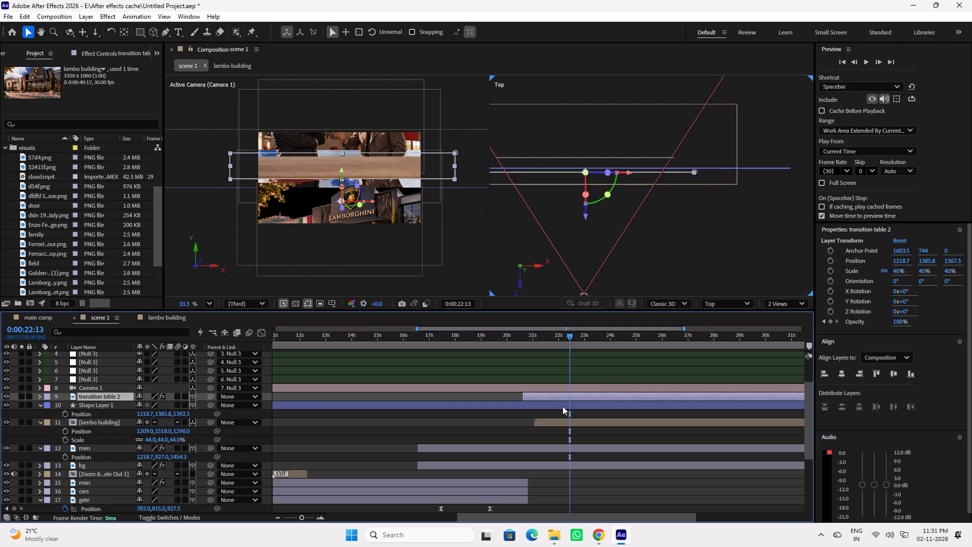
click(562, 406)
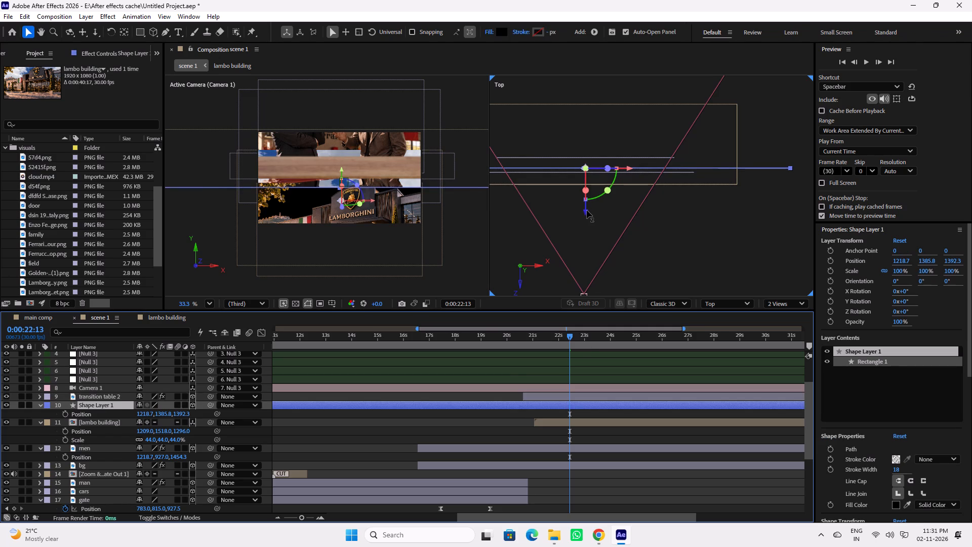
drag(586, 211, 586, 216)
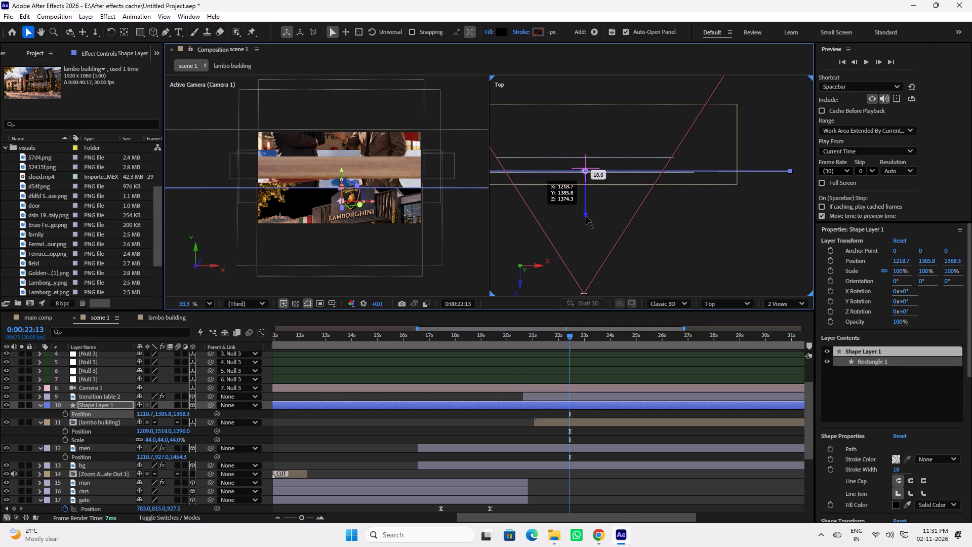
drag(586, 216, 587, 217)
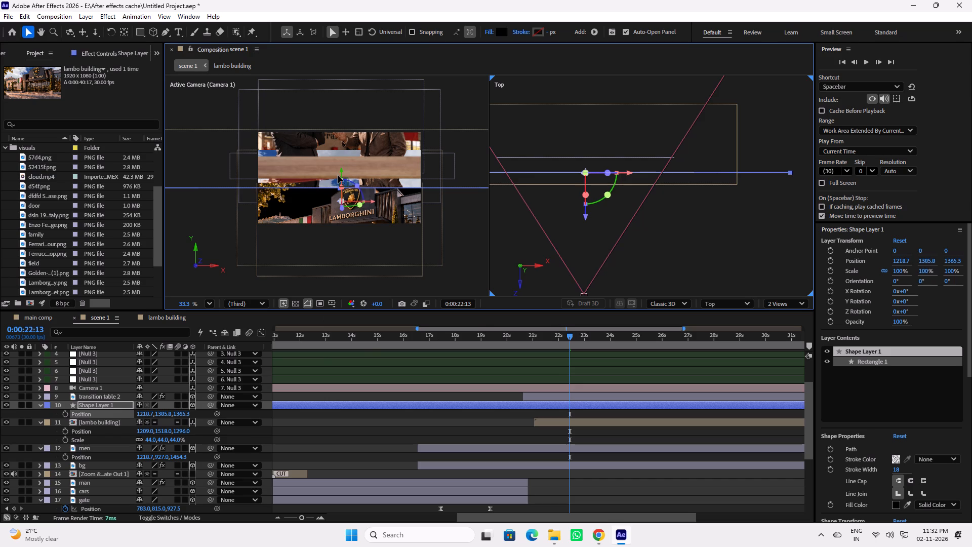
Raise Shape Layer 1 to Y position 1314.4 so its upper edge meets the table.
drag(340, 173, 343, 160)
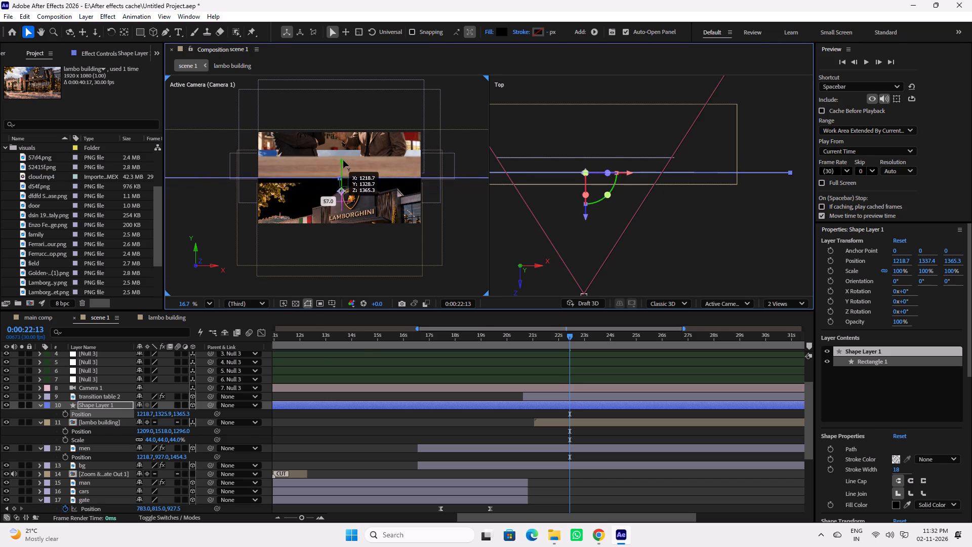
drag(343, 160, 344, 159)
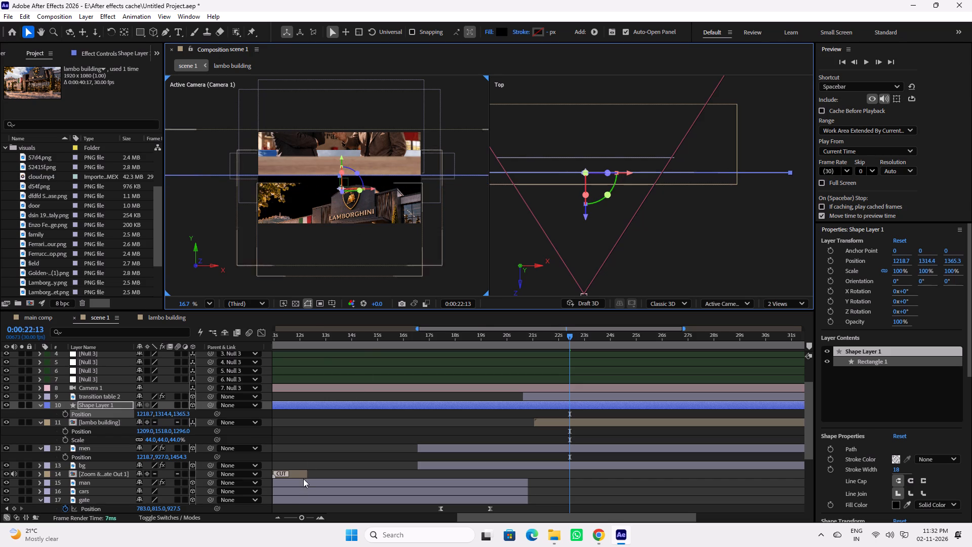
Scale Shape Layer 1 down uniformly to 46%.
click(109, 405)
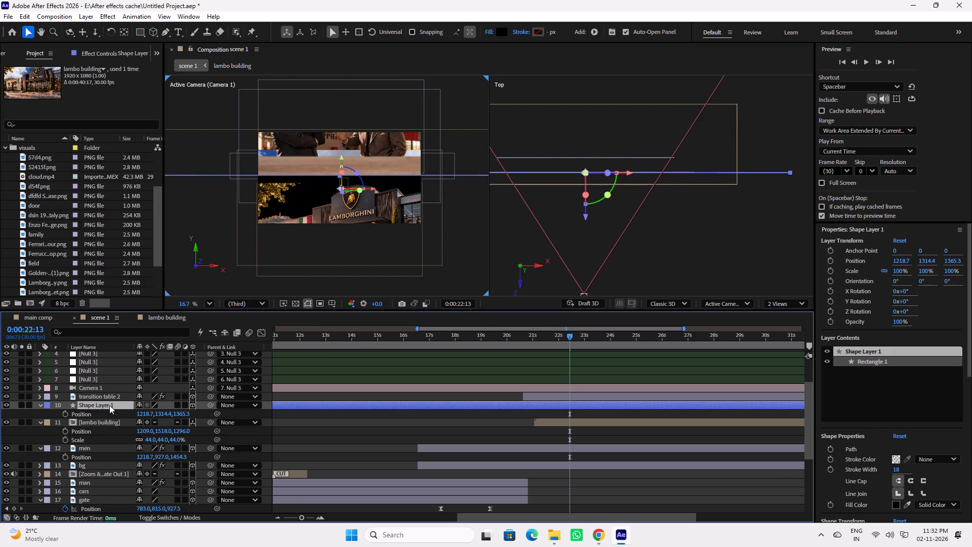
key(s)
drag(182, 413, 172, 413)
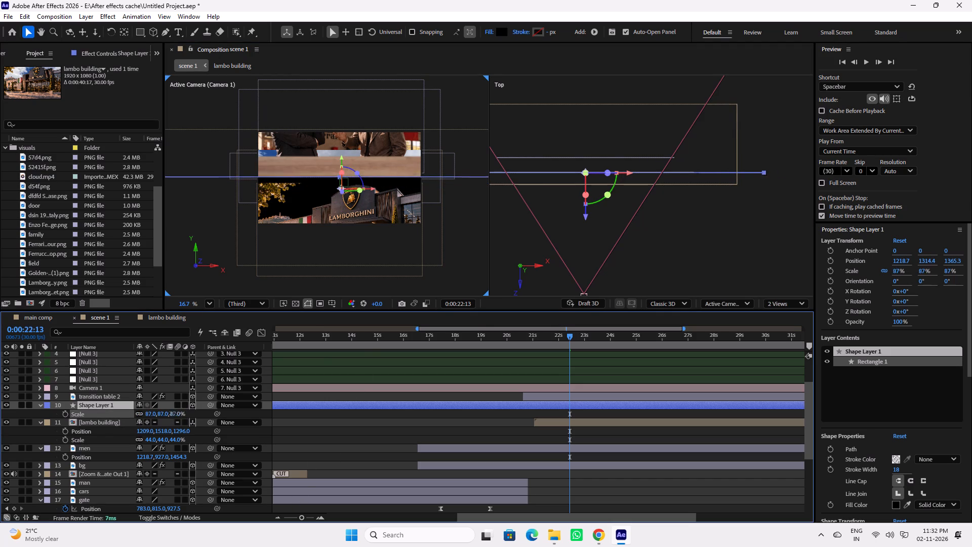
drag(172, 413, 148, 414)
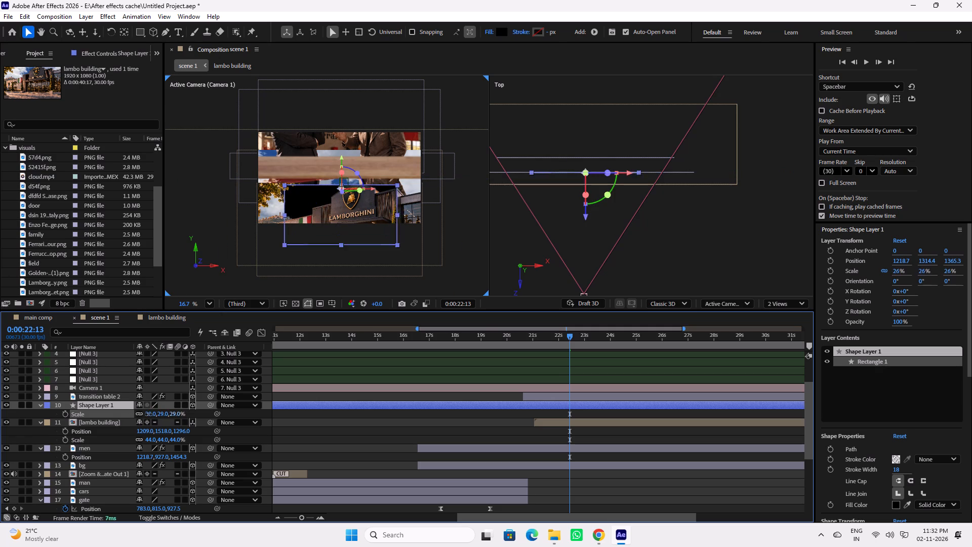
drag(148, 414, 158, 416)
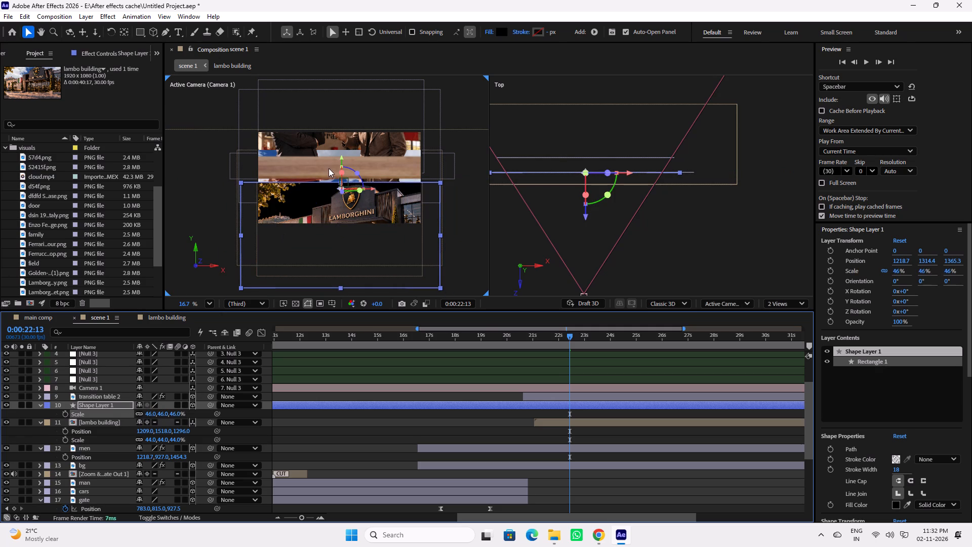
Raise Shape Layer 1 to Y position 1268.4 against the table, check it through 0:00:24:02, and save the project.
drag(340, 159, 342, 151)
drag(568, 338, 564, 338)
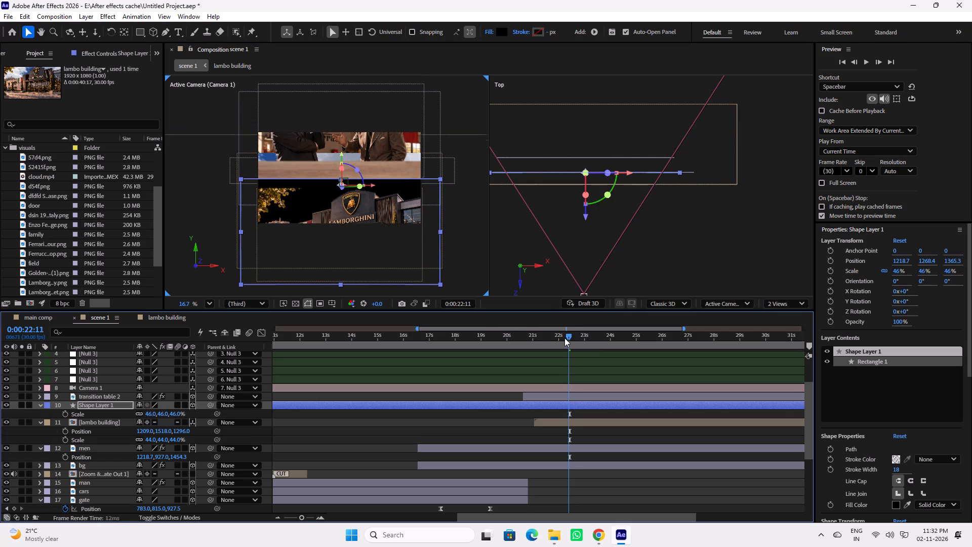
drag(564, 338, 571, 336)
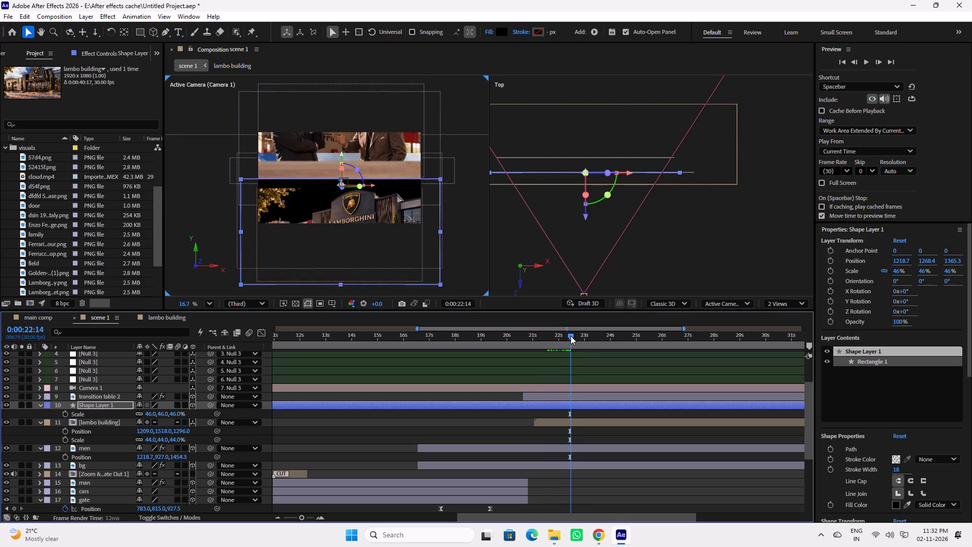
drag(571, 336, 610, 333)
key(ctrl+s)
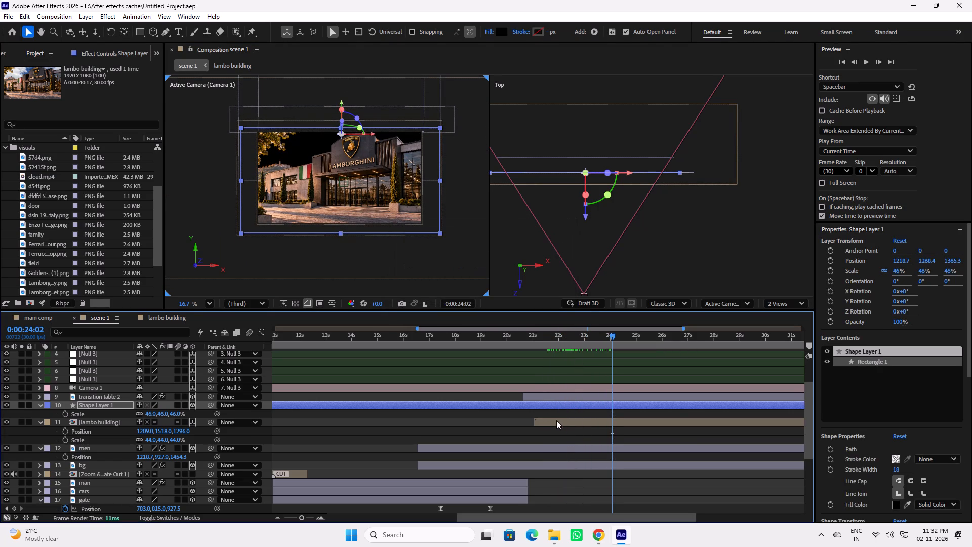
Set Shape Layer 1 as the lambo building layer's track matte, preview the transition from 0:00:21:11, and save the project.
click(557, 423)
key(F4)
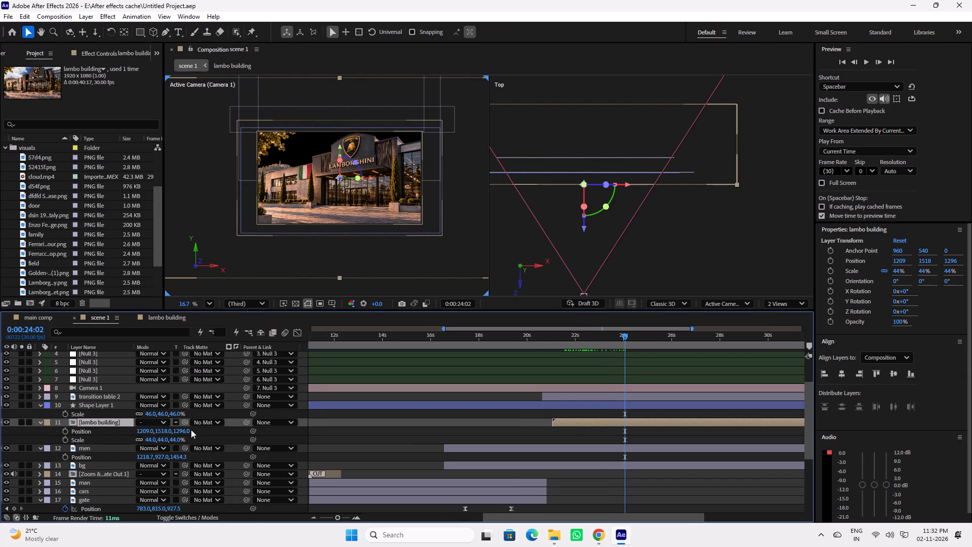
drag(185, 421, 129, 422)
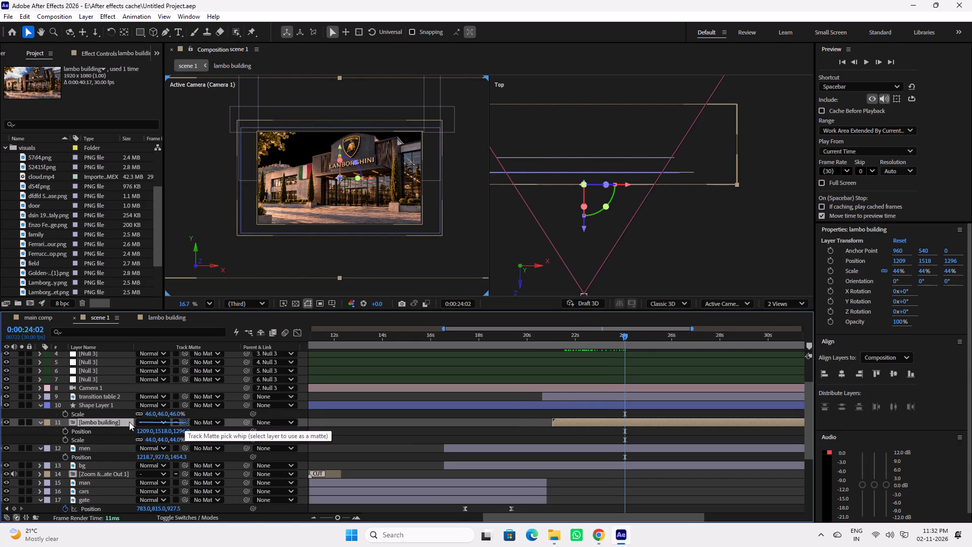
drag(129, 422, 91, 403)
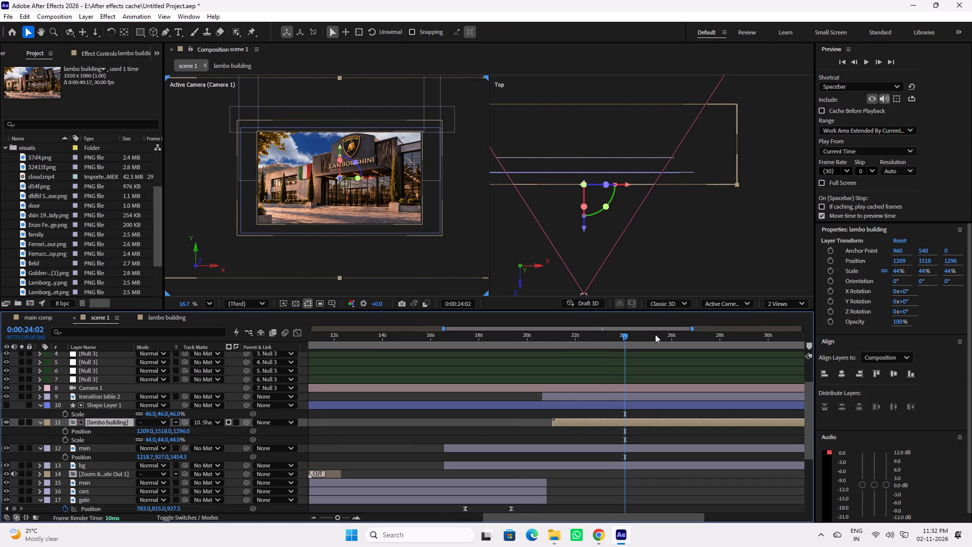
drag(614, 339, 574, 340)
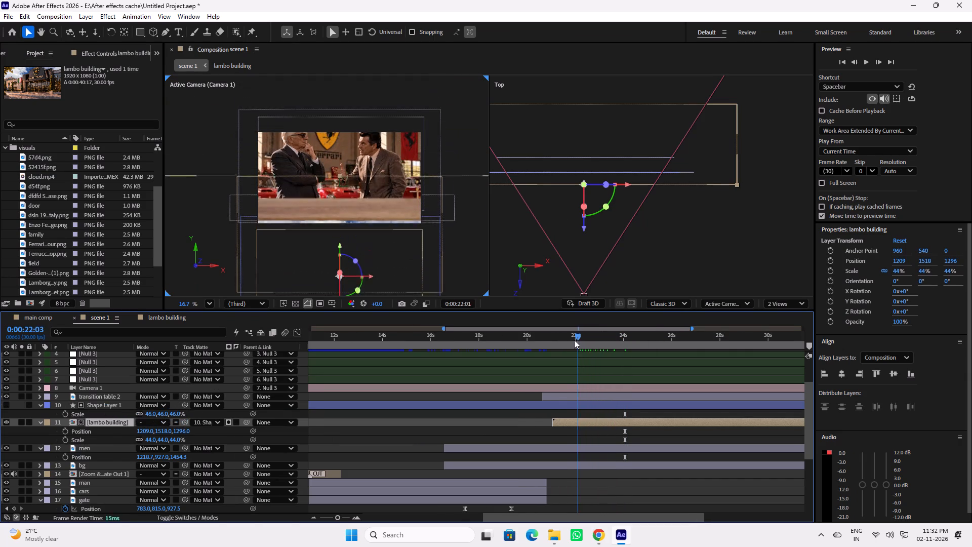
drag(574, 340, 560, 341)
key(space)
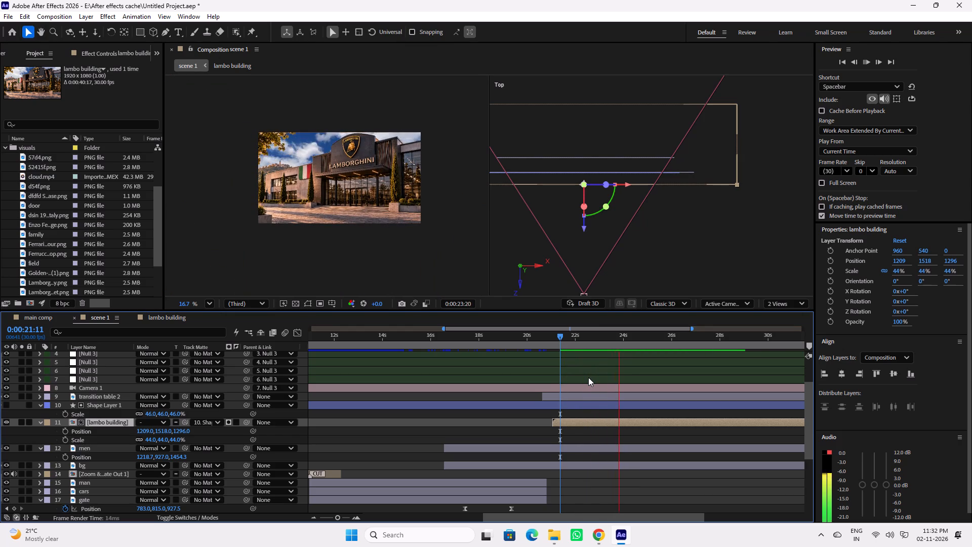
key(space)
key(ctrl+s)
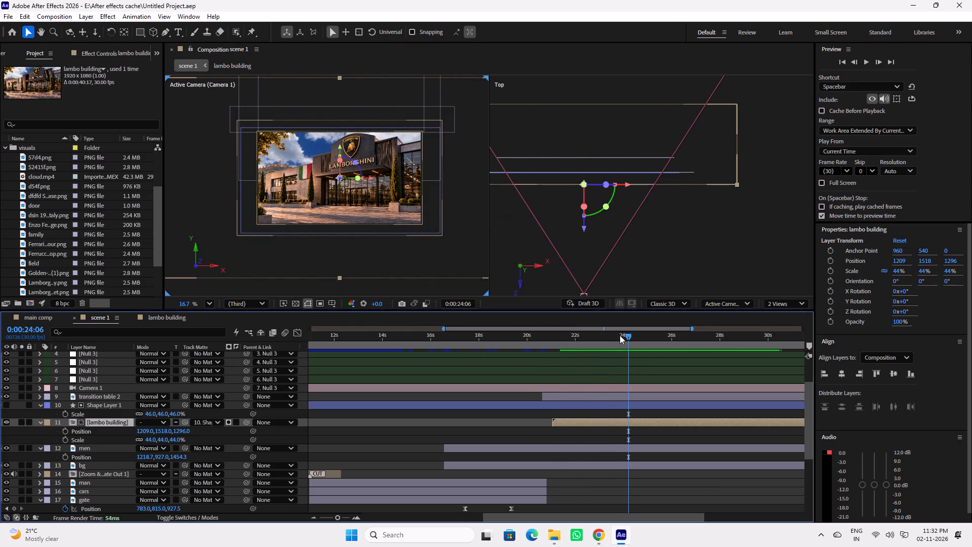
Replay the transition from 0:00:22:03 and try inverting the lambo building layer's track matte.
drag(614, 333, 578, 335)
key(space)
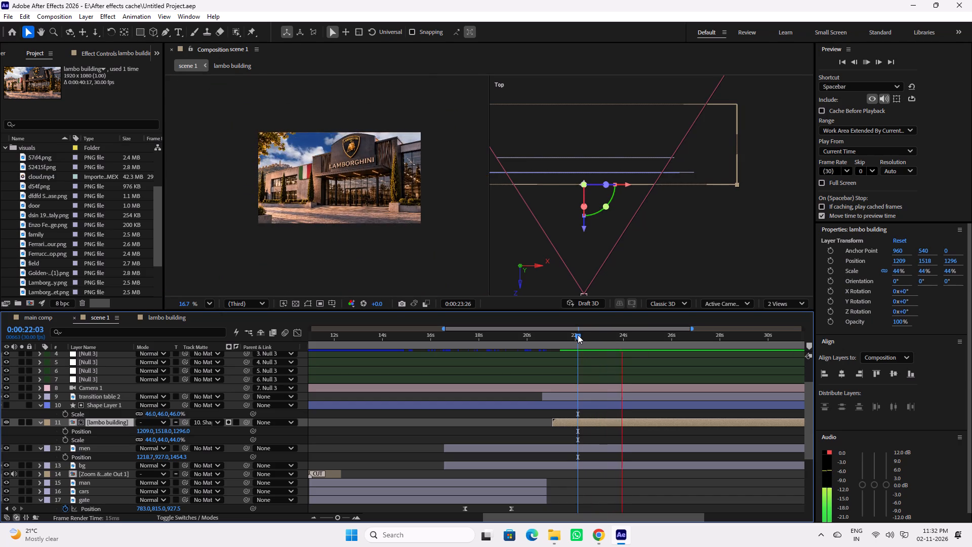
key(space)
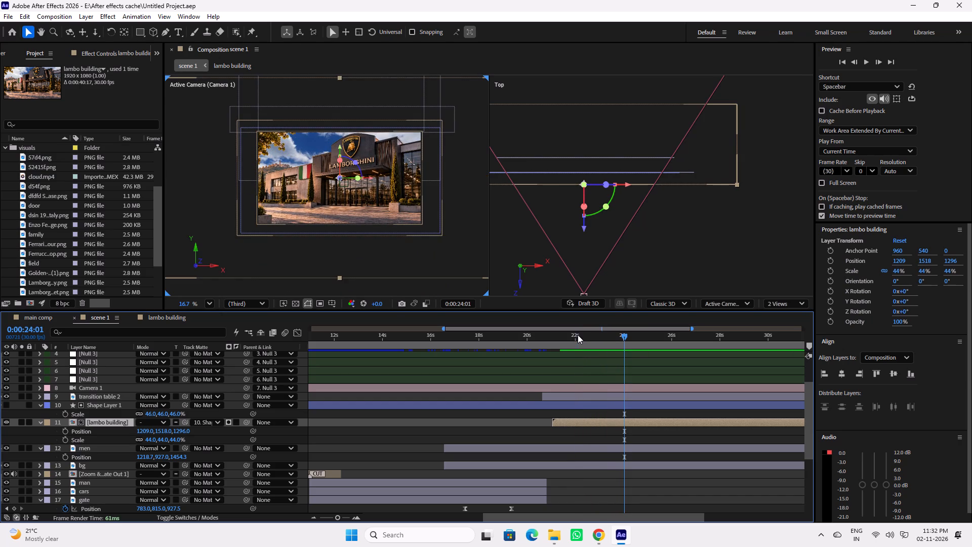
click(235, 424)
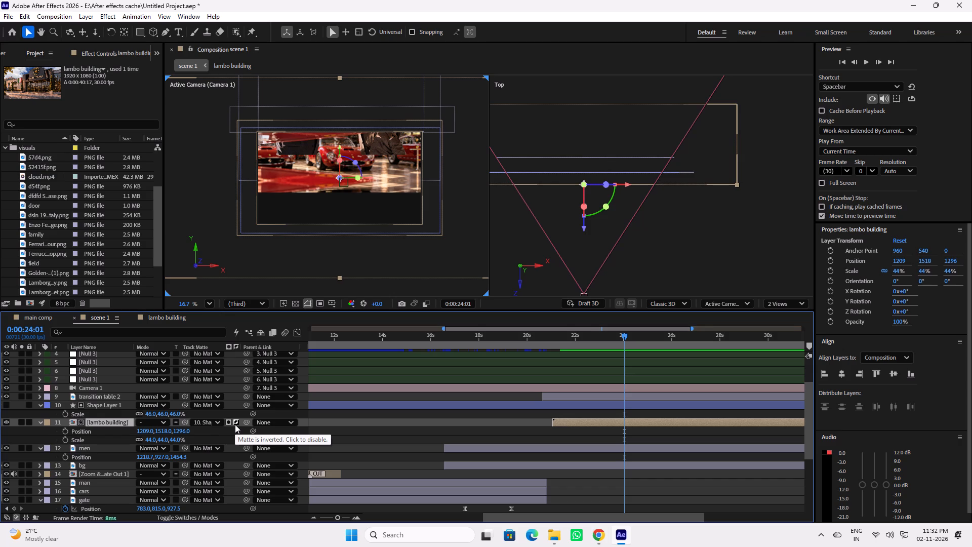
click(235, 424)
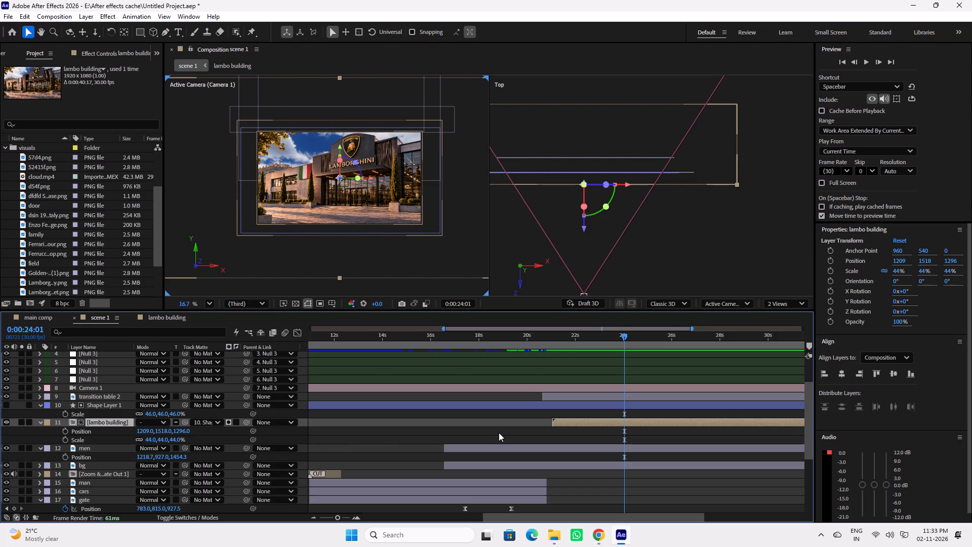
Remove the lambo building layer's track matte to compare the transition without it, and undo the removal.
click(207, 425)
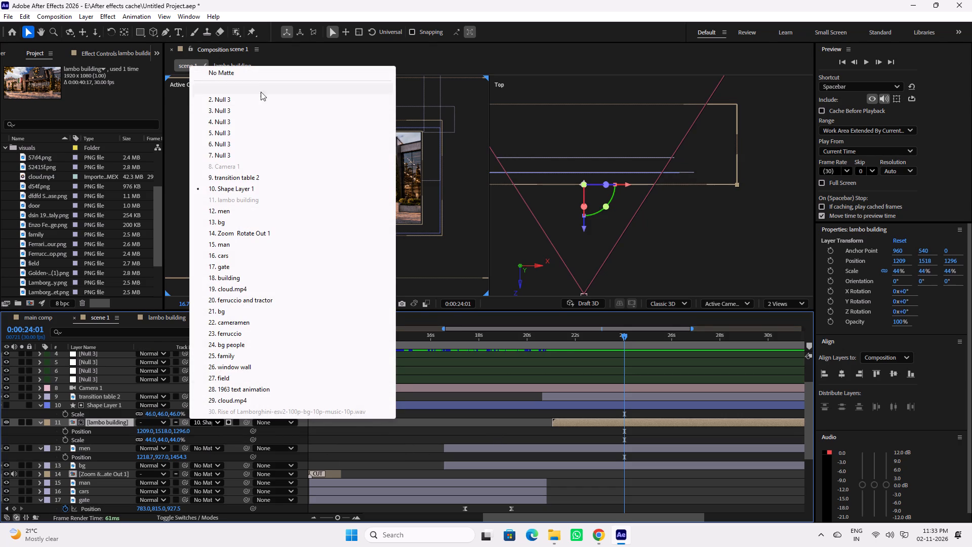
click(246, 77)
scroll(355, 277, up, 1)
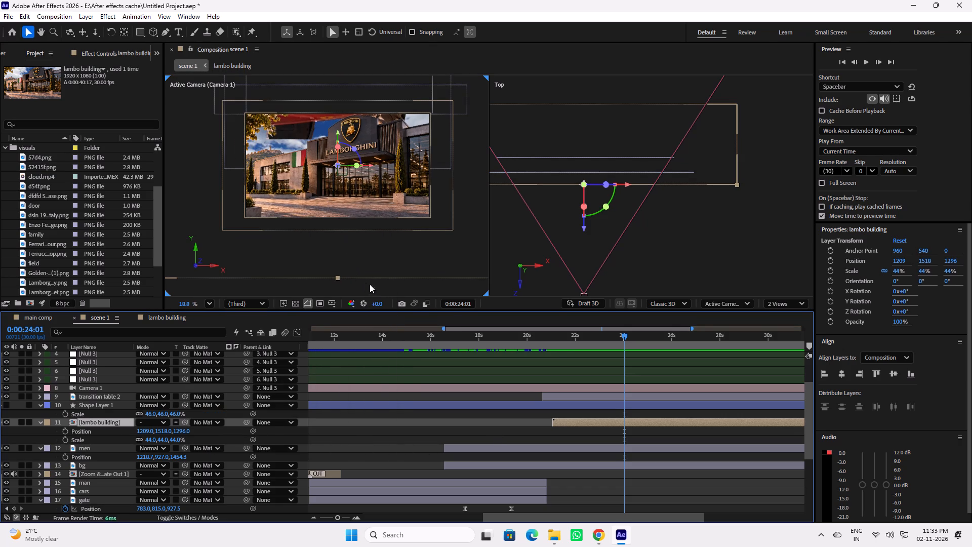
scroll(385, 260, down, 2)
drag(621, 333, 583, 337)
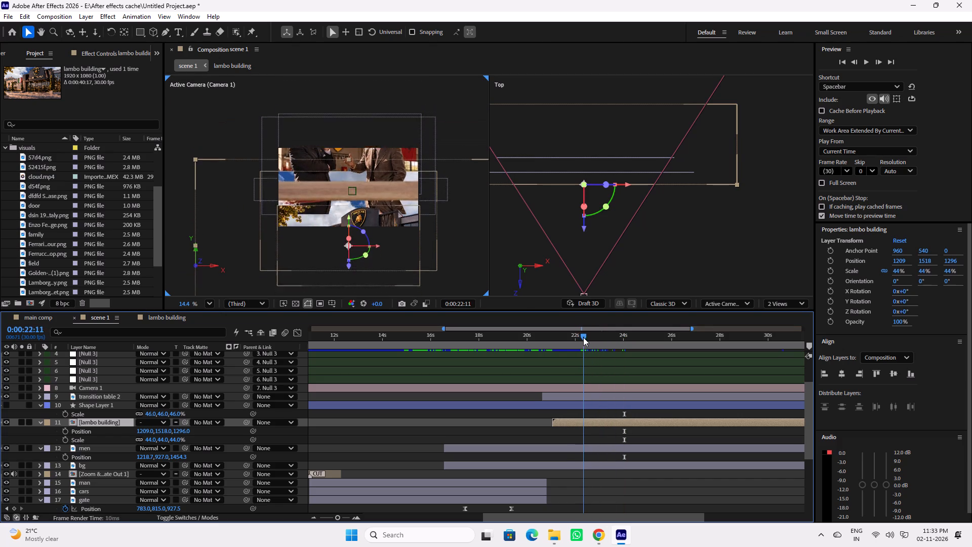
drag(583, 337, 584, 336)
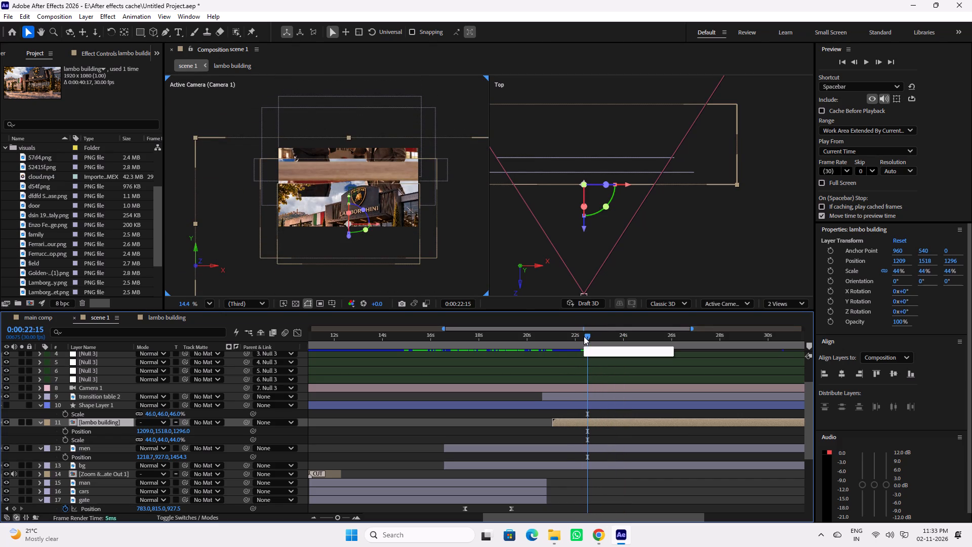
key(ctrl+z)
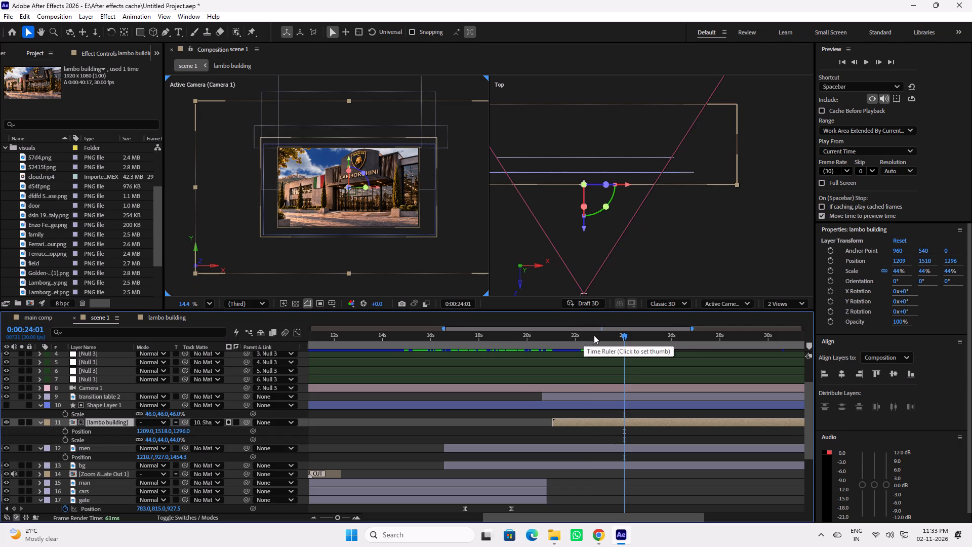
Play back the matted table-to-building transition from 0:00:22:01 and save the project.
drag(595, 335, 576, 339)
key(space)
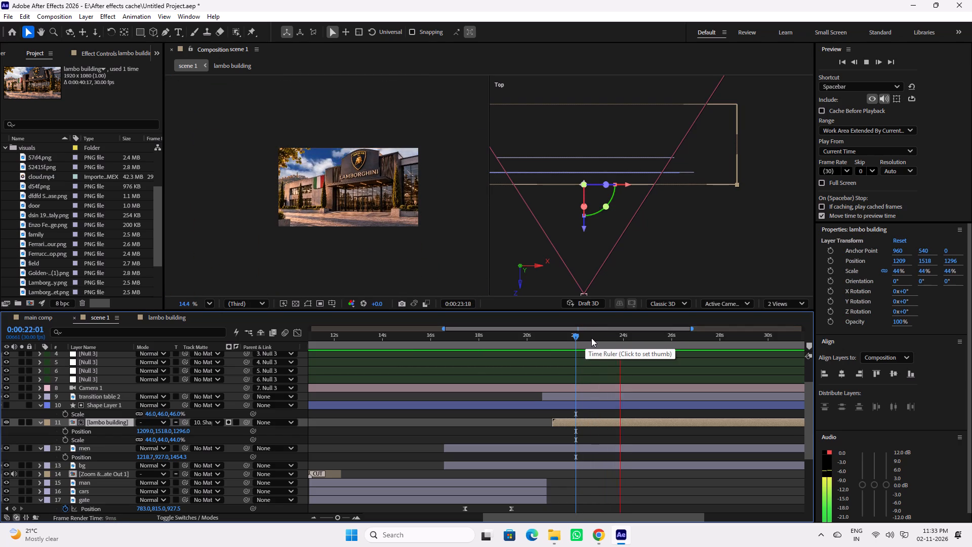
key(space)
key(space)
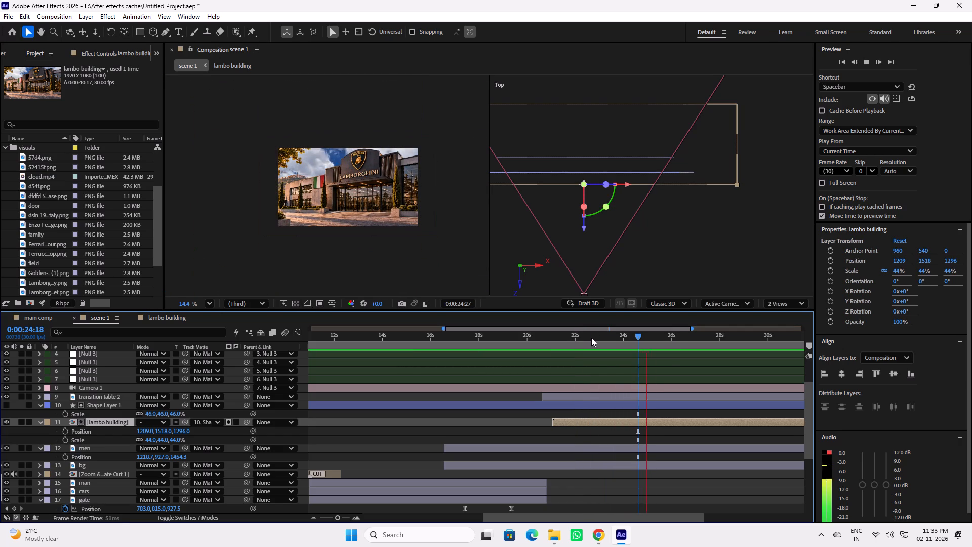
key(space)
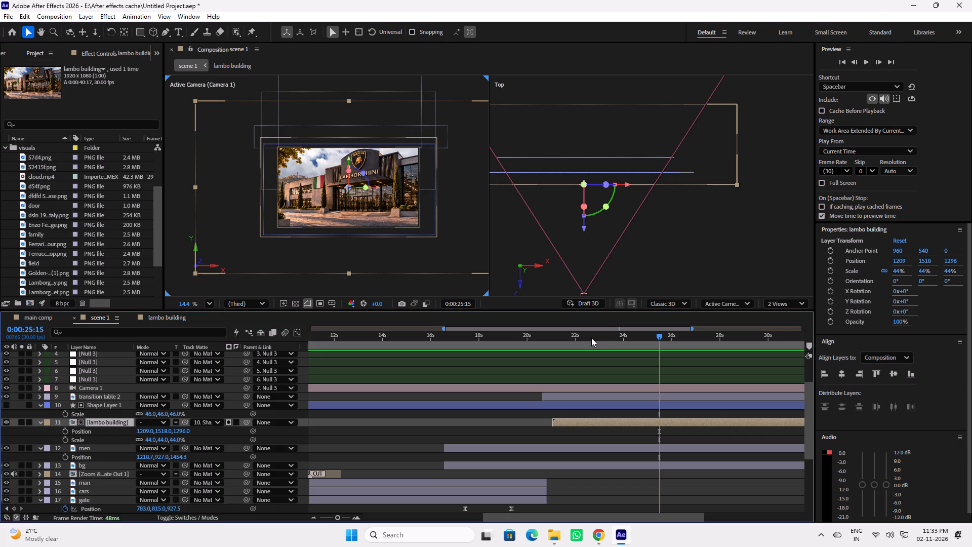
key(ctrl+s)
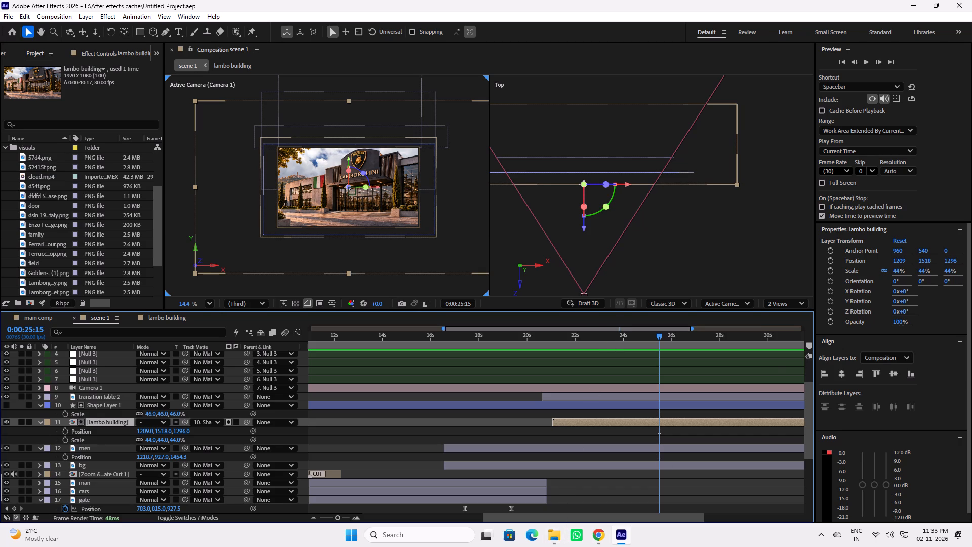
Minimize After Effects and Chrome to reach the desktop, and launch Kuro.
click(911, 0)
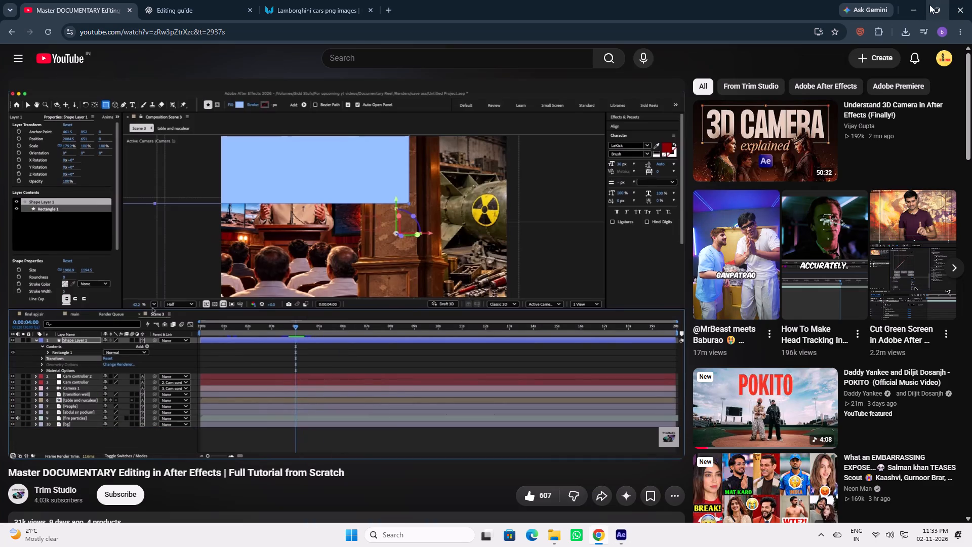
click(920, 8)
right_click(423, 262)
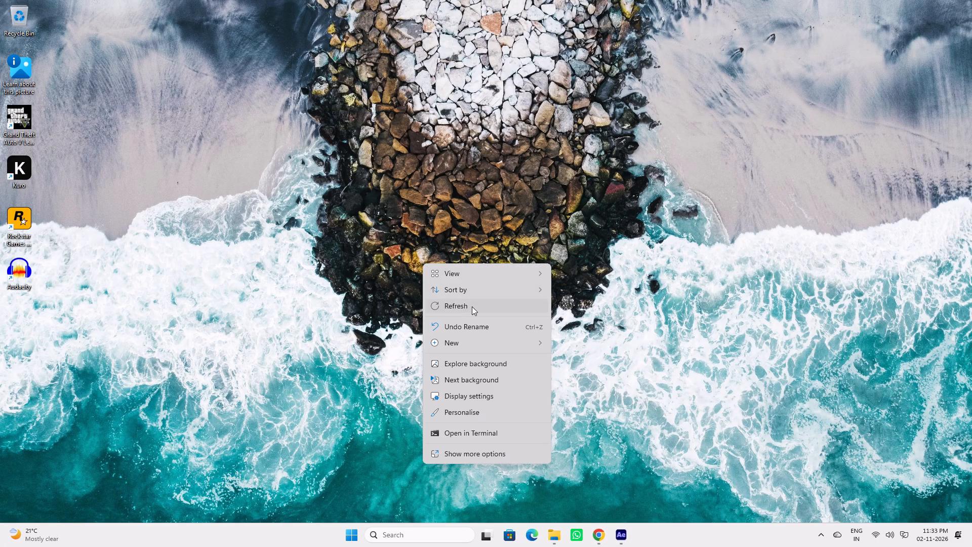
click(472, 306)
double_click(19, 166)
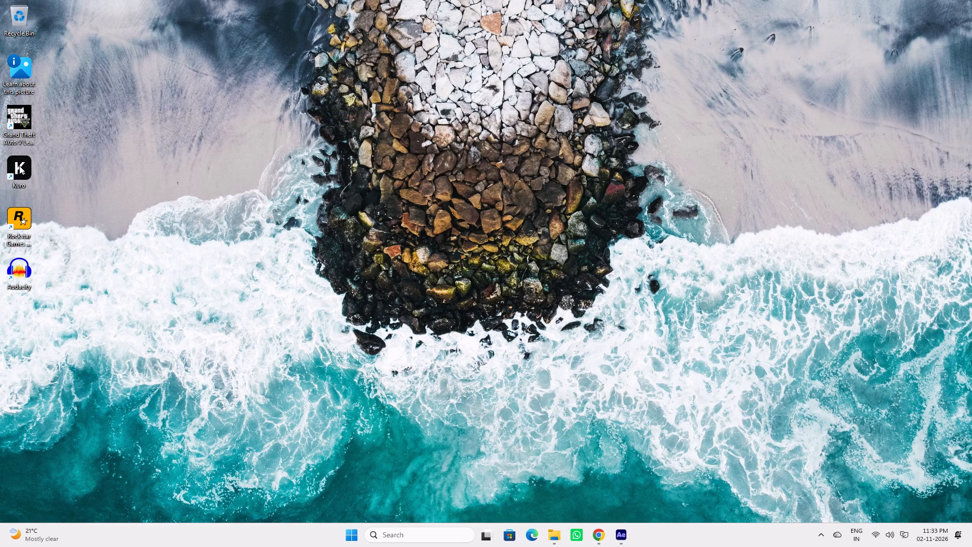
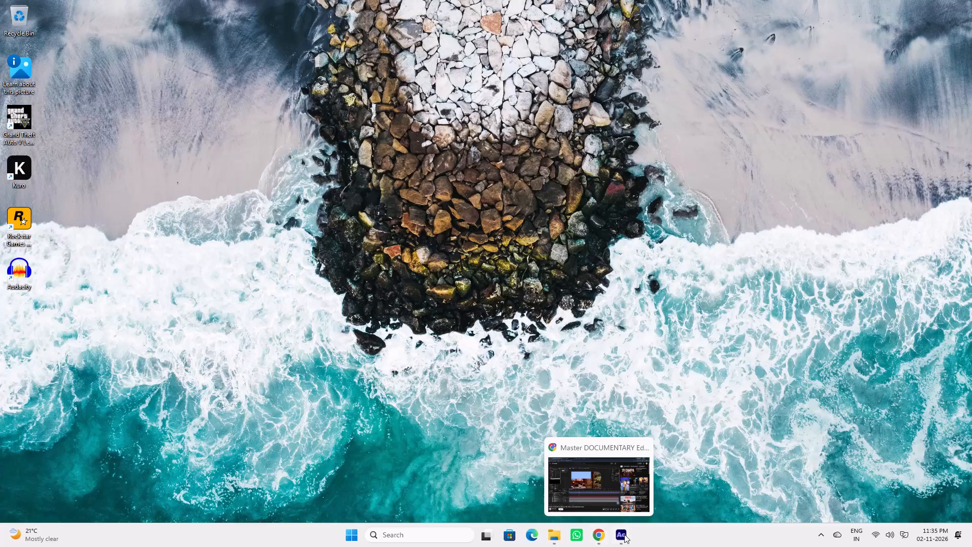
Switch back to After Effects and replay scene 1's table-to-building transition from 0:00:19:29.
click(624, 534)
drag(568, 341, 552, 340)
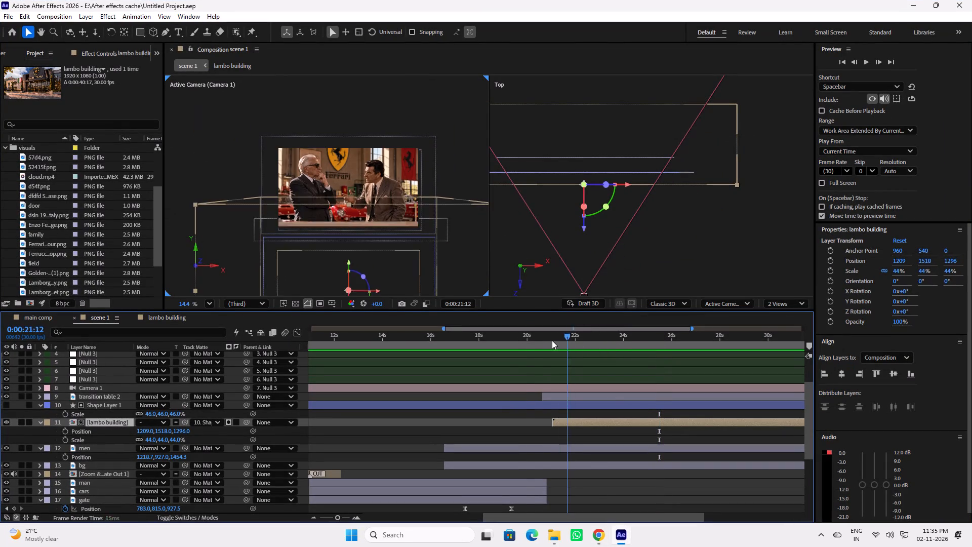
drag(552, 340, 526, 340)
key(space)
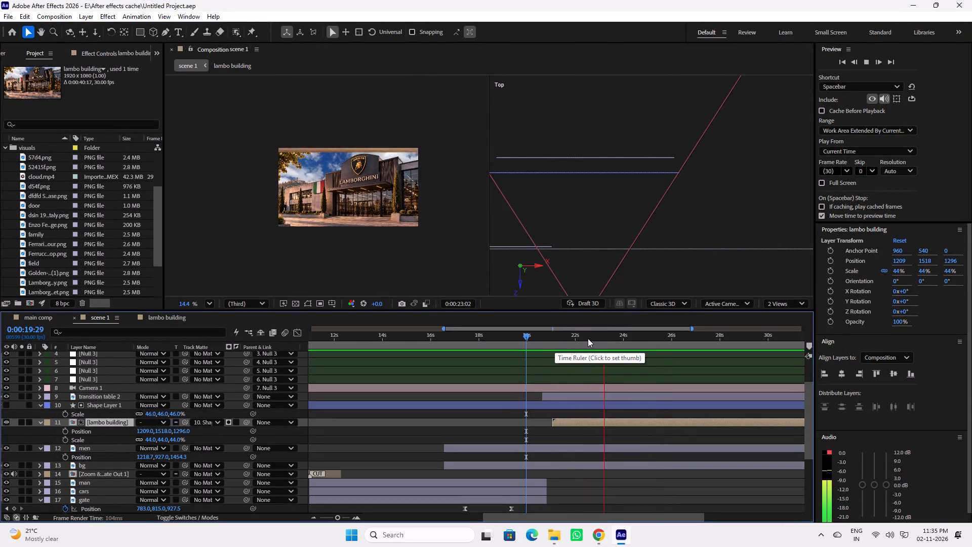
key(space)
Enlarge the Active Camera view and inspect the lambo building's framing in the frames up to 0:00:23:19.
scroll(297, 163, up, 2)
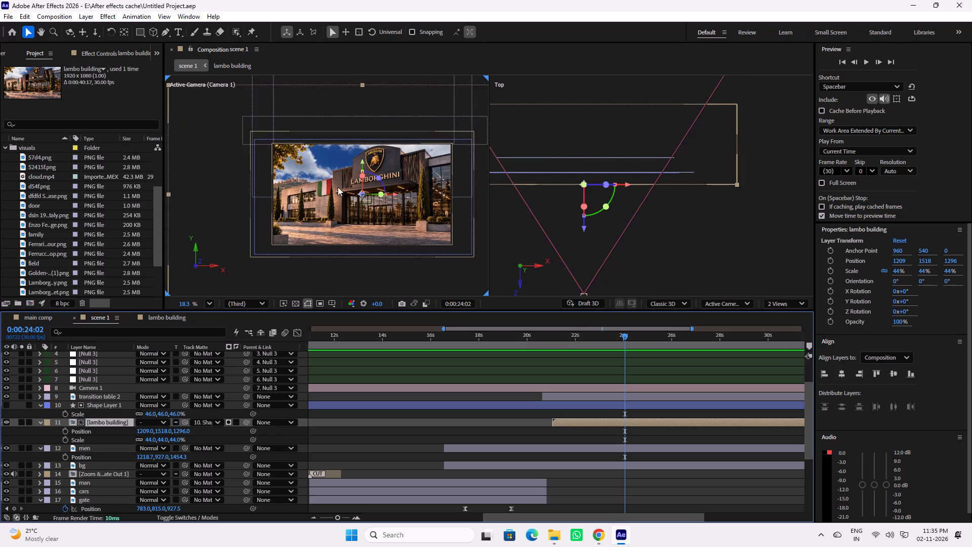
scroll(381, 203, up, 2)
key(space)
key(space)
key(space)
key(space)
key(space)
key(space)
key(space)
key(space)
key(space)
drag(396, 206, 378, 206)
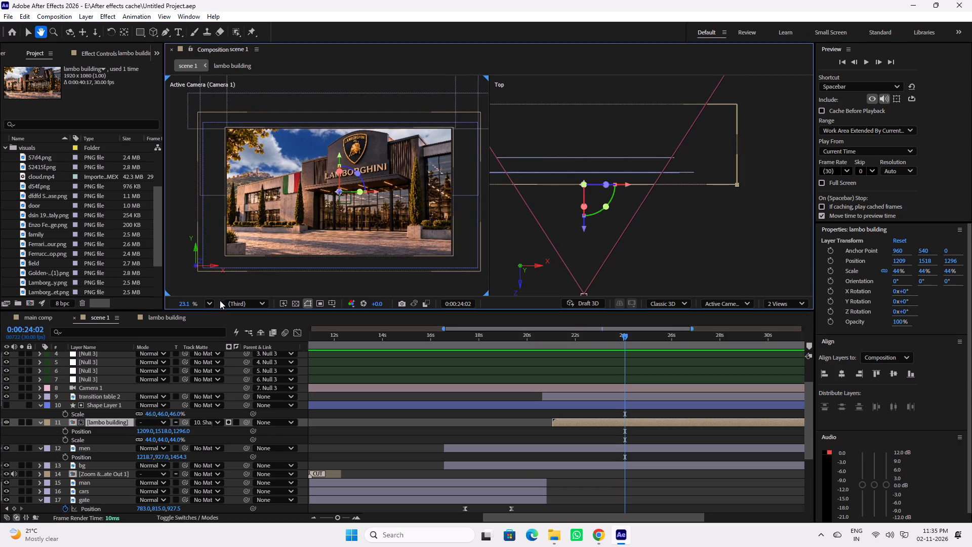
click(213, 304)
click(231, 322)
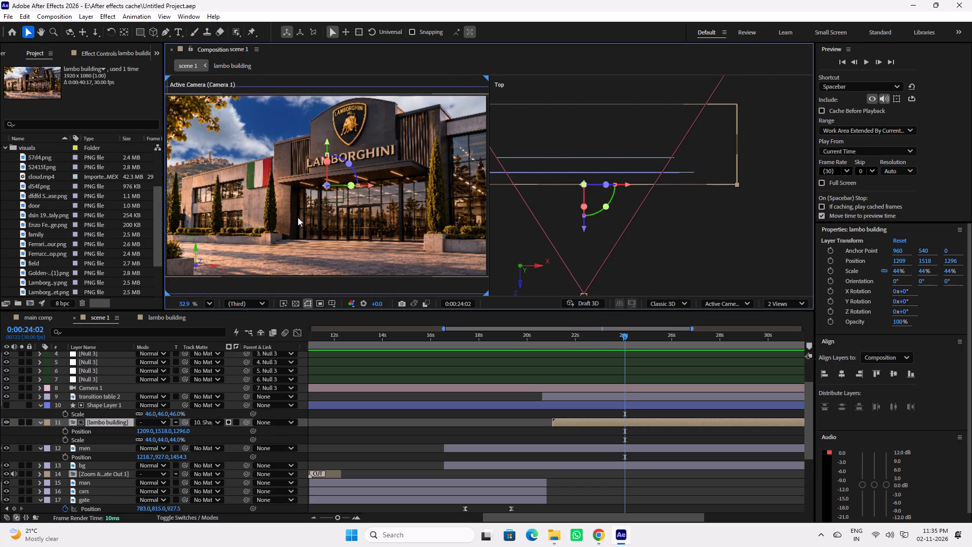
scroll(298, 217, down, 1)
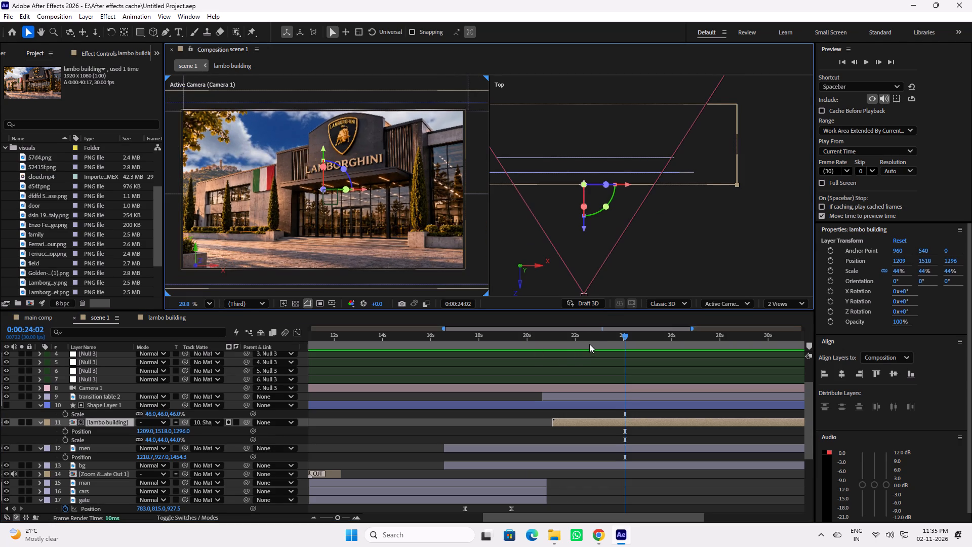
click(593, 336)
drag(604, 337, 613, 337)
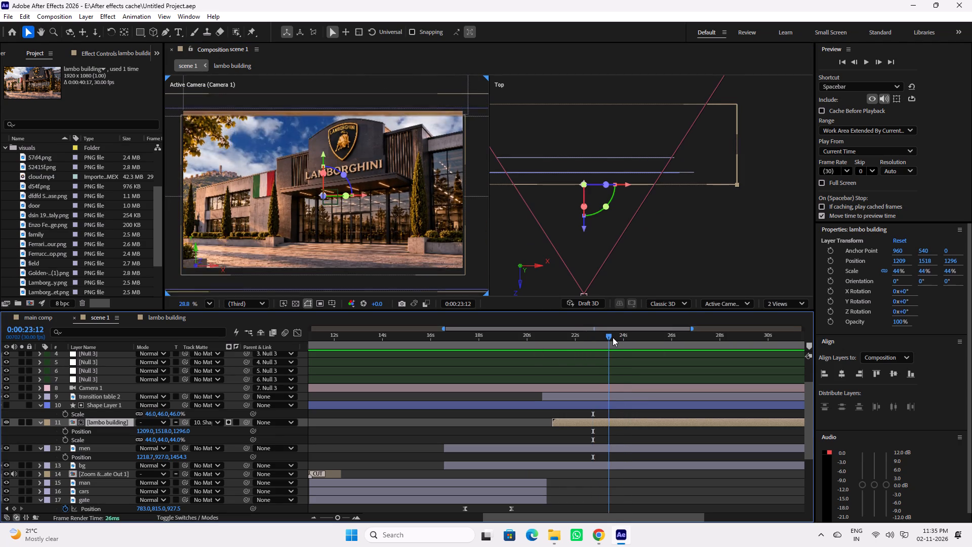
drag(613, 337, 615, 337)
Deselect the lambo building layer and save the project.
click(530, 411)
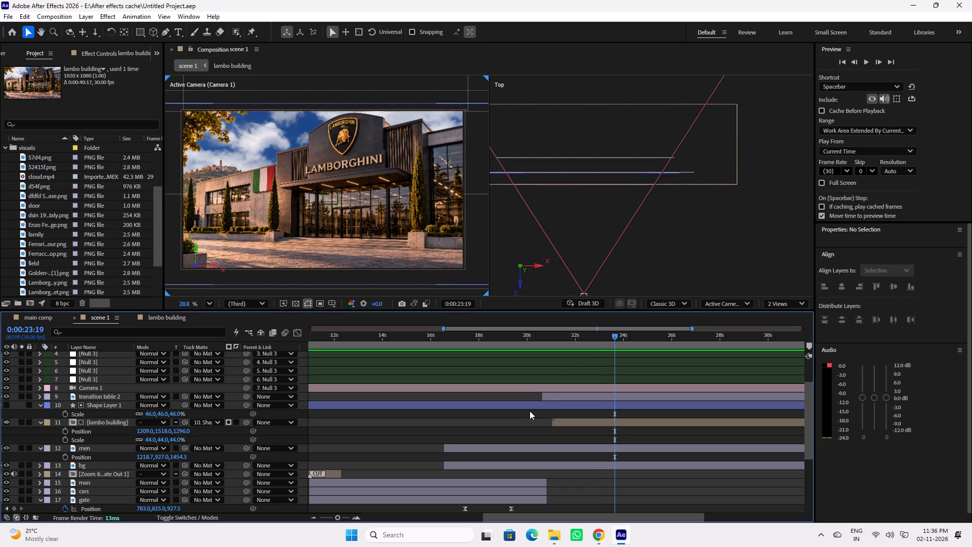
key(ctrl+s)
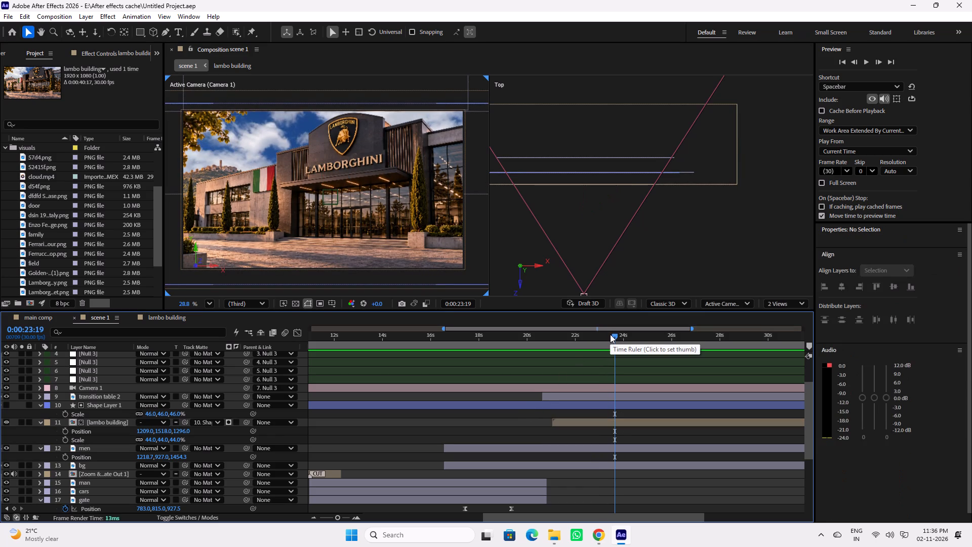
key(ctrl+s)
Play back the table-to-building transition from 0:00:21:05 and again from 0:00:18:23.
drag(603, 336, 565, 336)
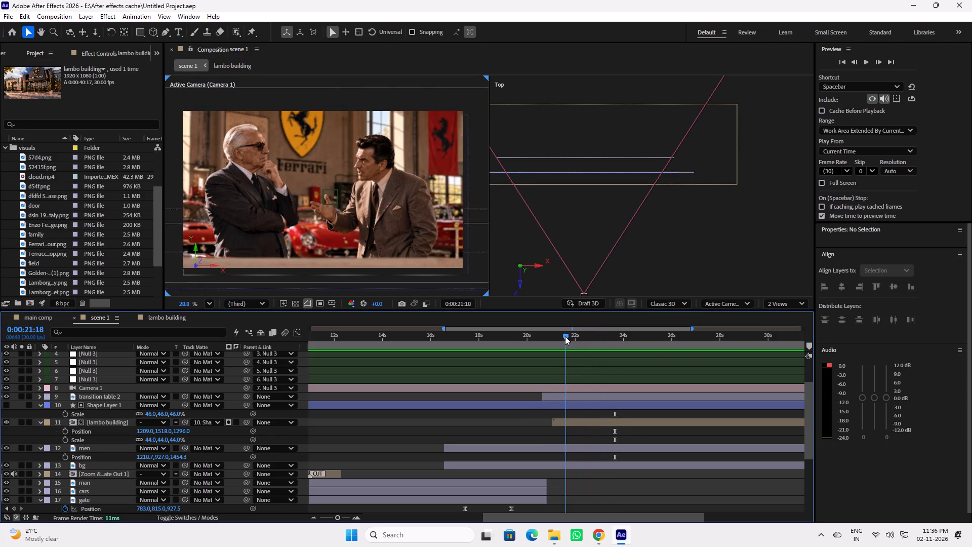
drag(565, 336, 555, 337)
key(space)
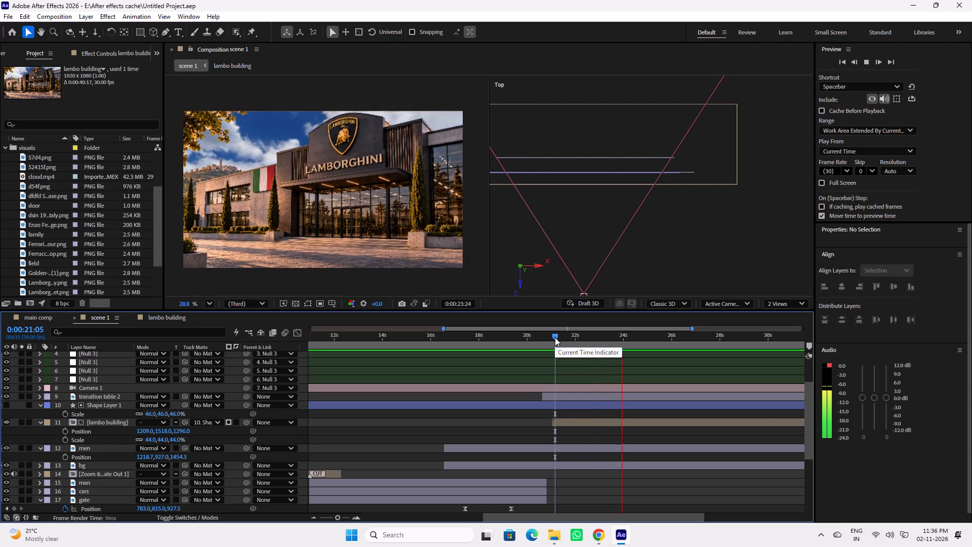
key(space)
drag(525, 335, 497, 337)
key(space)
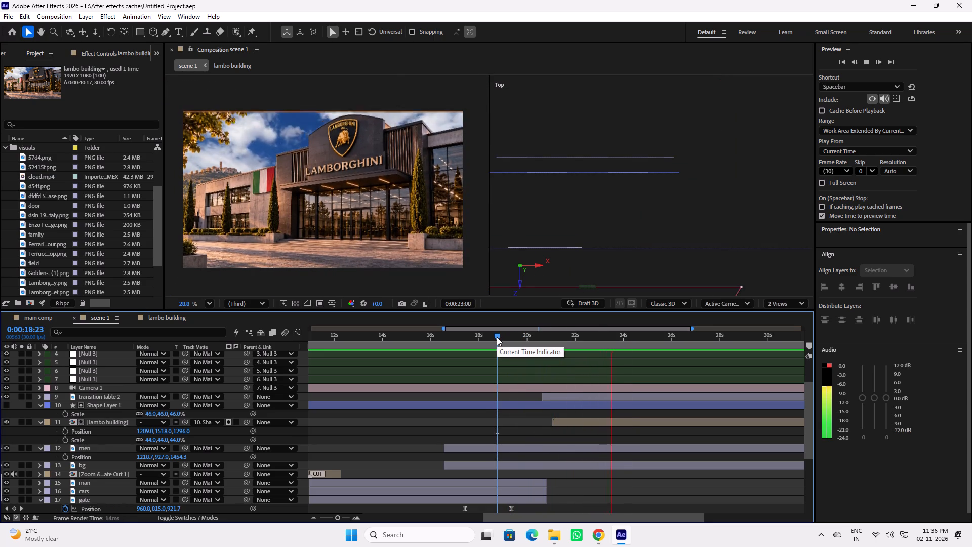
key(space)
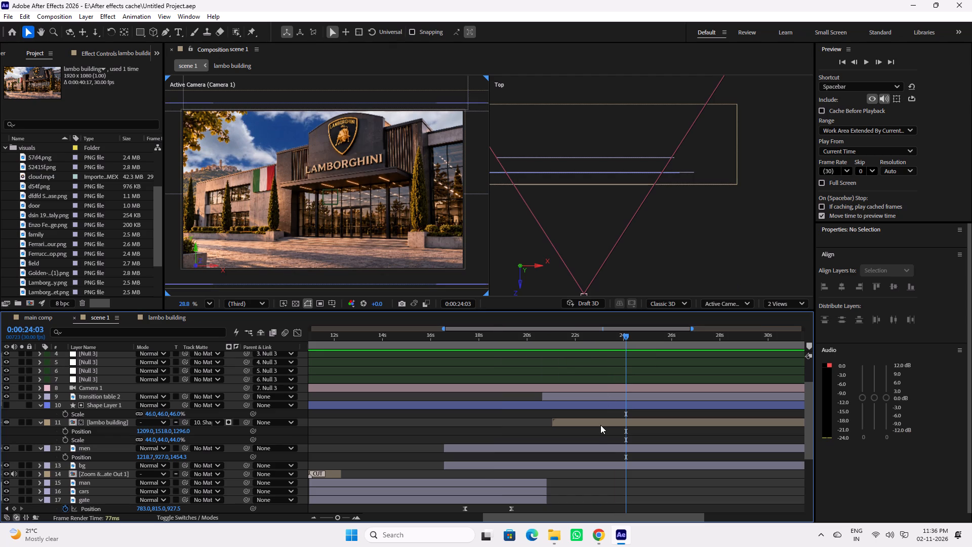
Look into the lambo building precomp, and scrub scene 1's transition to 0:00:23:00 to examine the building and sky.
double_click(603, 423)
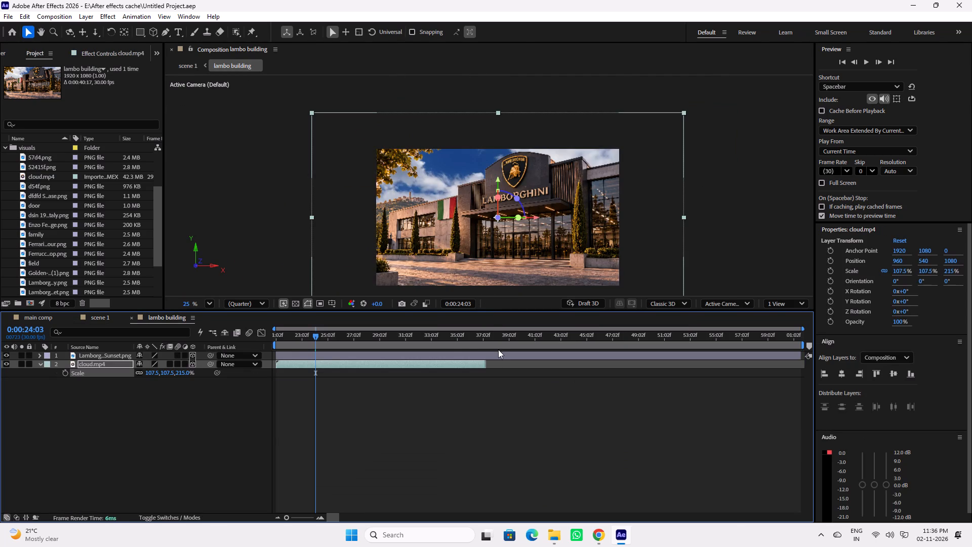
click(91, 320)
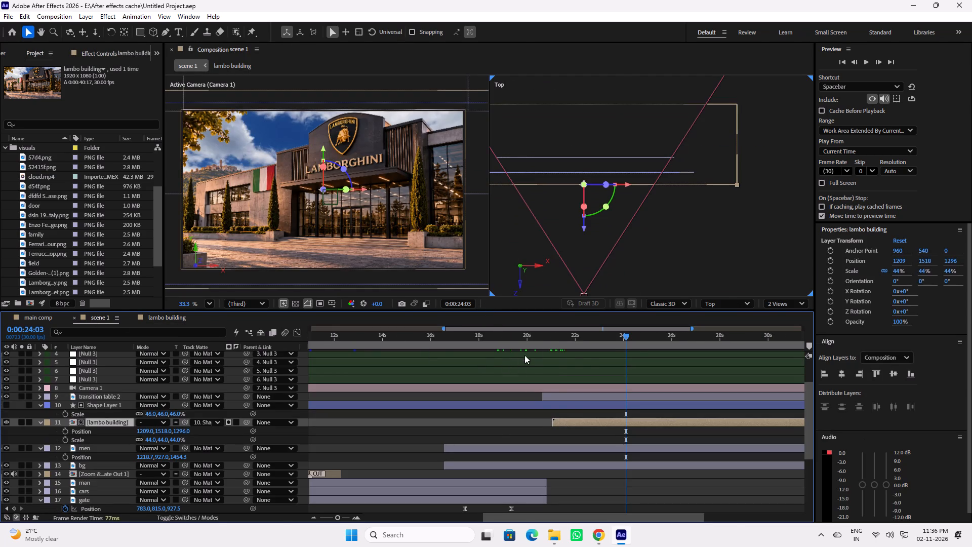
drag(556, 342, 582, 341)
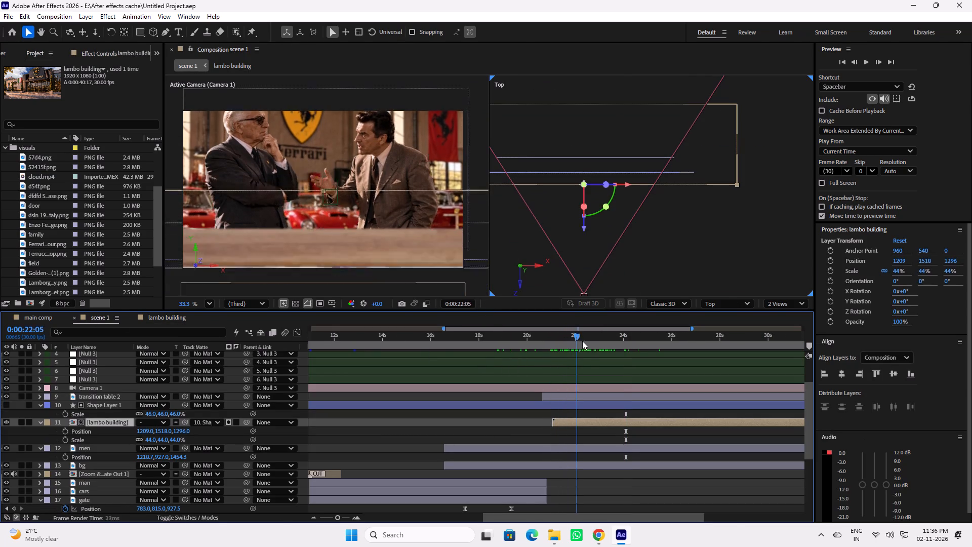
drag(582, 341, 611, 342)
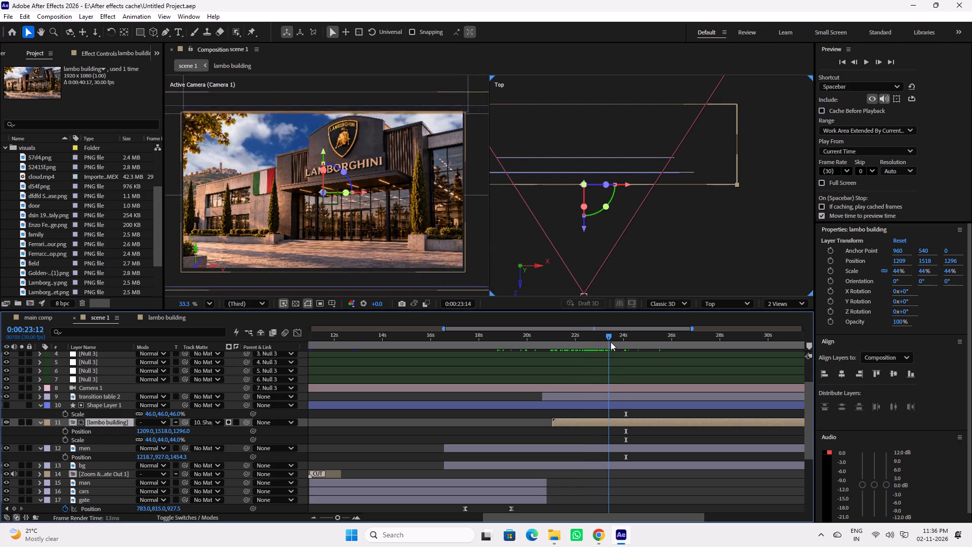
drag(611, 342, 587, 341)
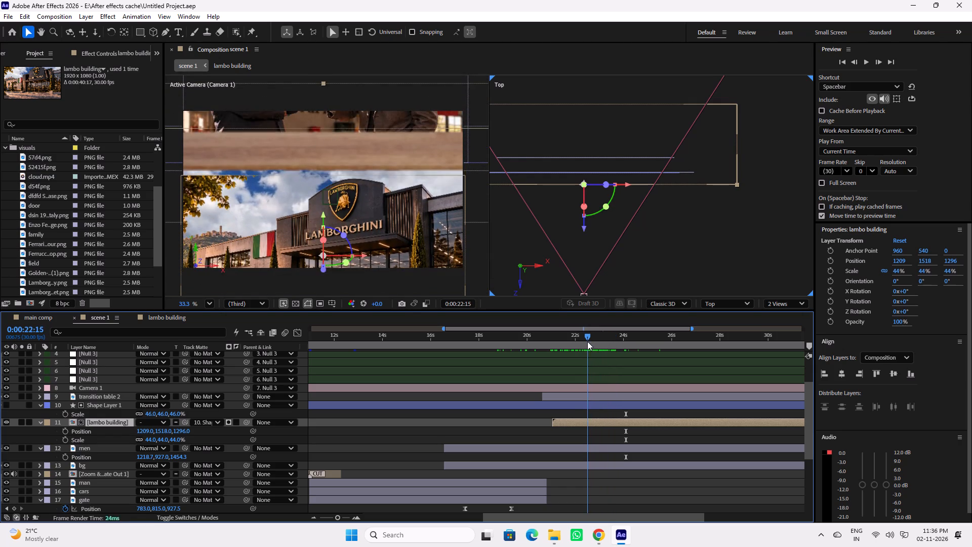
drag(587, 341, 592, 342)
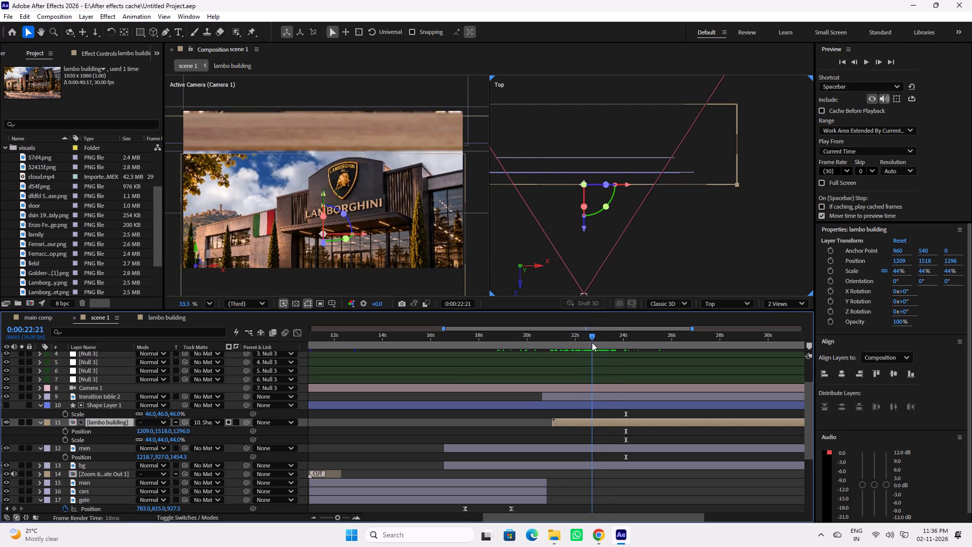
drag(592, 342, 599, 342)
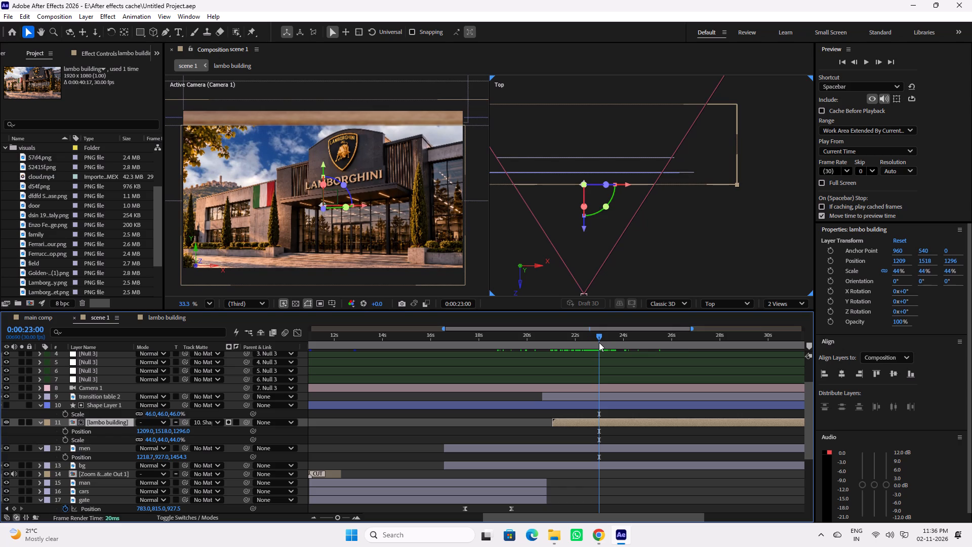
In the lambo building precomp, push the cloud.mp4 layer back in depth to a Z position of 2102.
double_click(620, 421)
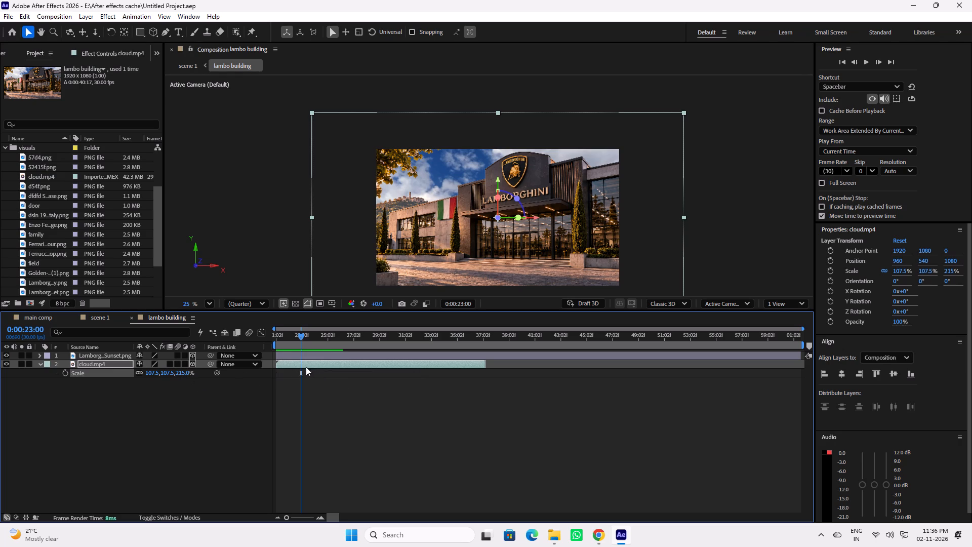
click(97, 359)
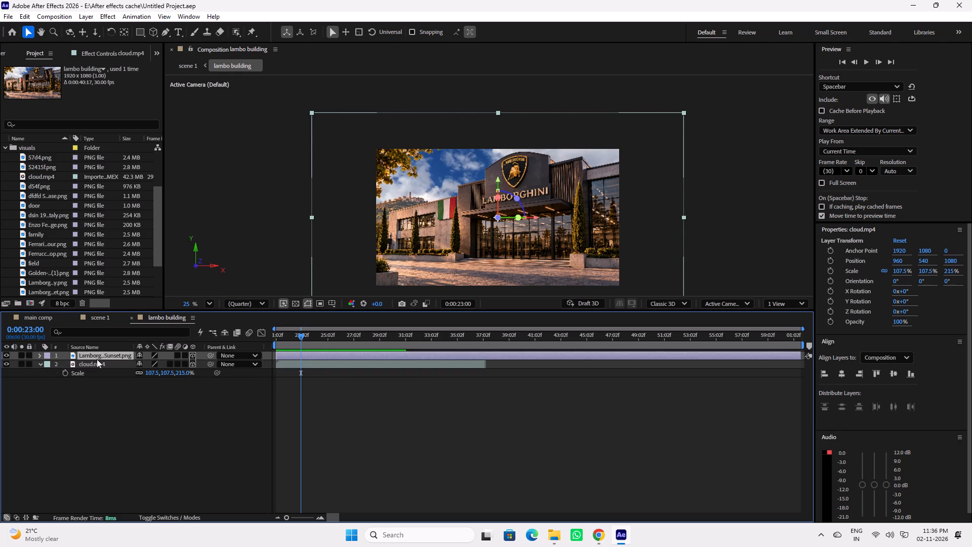
click(100, 363)
key(p)
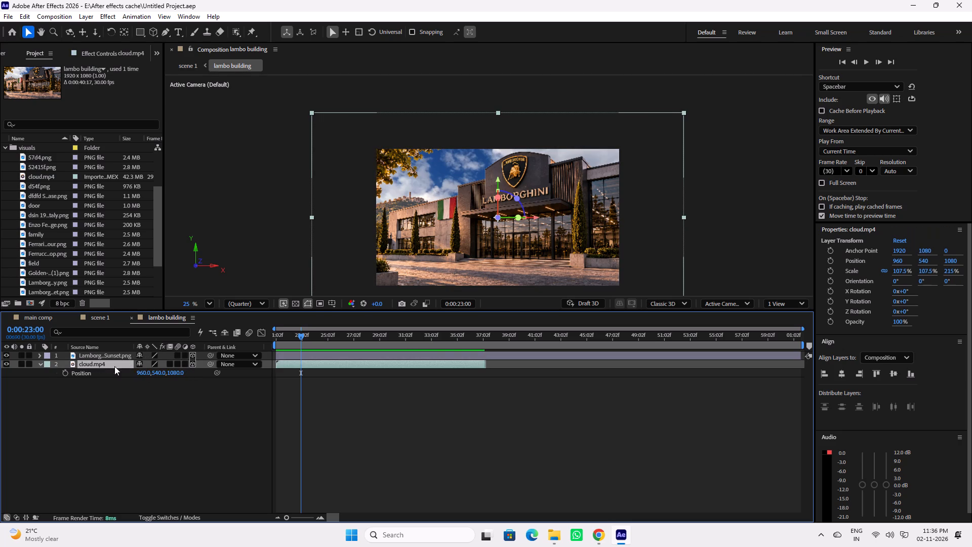
drag(176, 373, 207, 374)
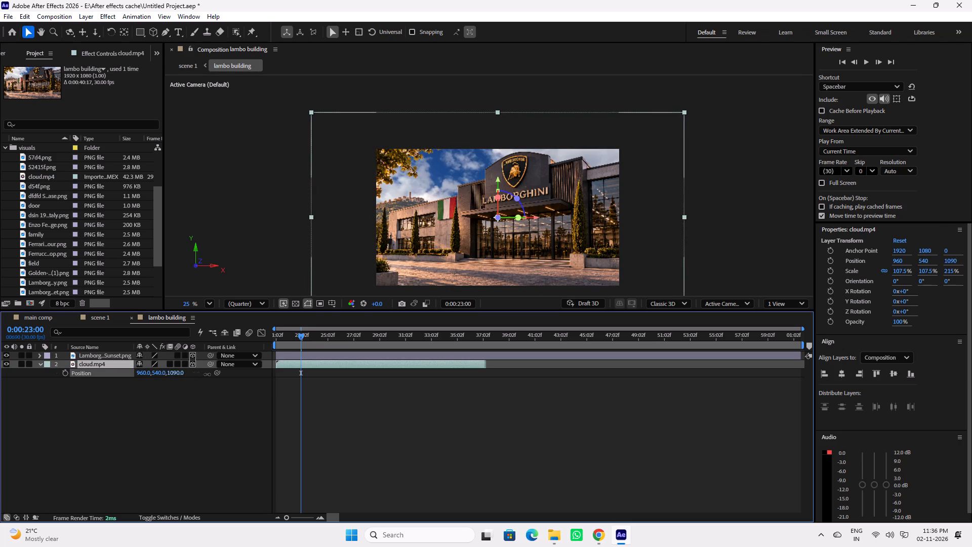
drag(207, 374, 757, 442)
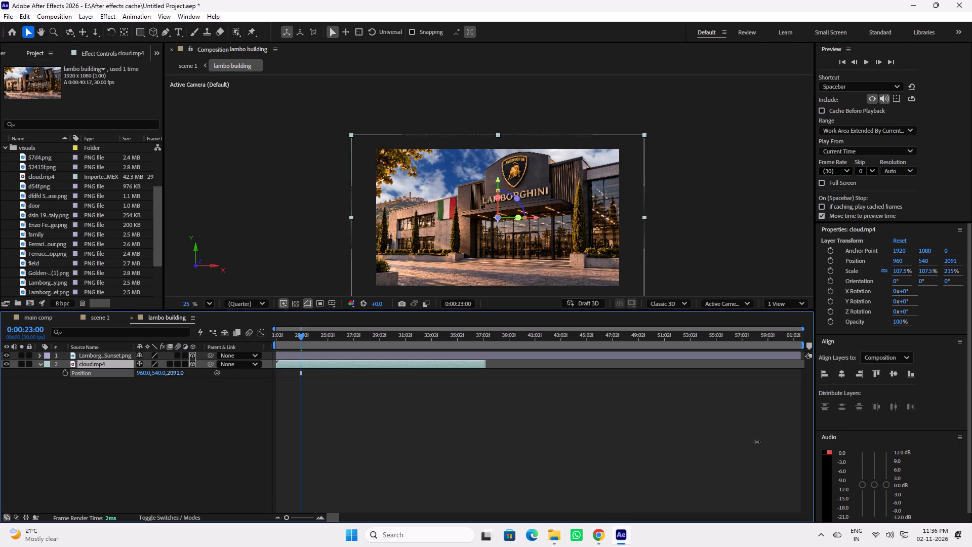
drag(757, 442, 762, 442)
Play scene 1's transition from 0:00:22:07 and scrub to 0:00:23:10 to check the repositioned clouds behind the building.
click(100, 322)
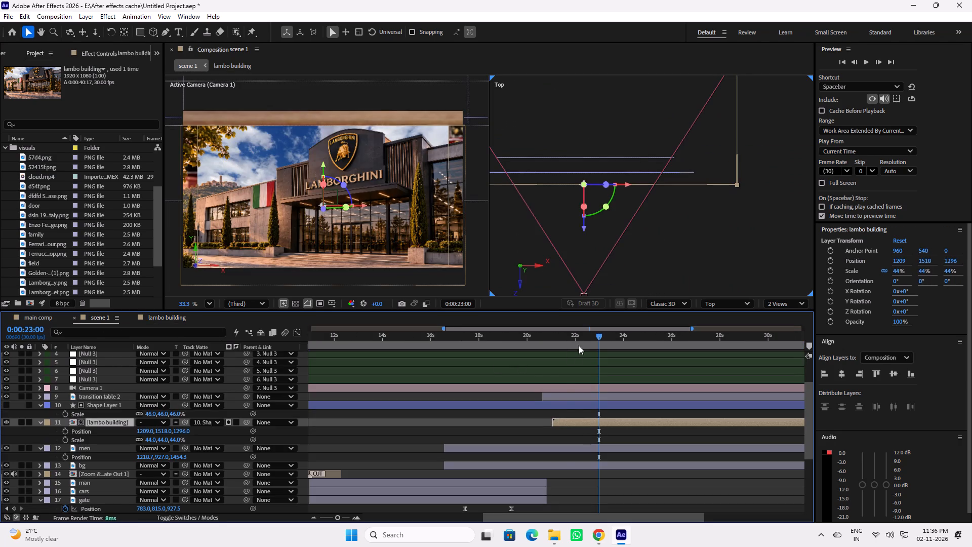
click(577, 341)
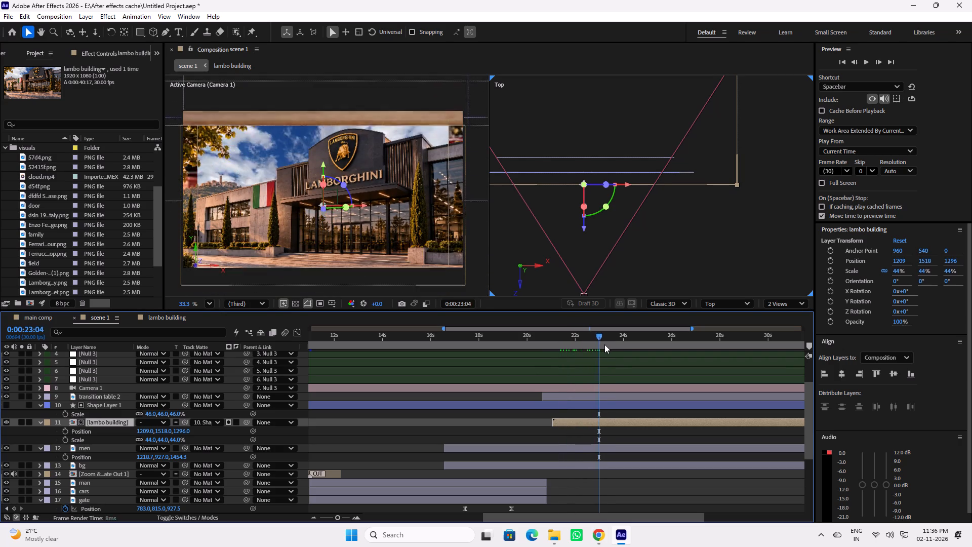
key(space)
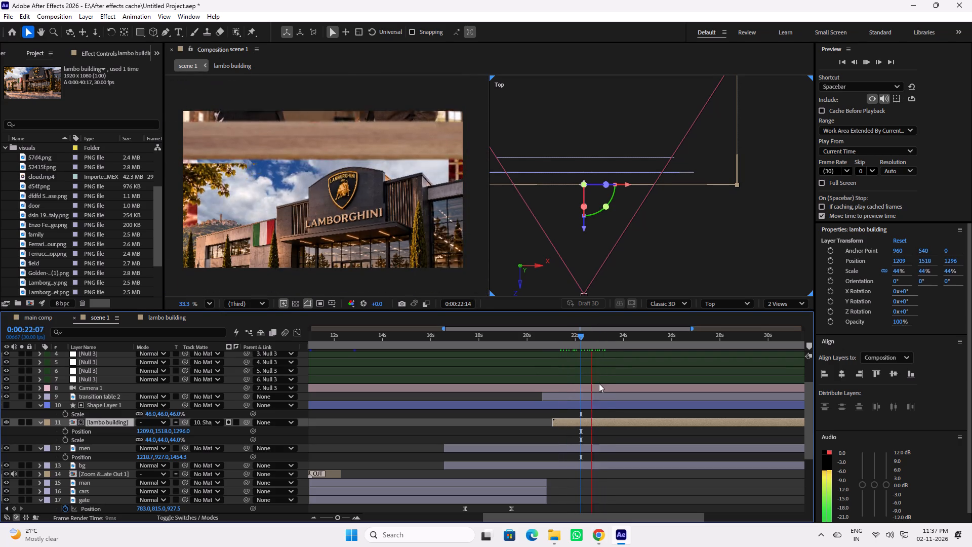
key(space)
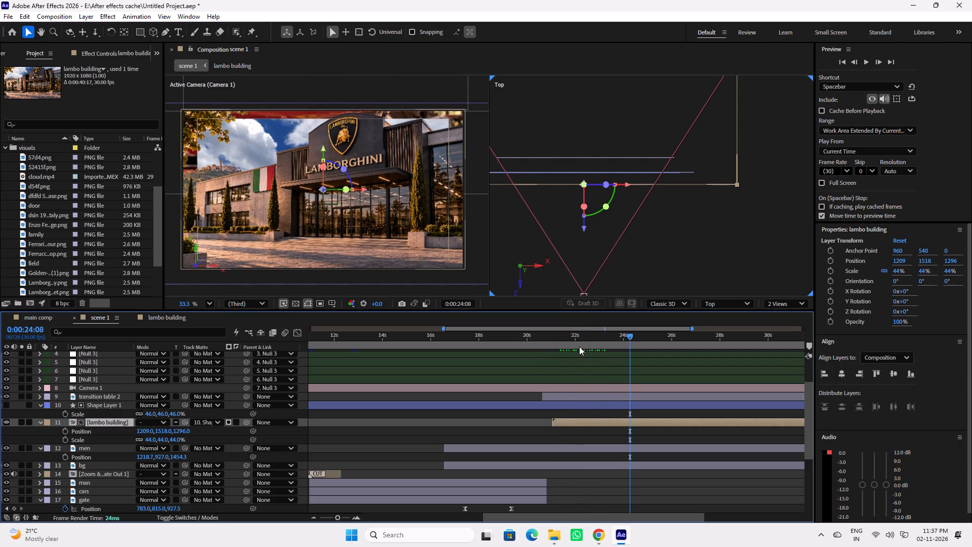
drag(578, 342, 592, 341)
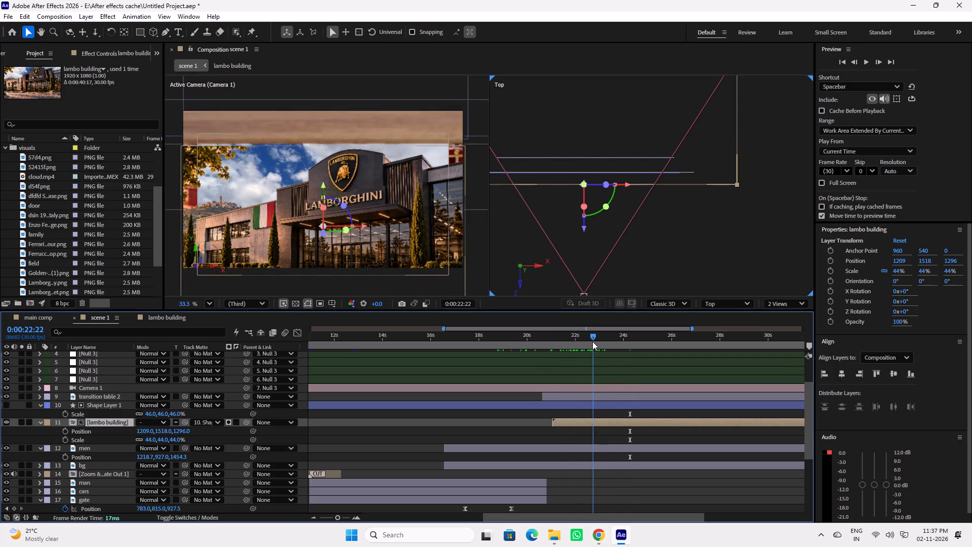
drag(592, 341, 601, 341)
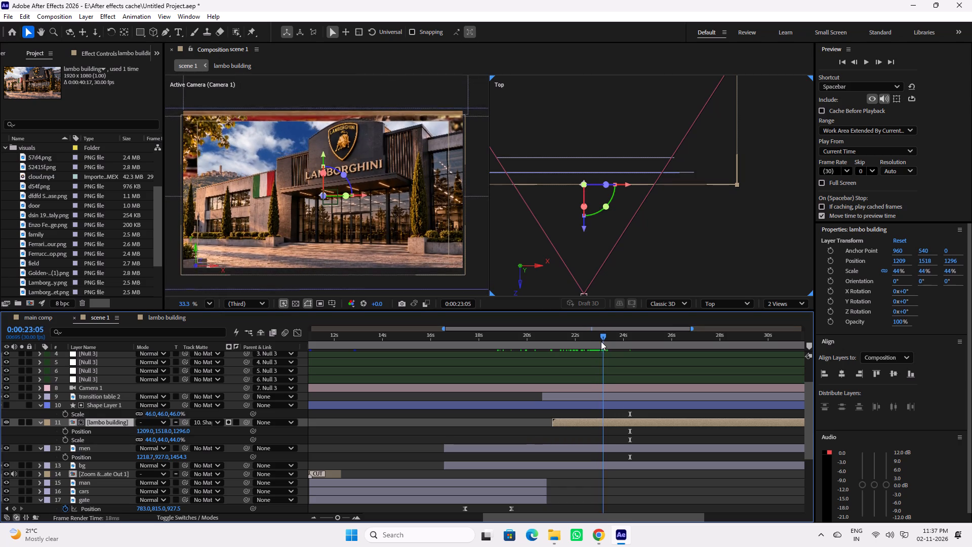
drag(601, 341, 595, 343)
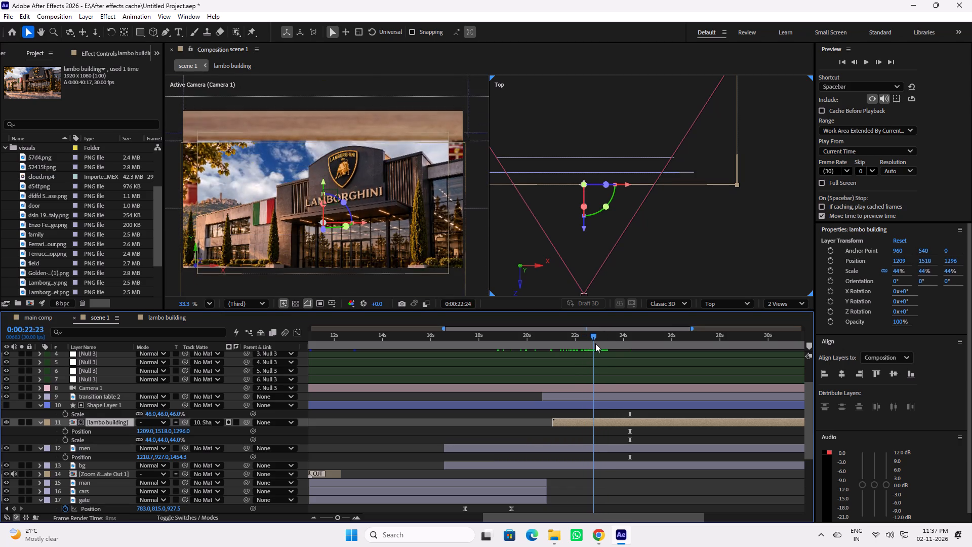
drag(595, 343, 601, 342)
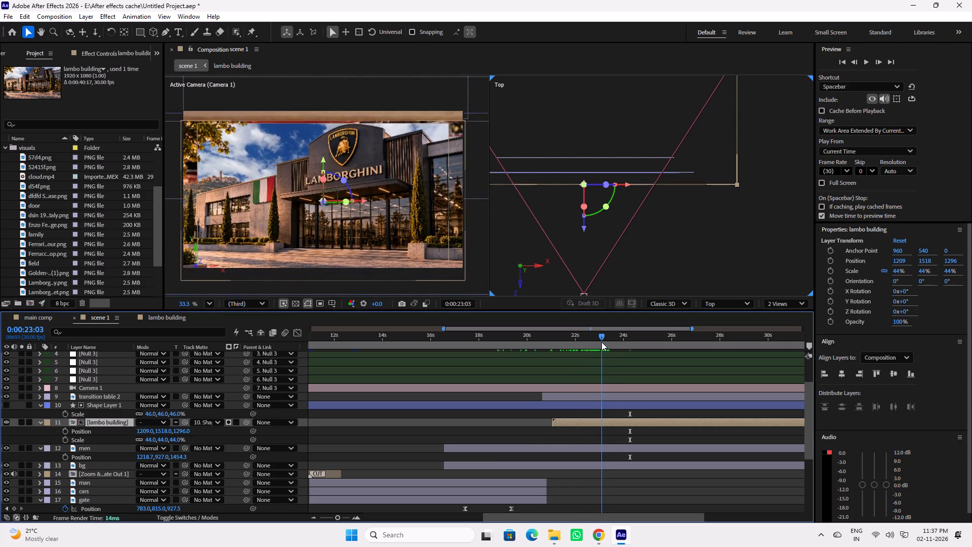
drag(601, 342, 607, 342)
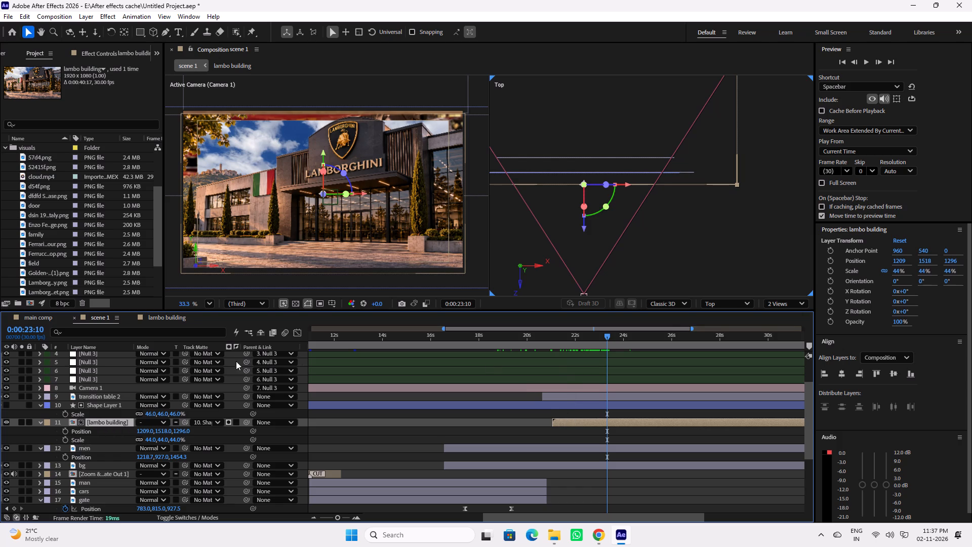
In the lambo building precomp, scale the cloud.mp4 layer up uniformly to more than 120%.
click(166, 319)
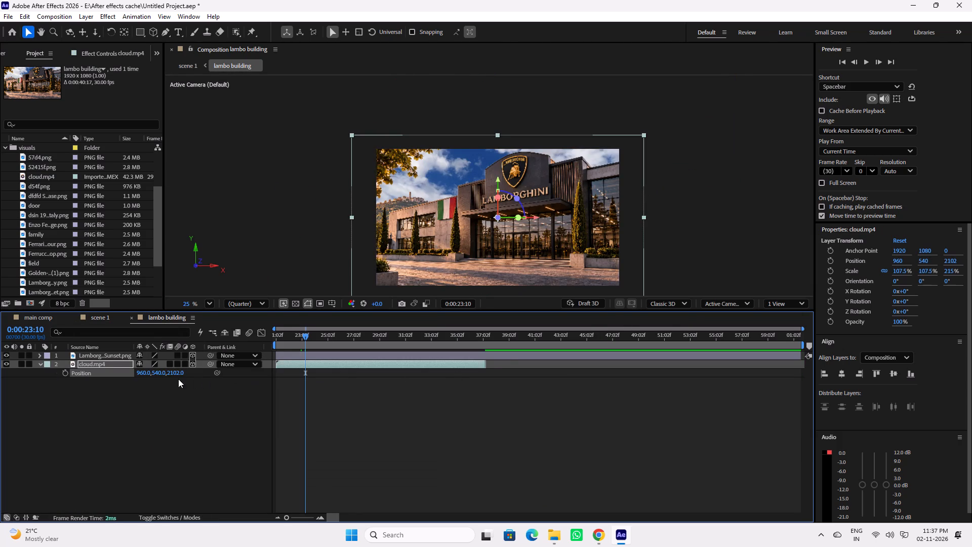
click(124, 364)
key(s)
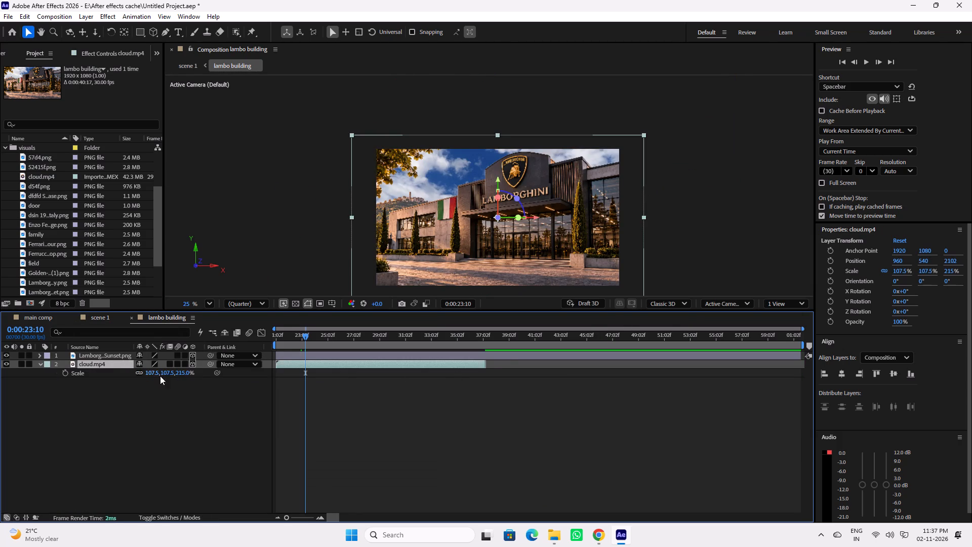
drag(181, 372, 198, 374)
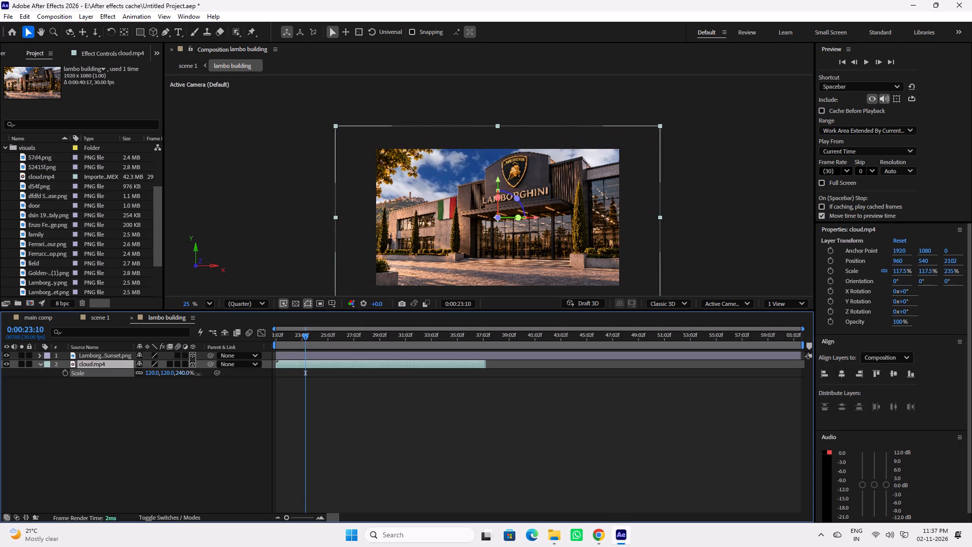
drag(198, 374, 207, 376)
Return to scene 1, scrub the table-to-building transition, and play it from 0:00:22:03 to check the enlarged clouds.
click(104, 321)
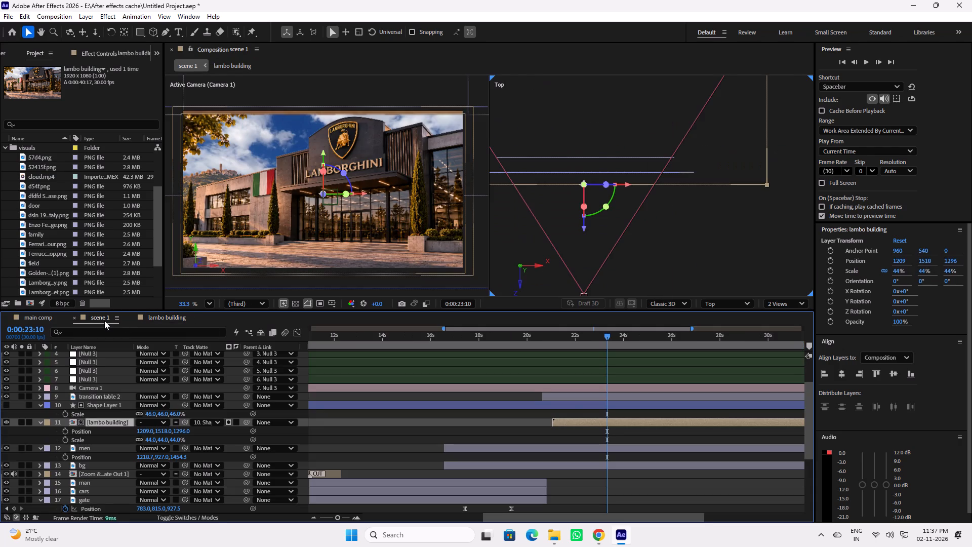
scroll(354, 261, down, 1)
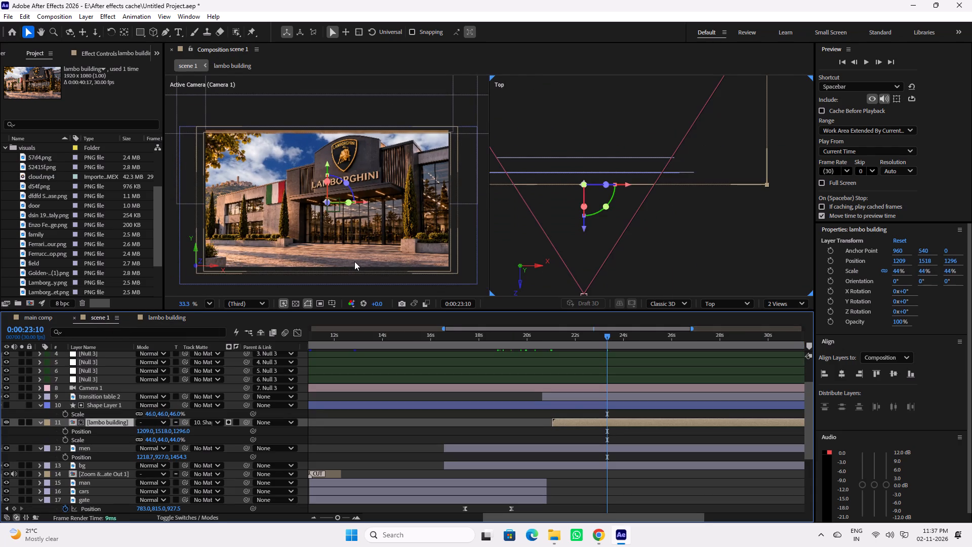
drag(591, 338, 575, 338)
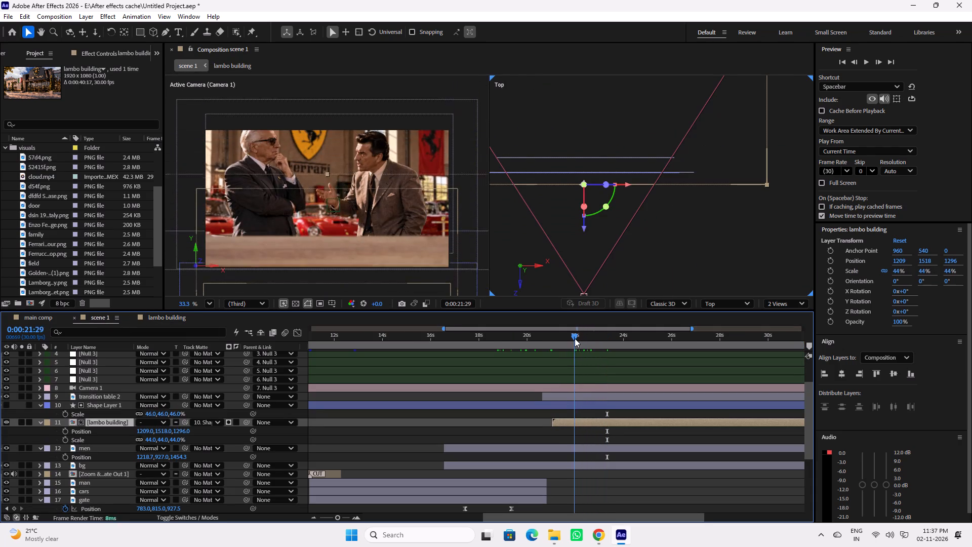
drag(575, 338, 593, 338)
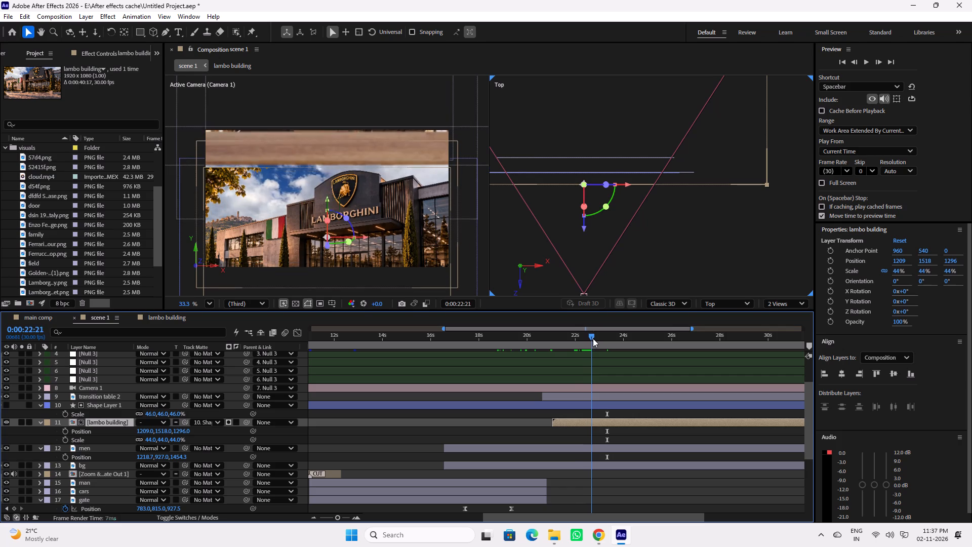
drag(593, 338, 577, 338)
key(space)
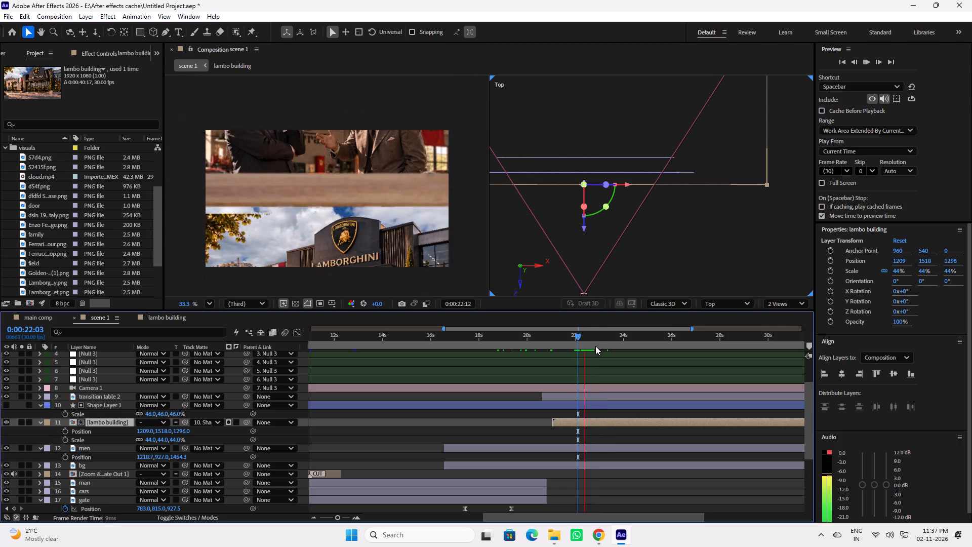
key(space)
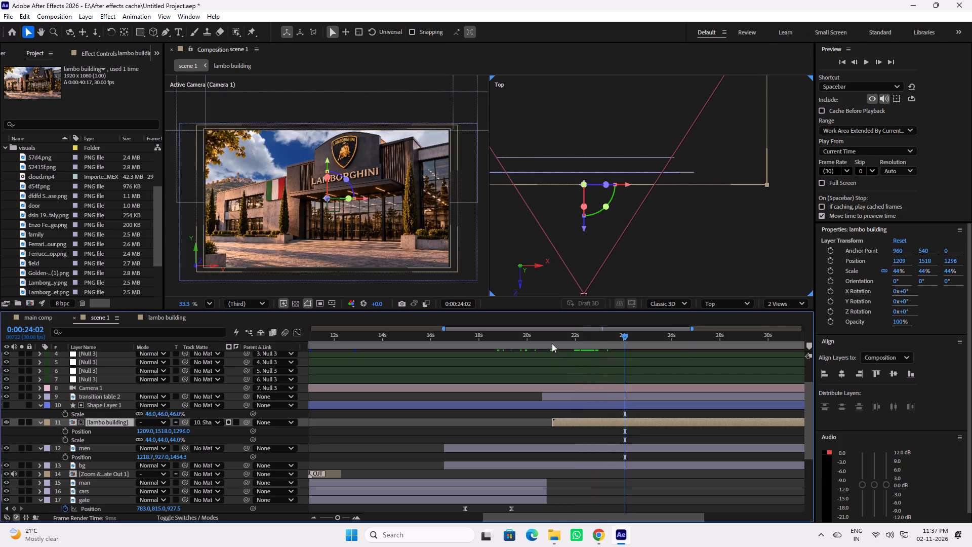
Replay the transition twice from 0:00:20:24 and once from 0:00:22:07 to examine the depth between building and clouds.
click(546, 339)
key(space)
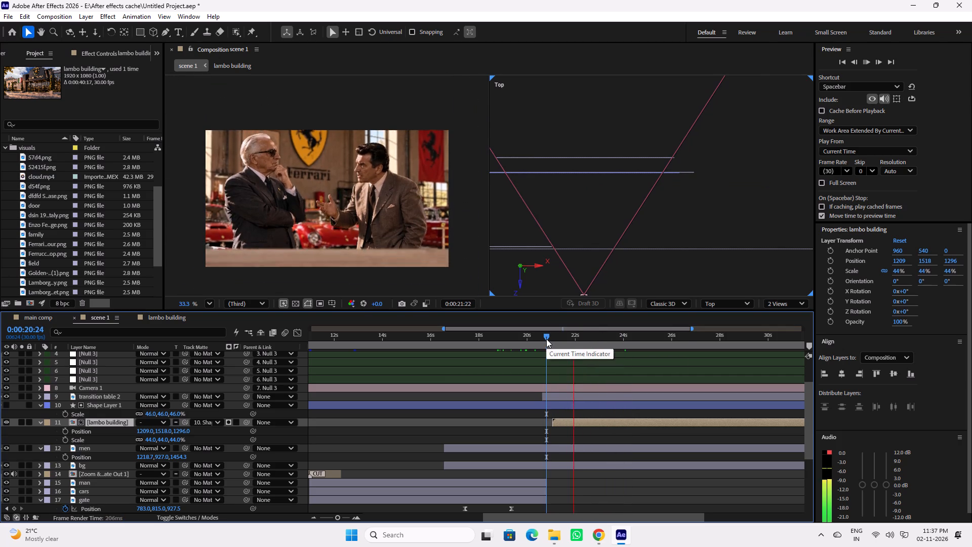
key(space)
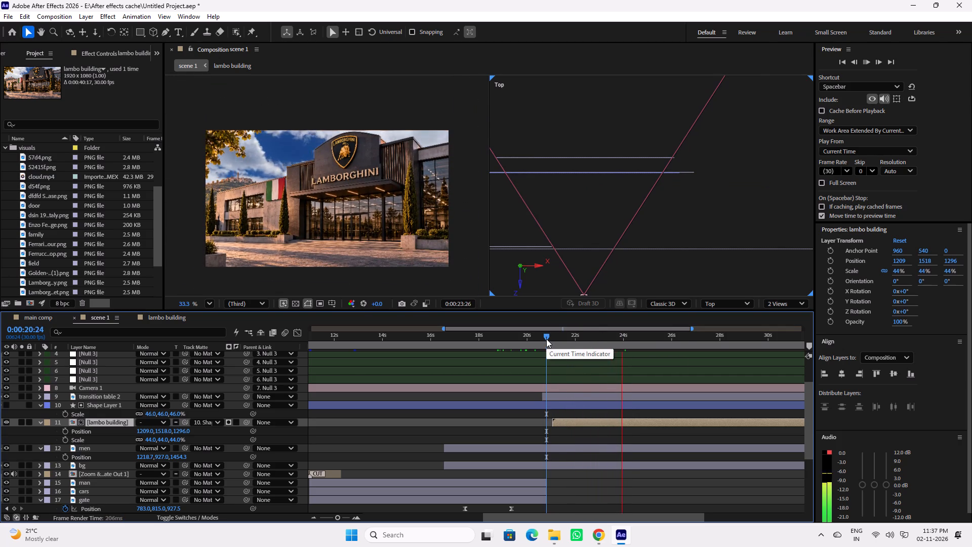
click(546, 335)
key(space)
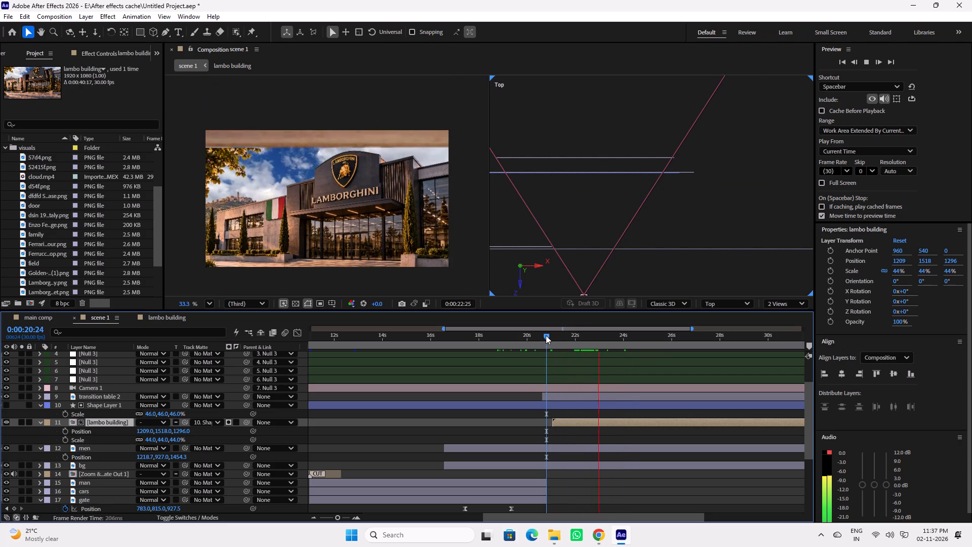
key(space)
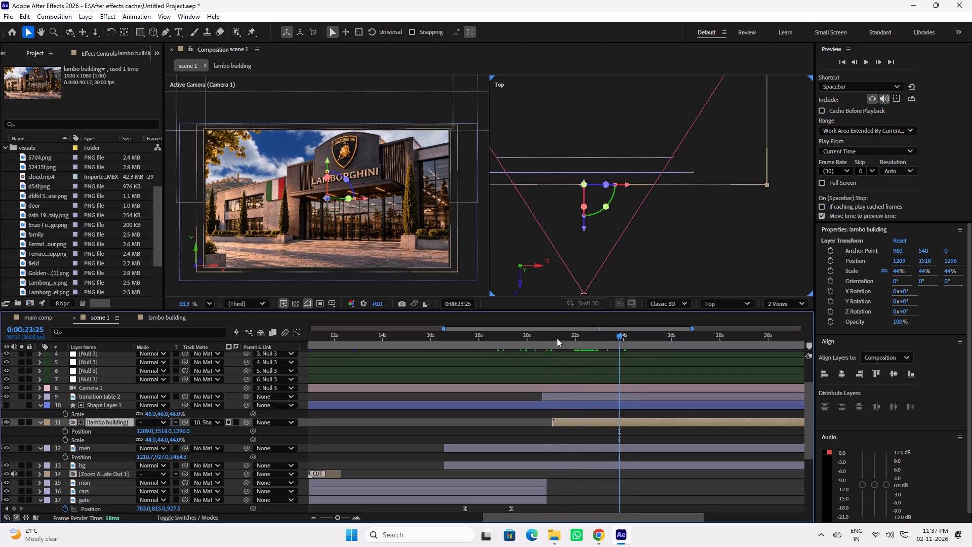
drag(558, 338, 590, 342)
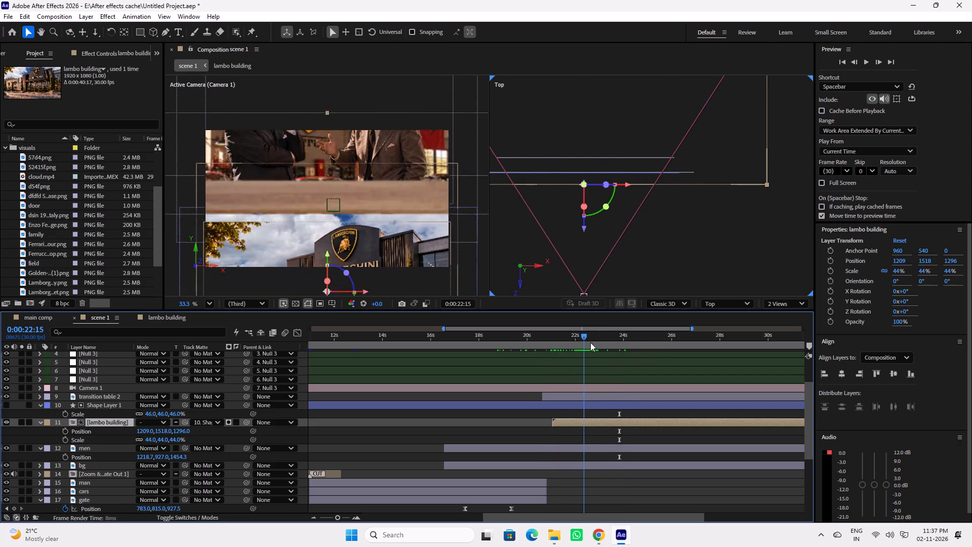
drag(590, 342, 581, 343)
key(space)
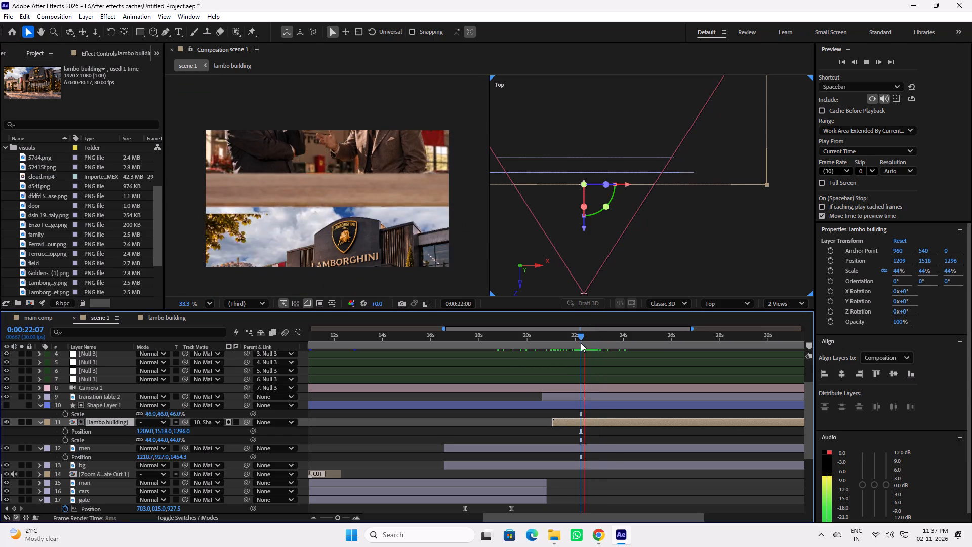
key(space)
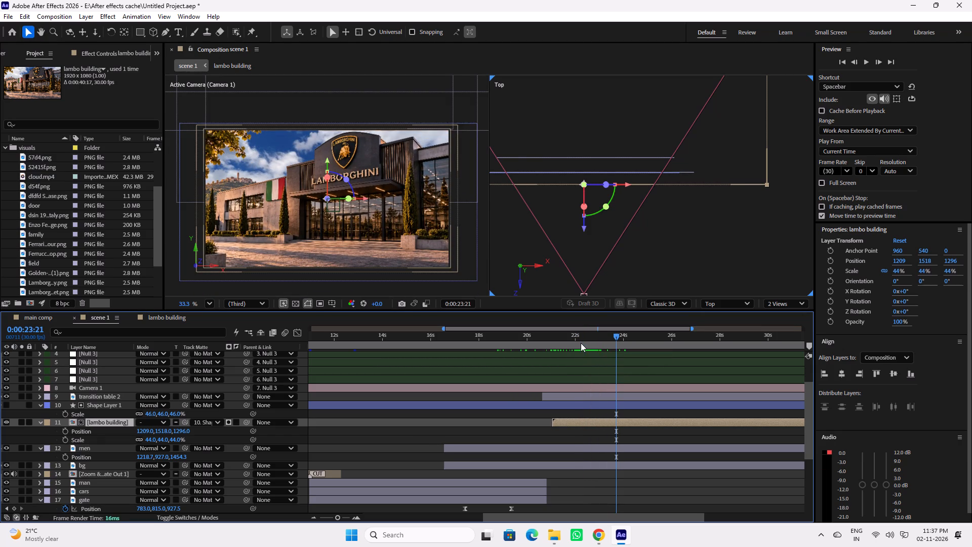
Save the project.
key(ctrl+s)
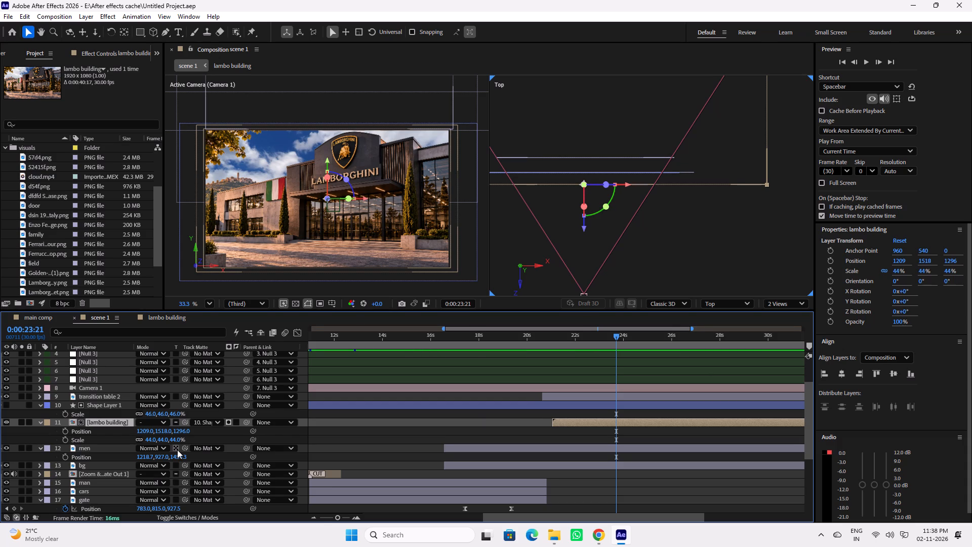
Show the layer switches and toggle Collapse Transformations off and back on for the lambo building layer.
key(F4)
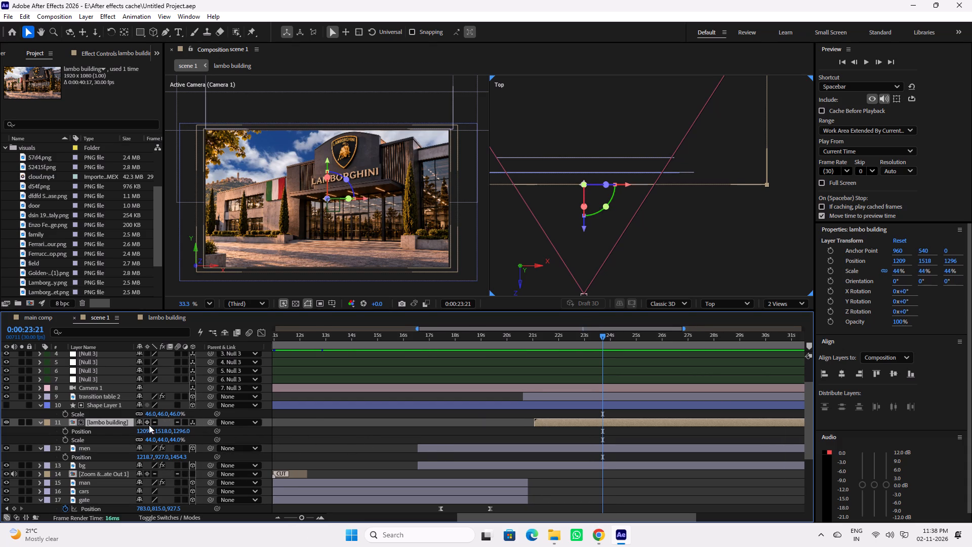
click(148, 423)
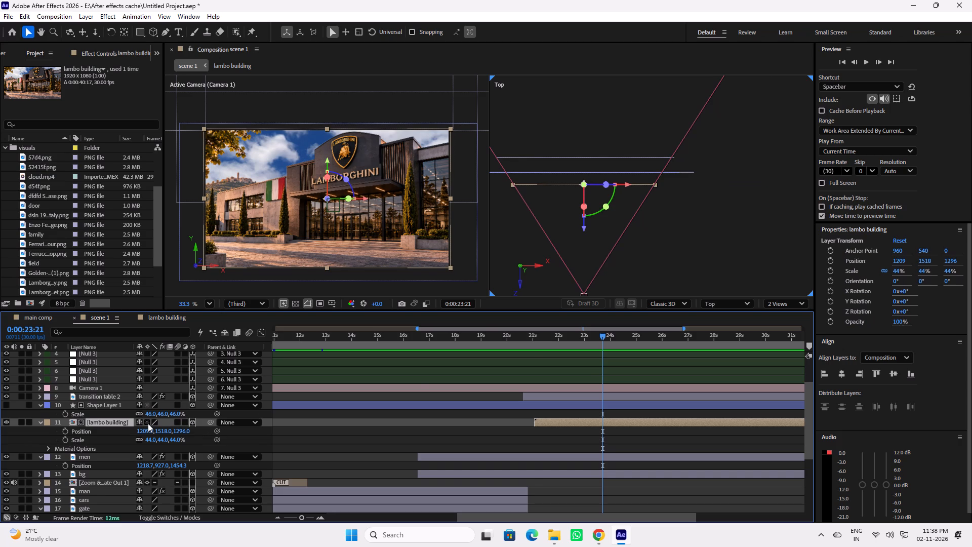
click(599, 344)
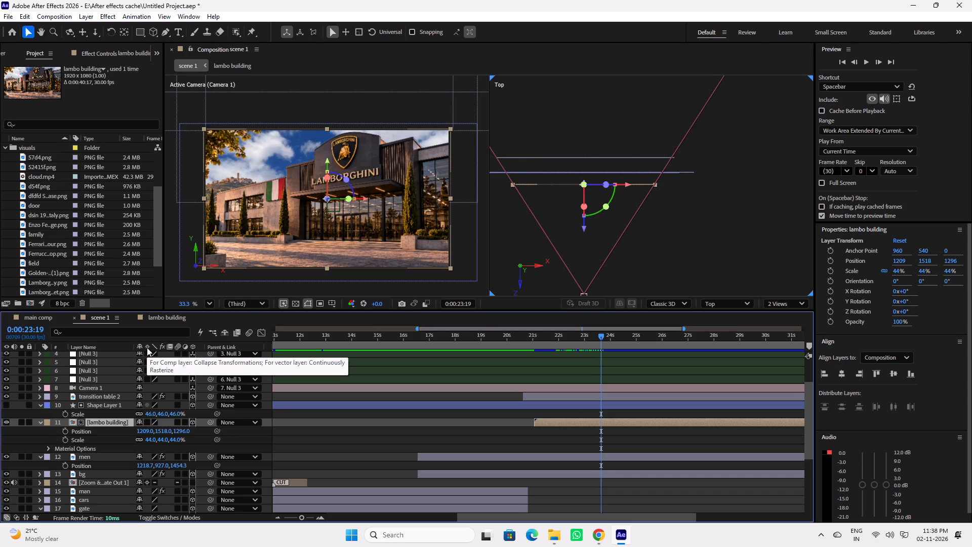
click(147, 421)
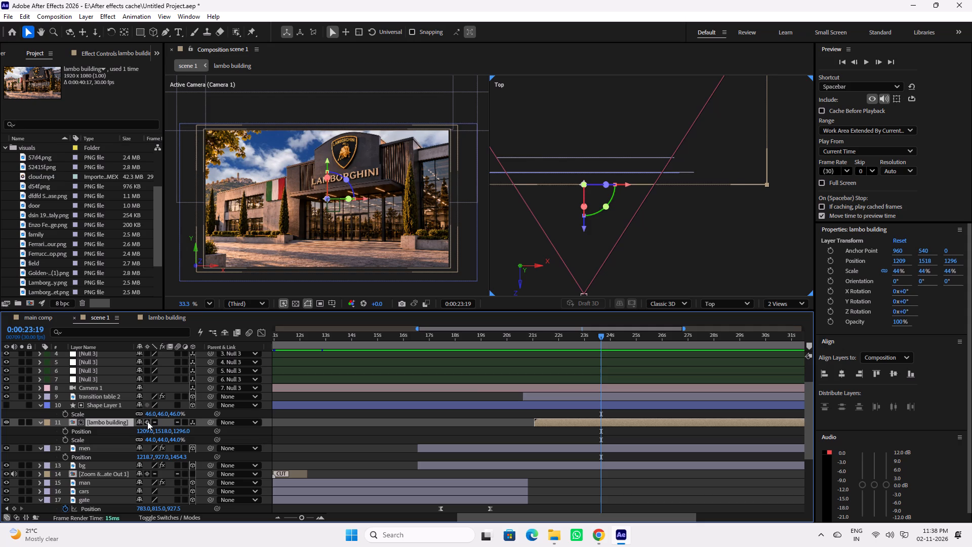
Play the table-to-building transition from 0:00:21:24 and again from 0:00:22:01 to examine the cloud depth, stopping at 0:00:22:11.
drag(594, 338, 570, 339)
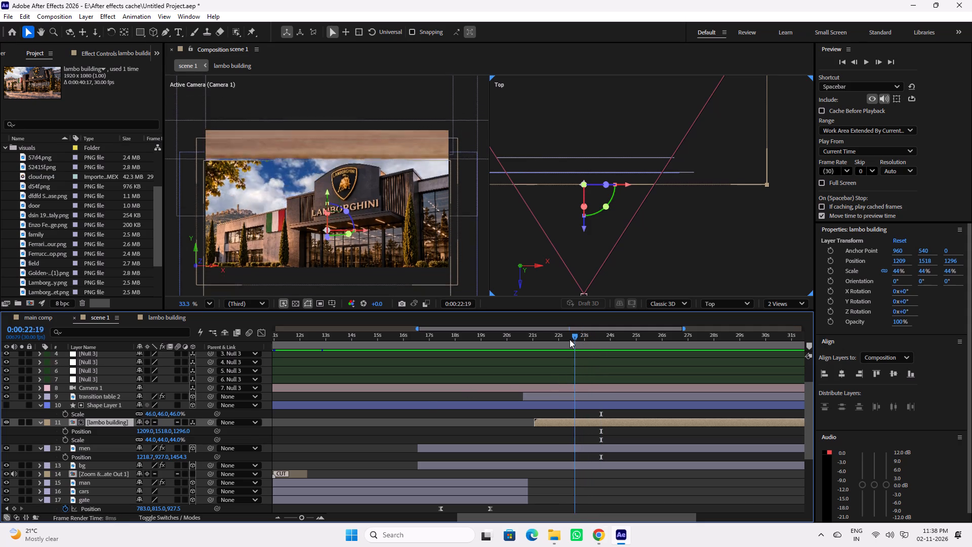
drag(570, 339, 553, 341)
key(space)
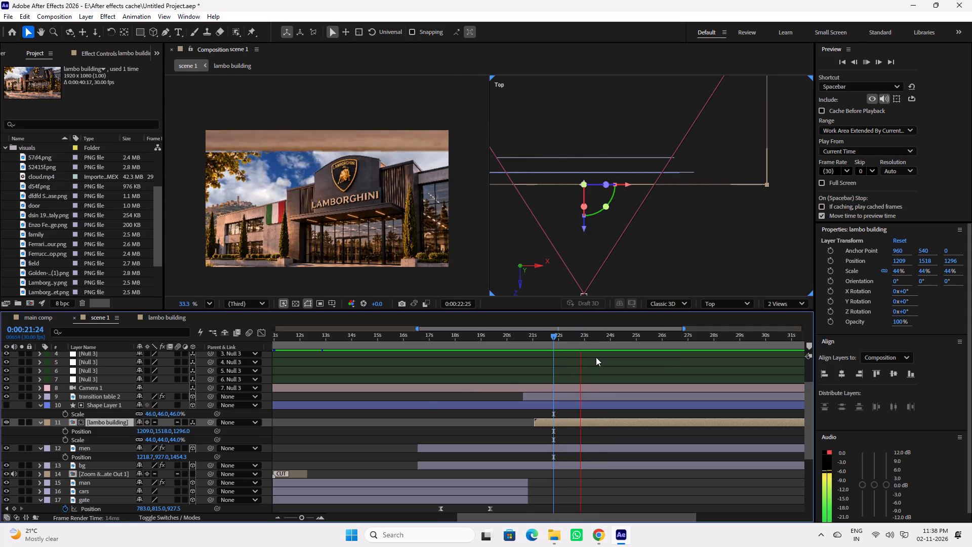
key(space)
drag(576, 338, 564, 338)
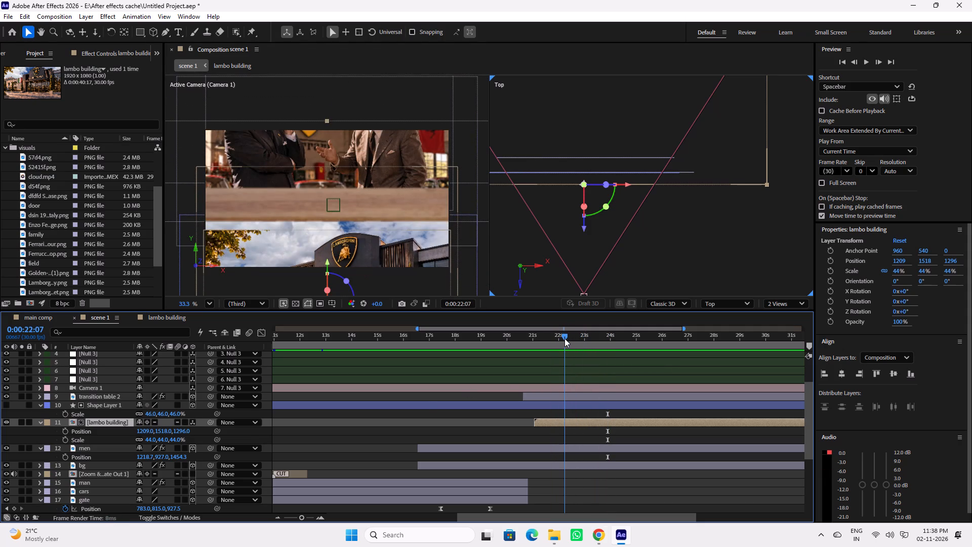
drag(564, 338, 559, 339)
key(space)
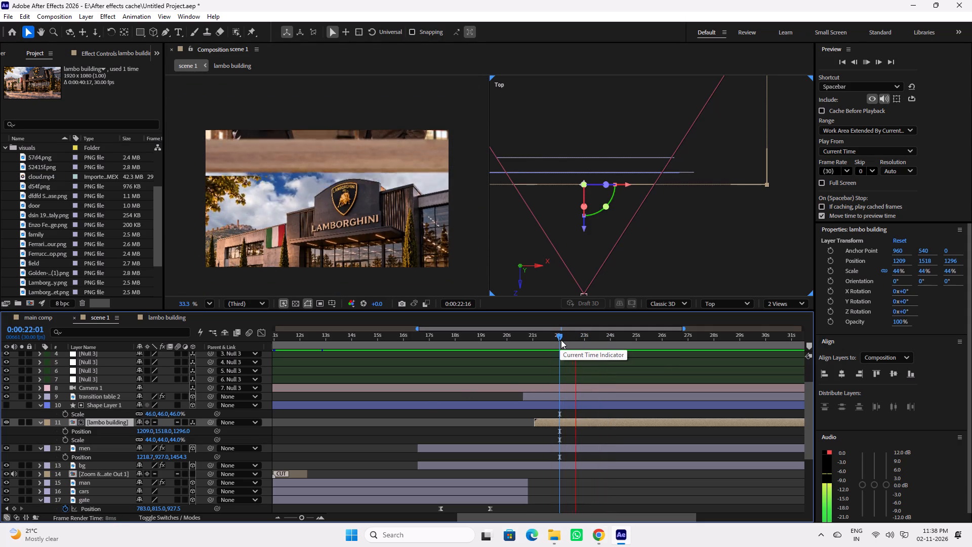
key(space)
click(565, 339)
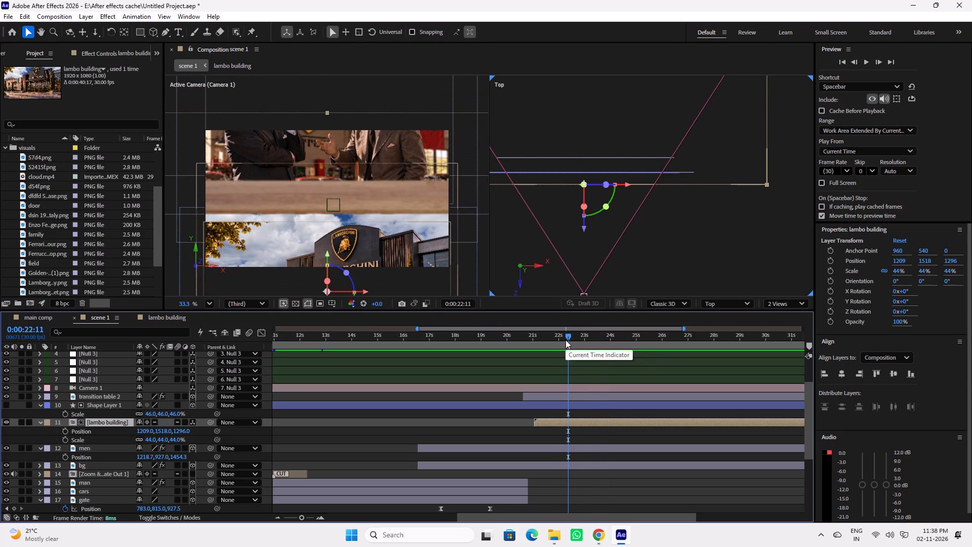
Save the project.
key(ctrl+s)
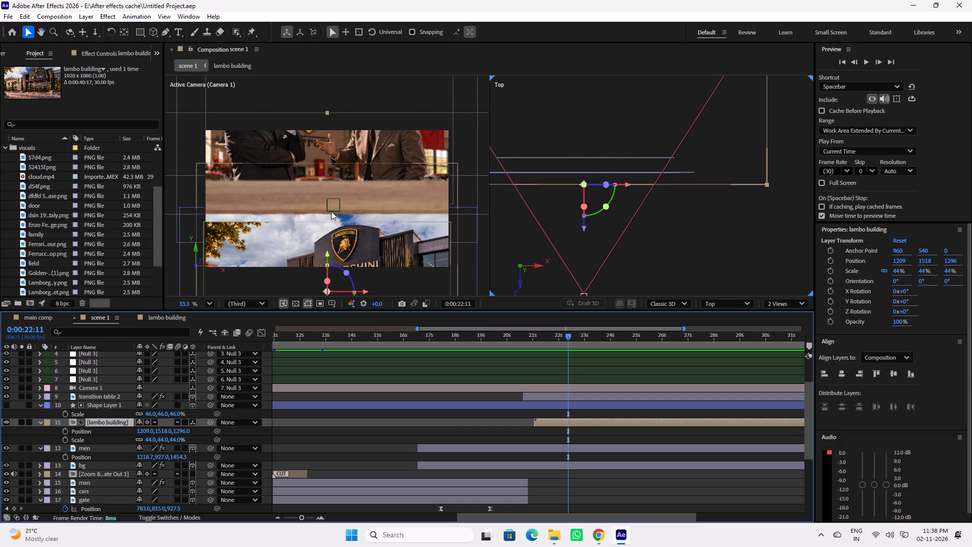
Split Shape Layer 1 at 0:00:20:19, where transition table 2 begins, and delete the portion before the cut.
click(302, 201)
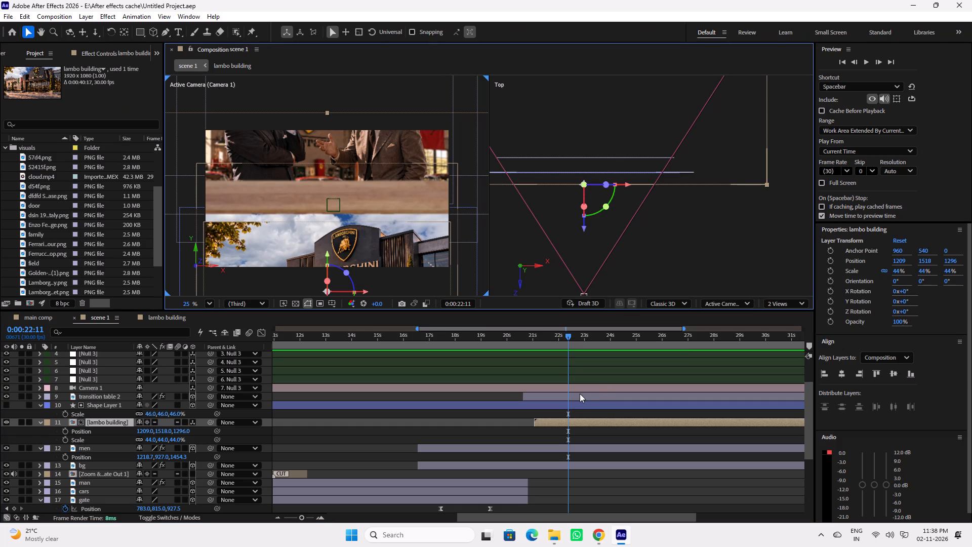
click(580, 394)
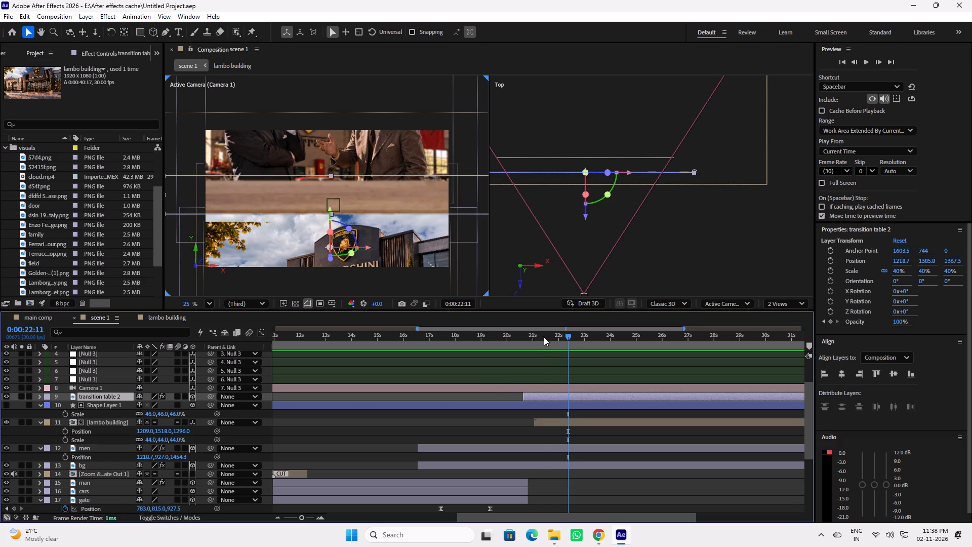
drag(543, 337, 532, 343)
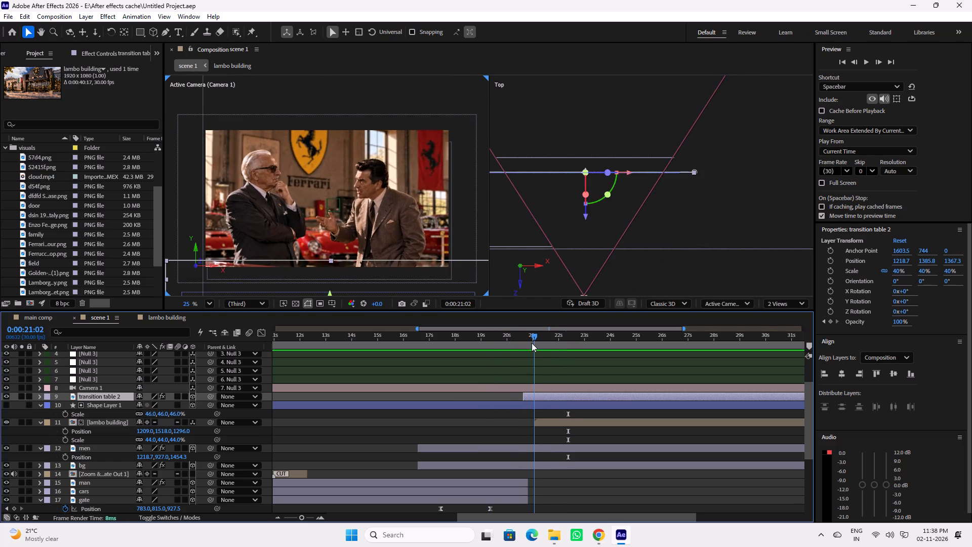
drag(532, 343, 524, 343)
click(536, 406)
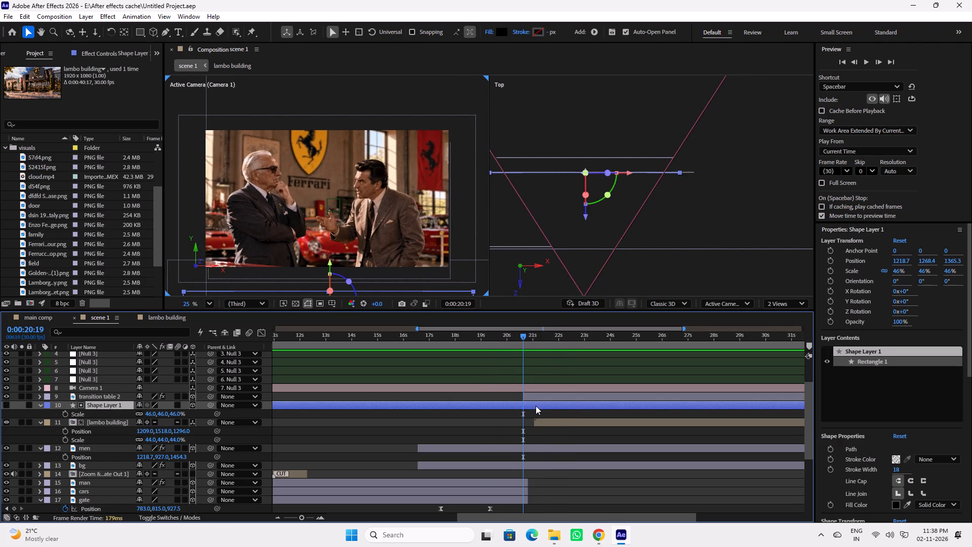
key(ctrl+shift+d)
click(506, 410)
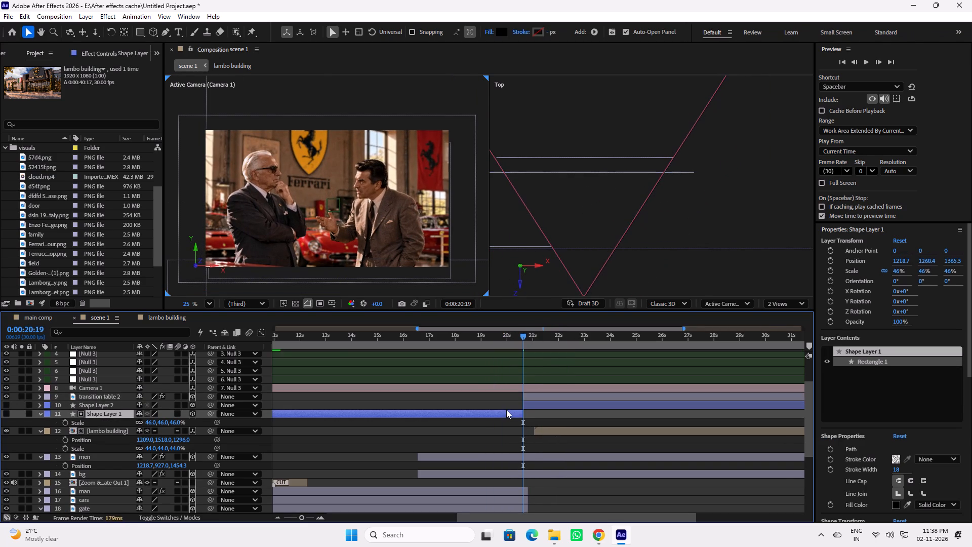
key(Delete)
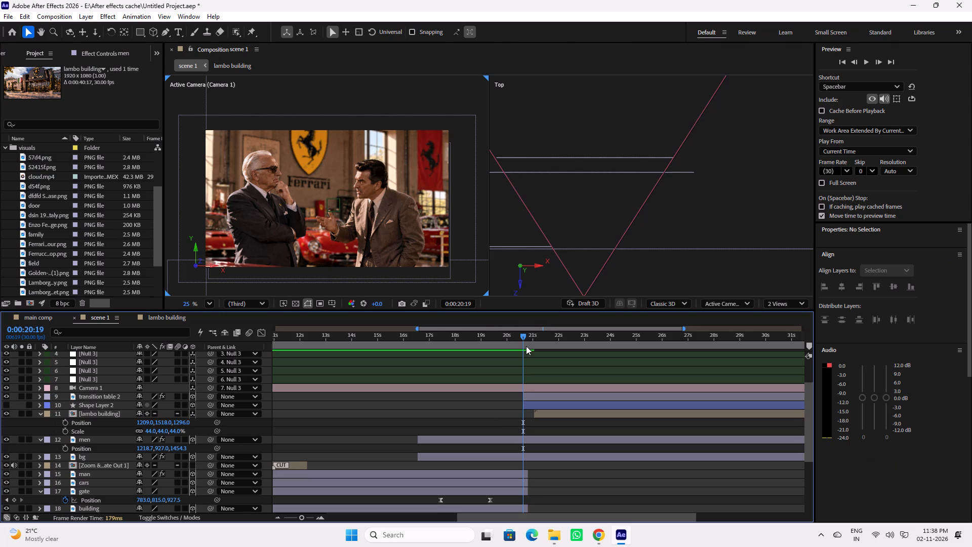
Scrub the table-to-building transition between 0:00:20:19 and 0:00:23:08 to examine the sky behind the building, ending at 0:00:22:12.
drag(526, 338, 588, 341)
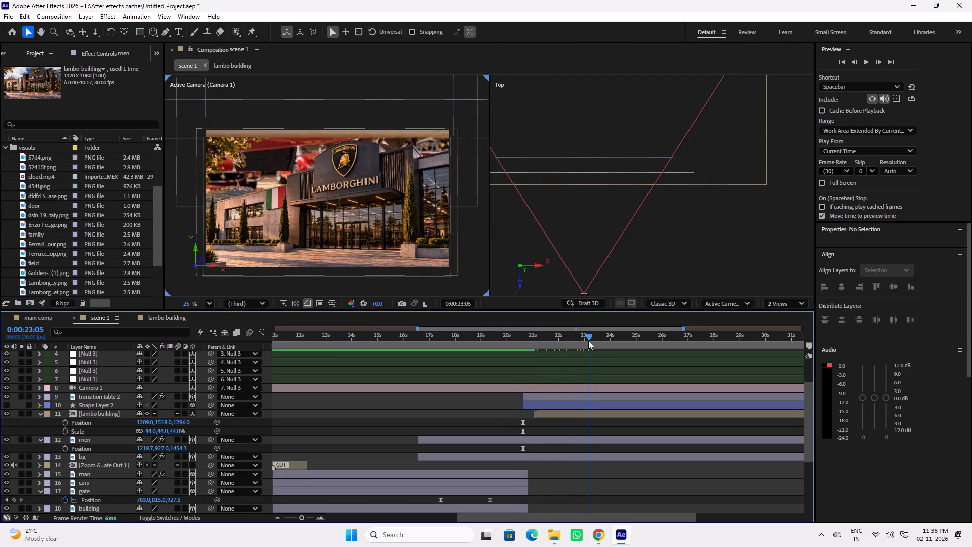
drag(588, 341, 591, 341)
scroll(603, 428, down, 15)
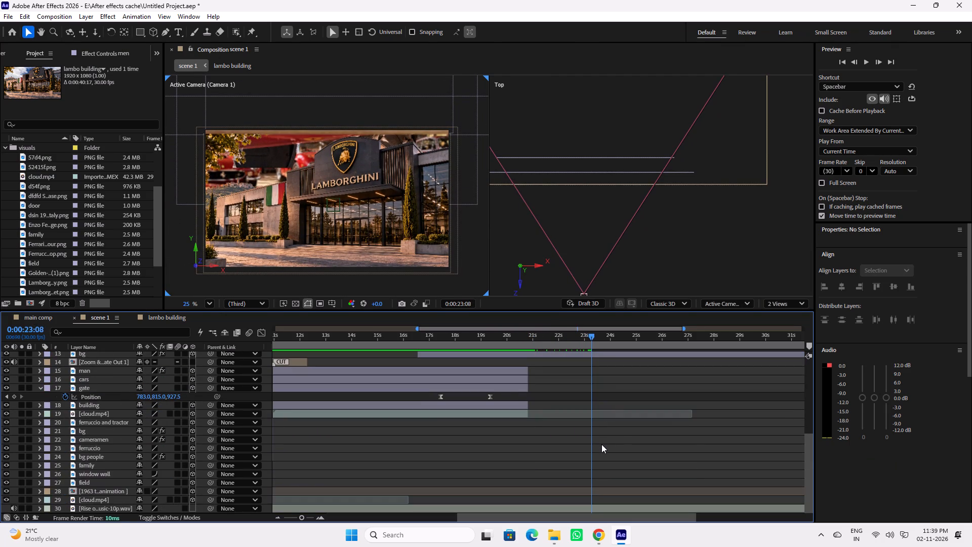
scroll(601, 444, up, 8)
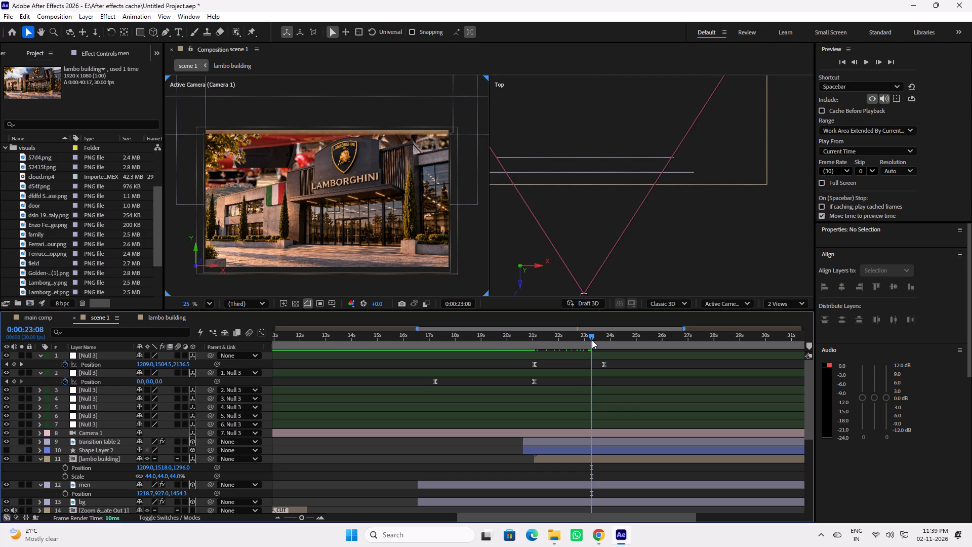
drag(591, 339, 560, 339)
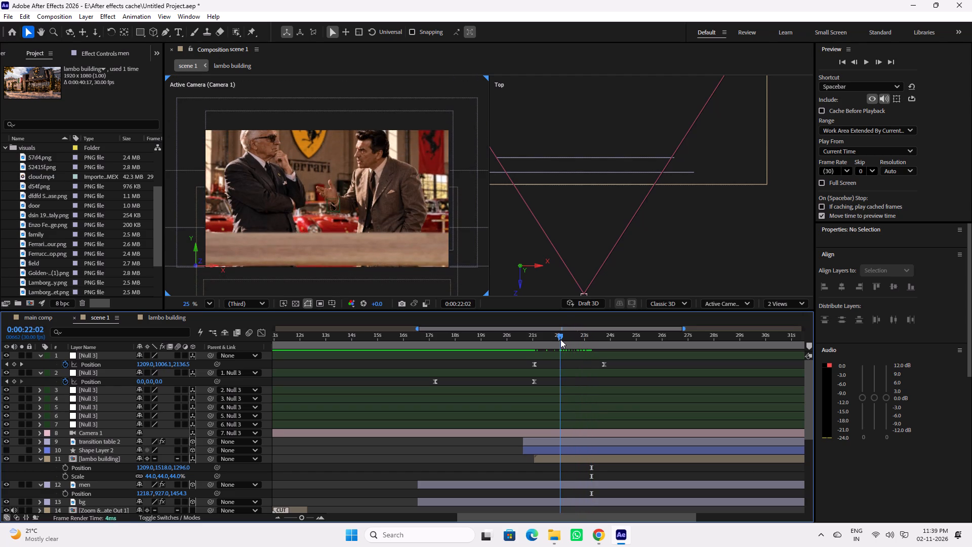
drag(560, 339, 569, 340)
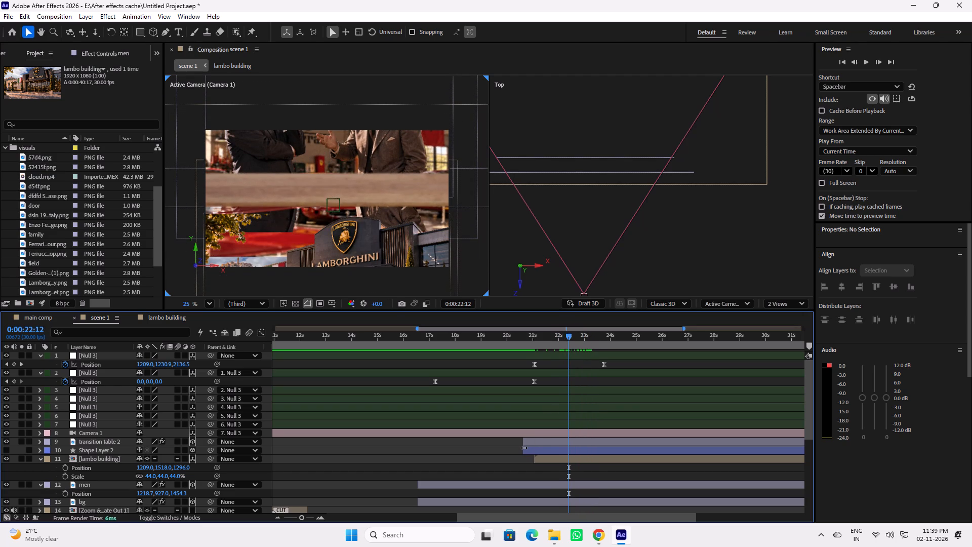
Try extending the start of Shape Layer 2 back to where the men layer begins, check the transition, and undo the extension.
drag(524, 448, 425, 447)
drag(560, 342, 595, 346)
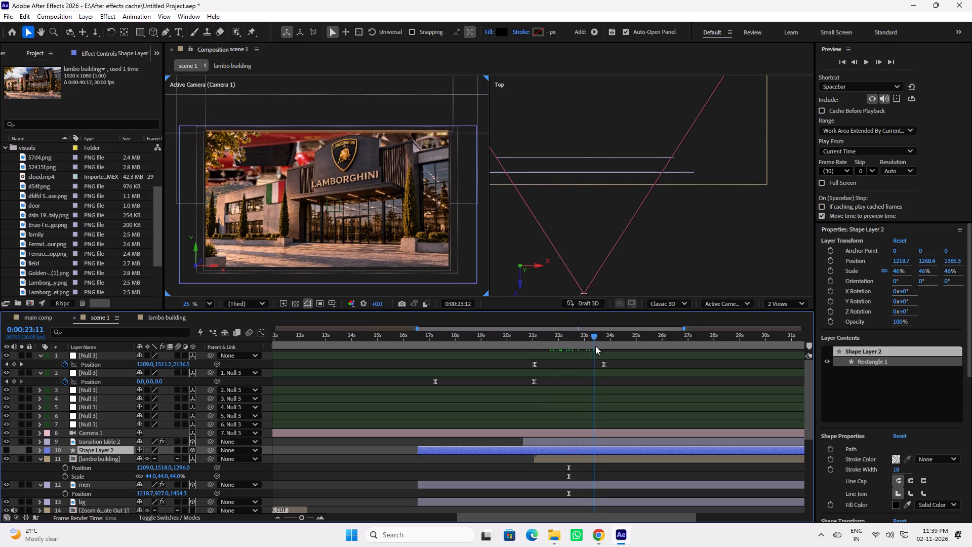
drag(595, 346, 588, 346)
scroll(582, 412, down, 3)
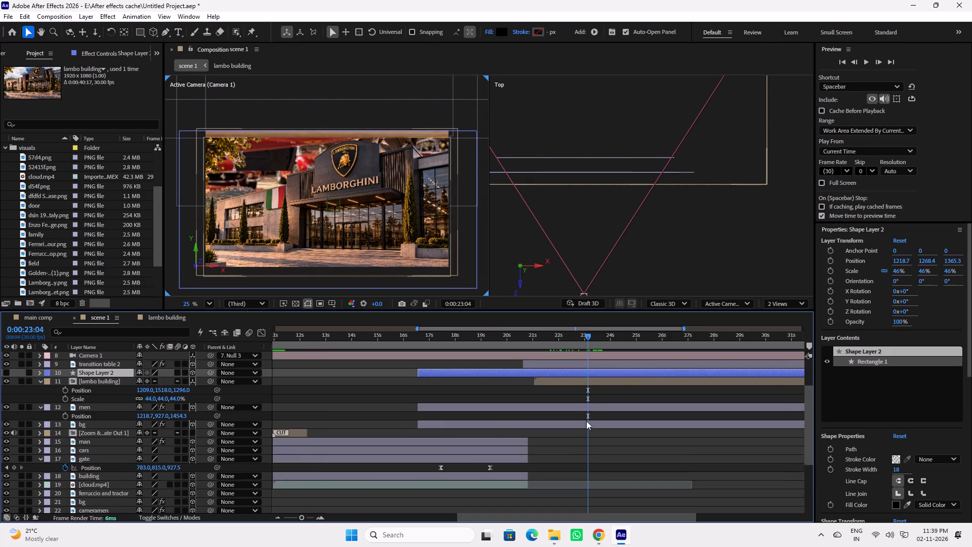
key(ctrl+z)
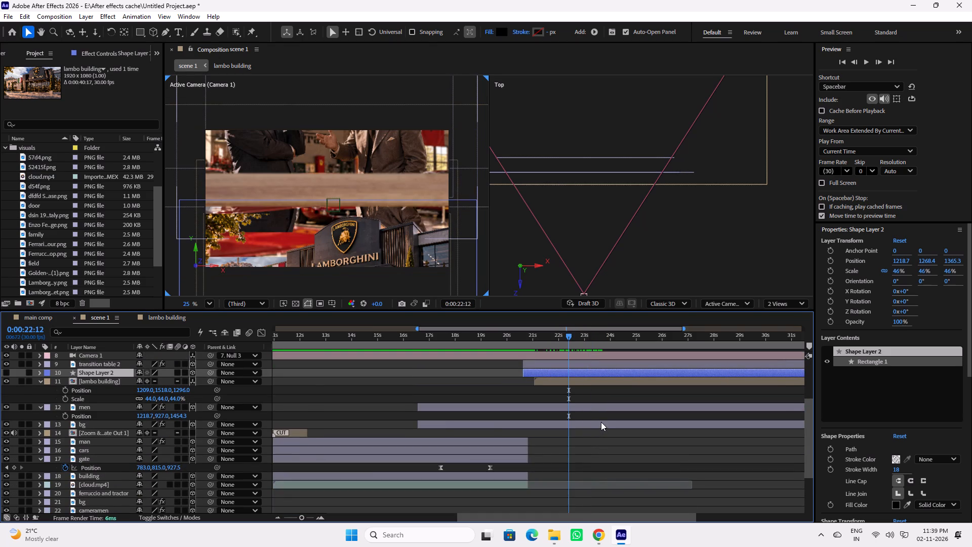
Undo the deletion and the split of Shape Layer 1, and check the building's sky around 0:00:22:29.
key(ctrl+z)
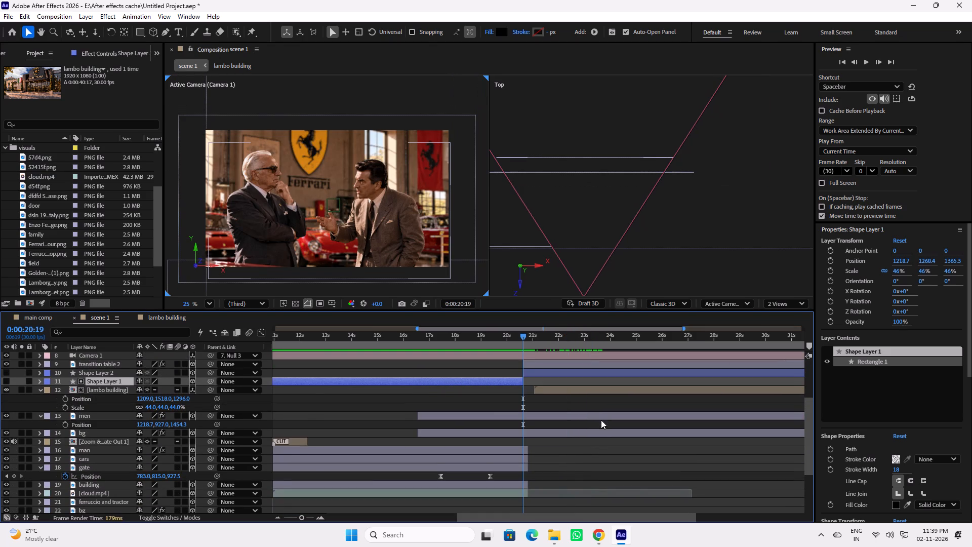
drag(544, 336, 590, 338)
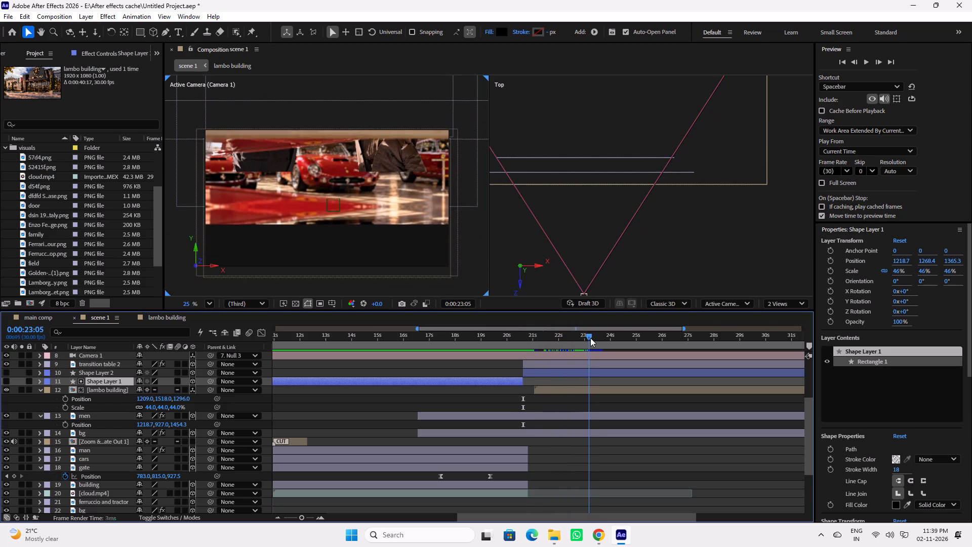
drag(590, 338, 592, 338)
key(ctrl+z)
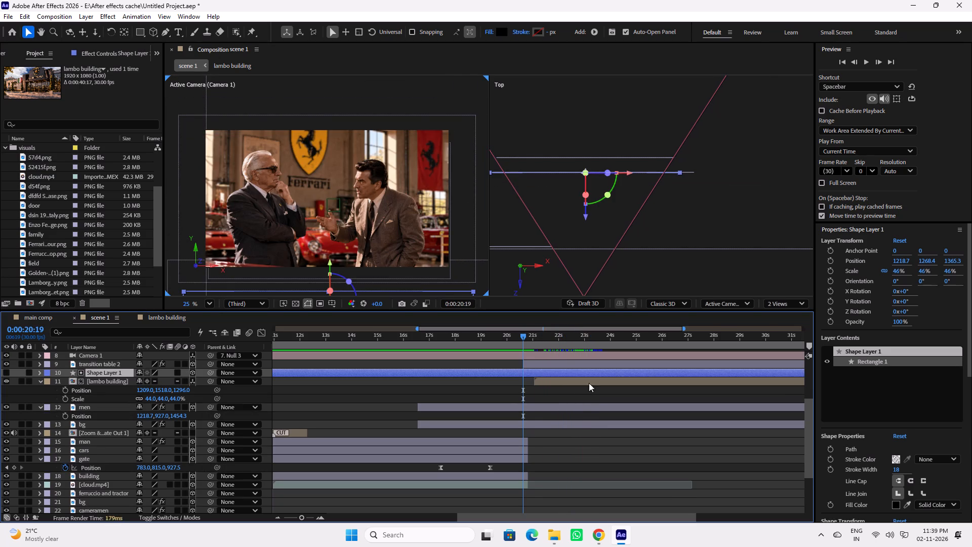
drag(526, 339, 586, 339)
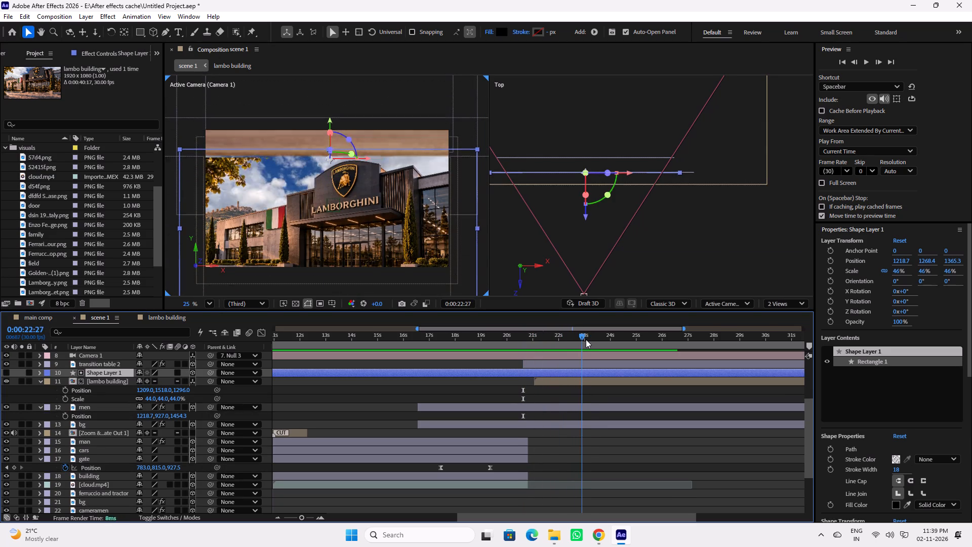
drag(586, 339, 587, 339)
Save the project.
key(ctrl+s)
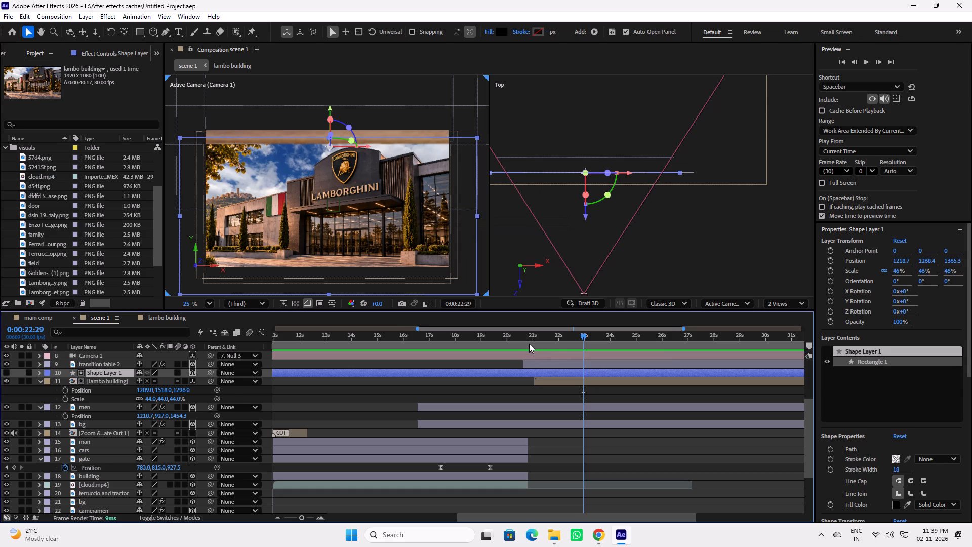
Replay the transition from 0:00:21:07 and 0:00:22:03 and scrub through it to examine the sky, ending at 0:00:22:26.
scroll(549, 367, up, 7)
click(540, 336)
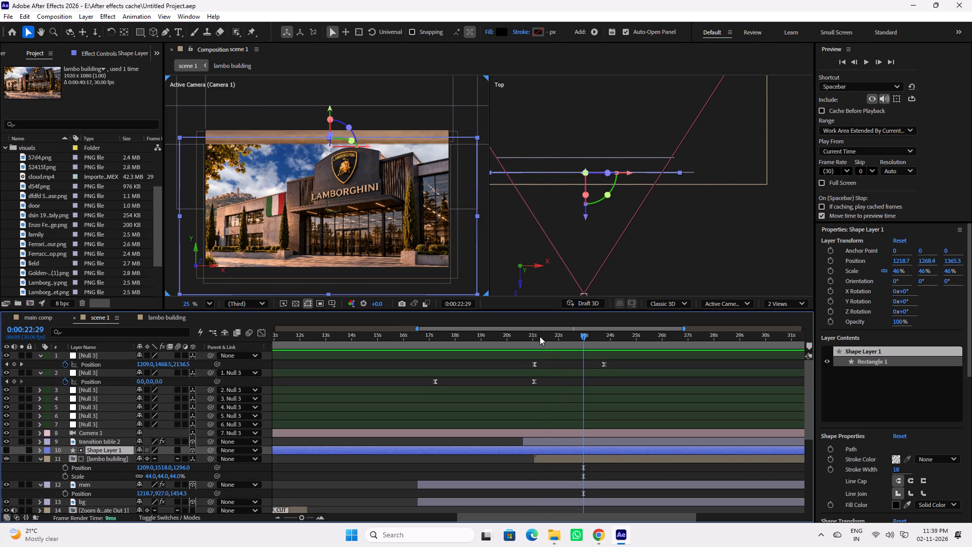
key(space)
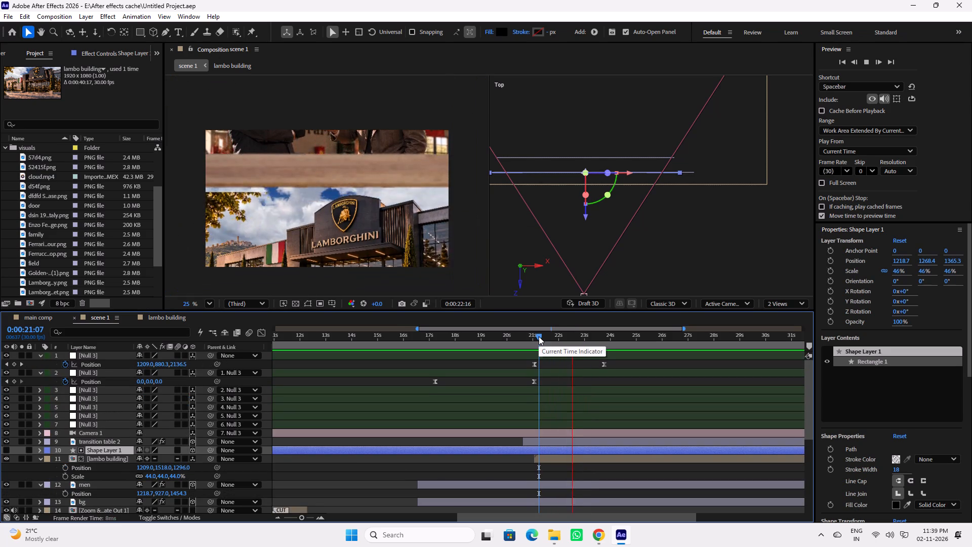
key(space)
drag(558, 337, 557, 337)
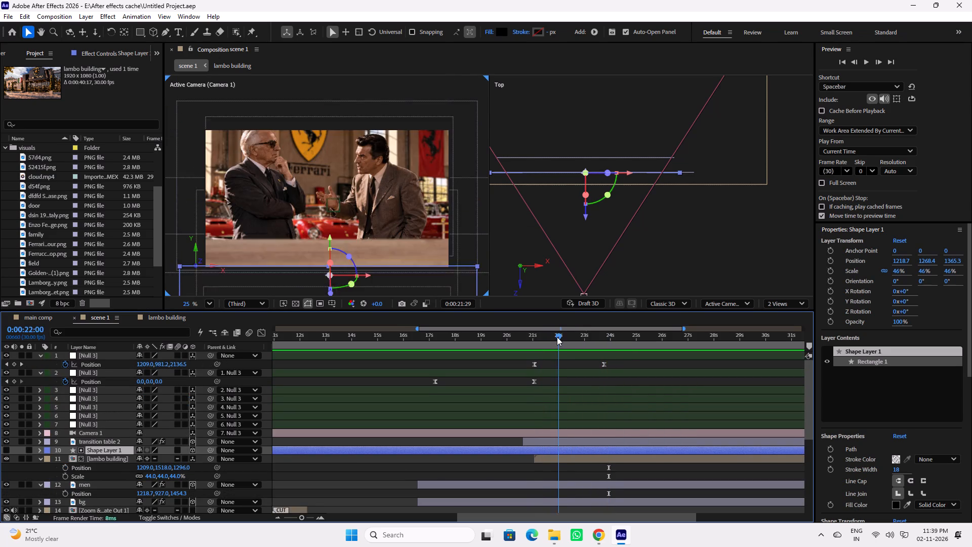
drag(557, 337, 575, 338)
key(space)
key(space)
drag(568, 336, 561, 336)
key(space)
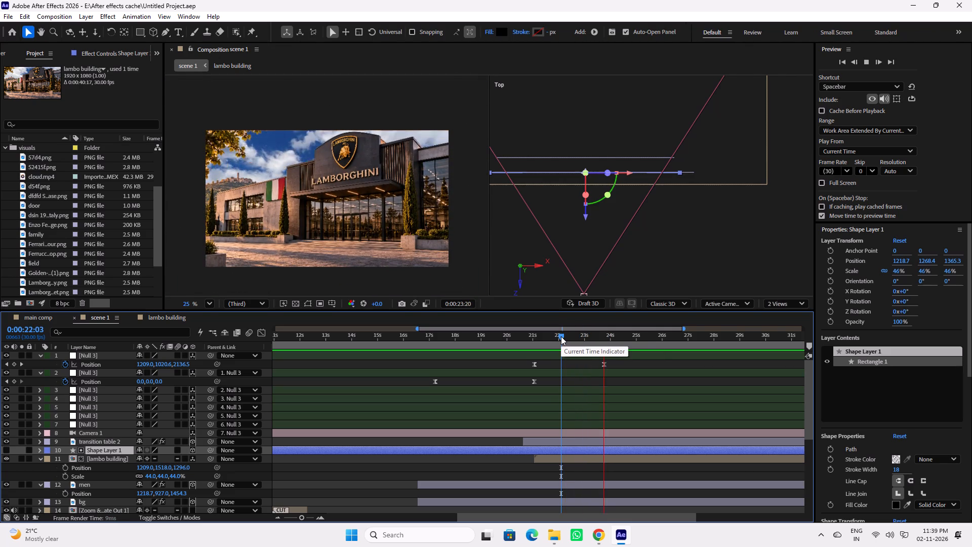
key(space)
drag(565, 337, 562, 337)
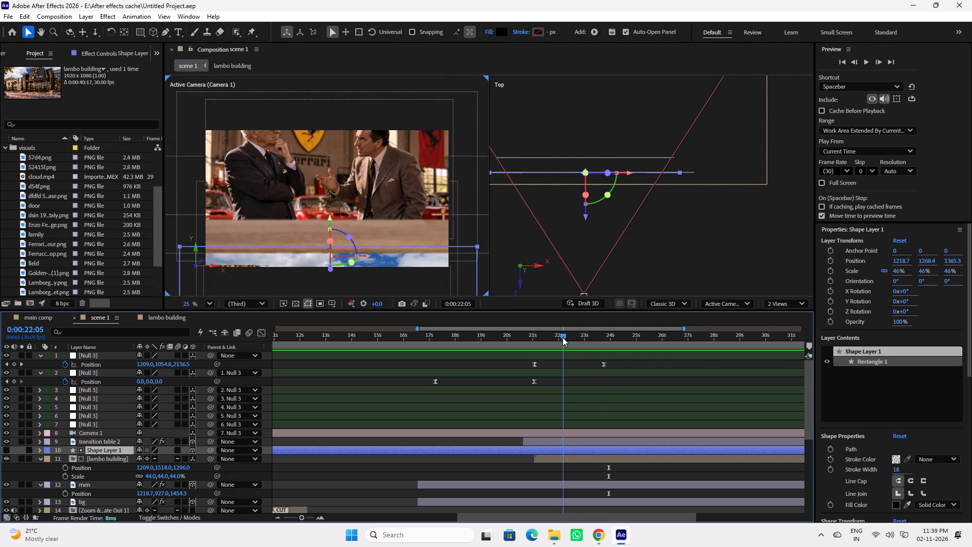
drag(562, 337, 581, 340)
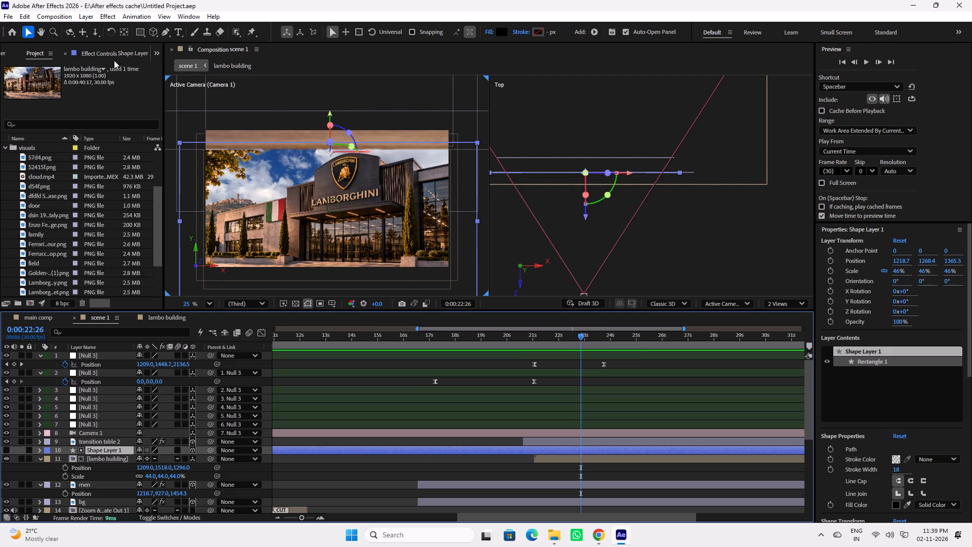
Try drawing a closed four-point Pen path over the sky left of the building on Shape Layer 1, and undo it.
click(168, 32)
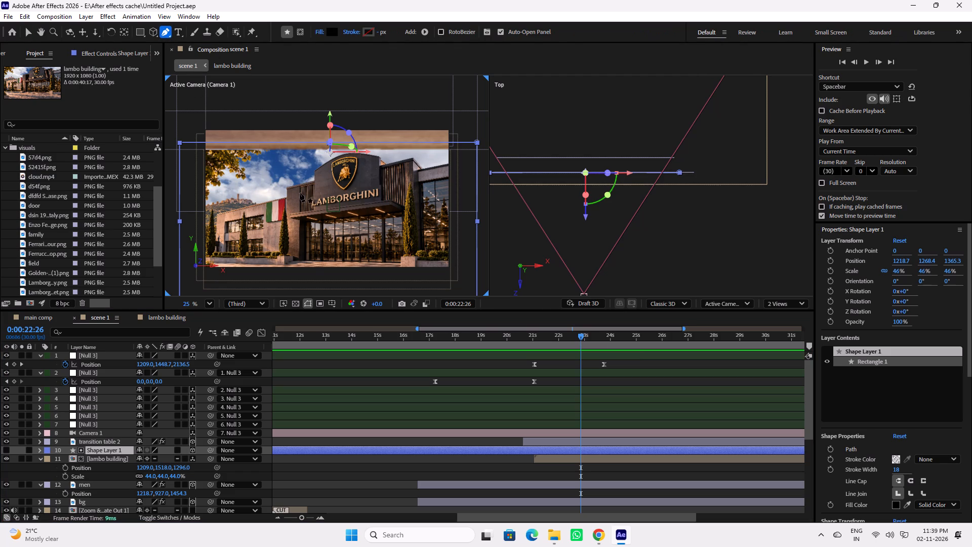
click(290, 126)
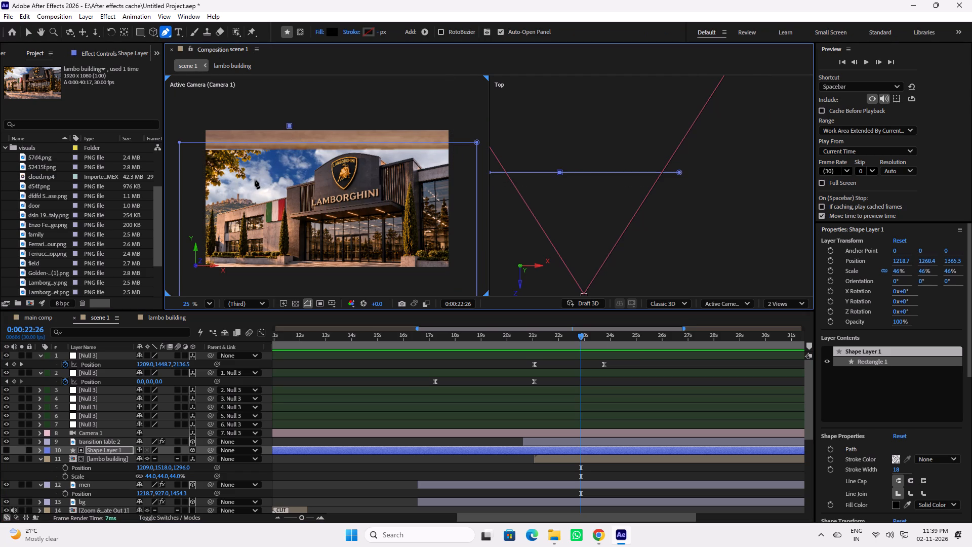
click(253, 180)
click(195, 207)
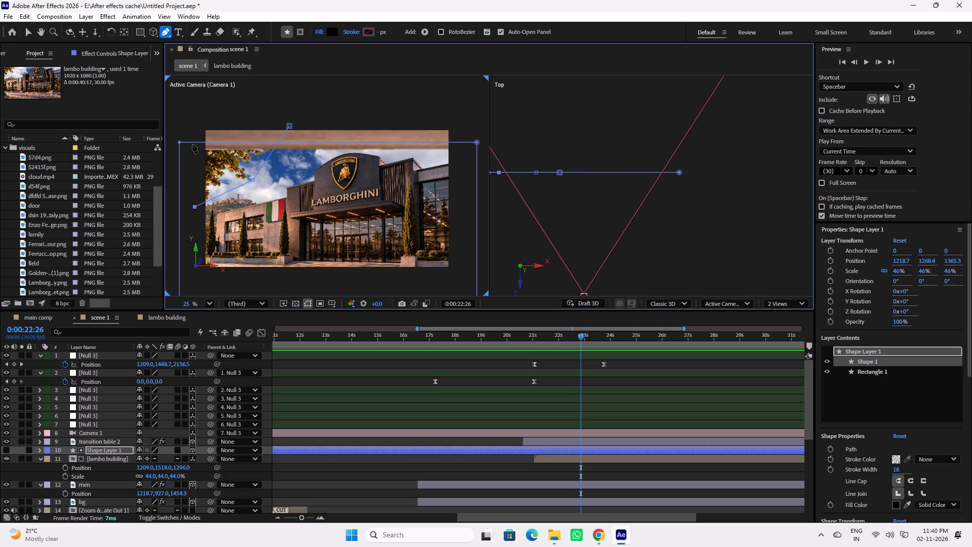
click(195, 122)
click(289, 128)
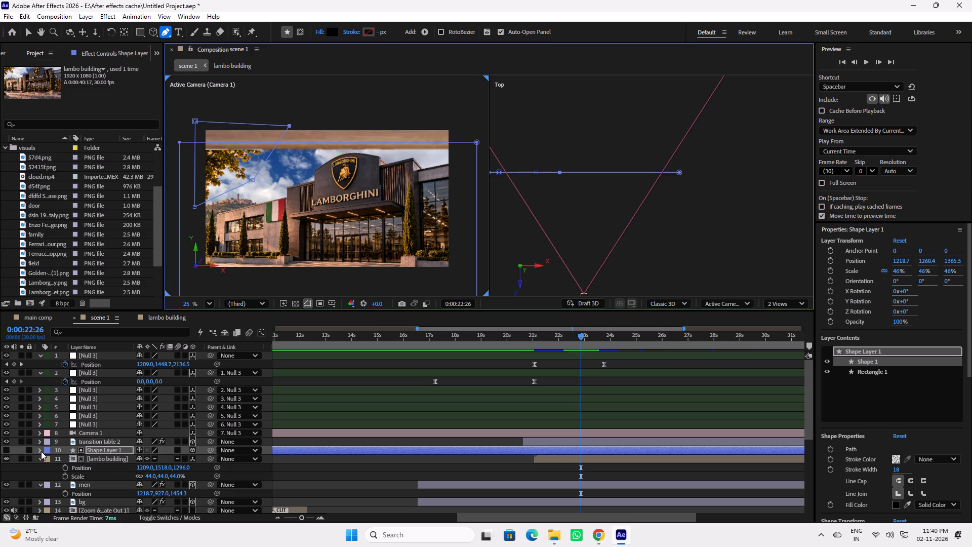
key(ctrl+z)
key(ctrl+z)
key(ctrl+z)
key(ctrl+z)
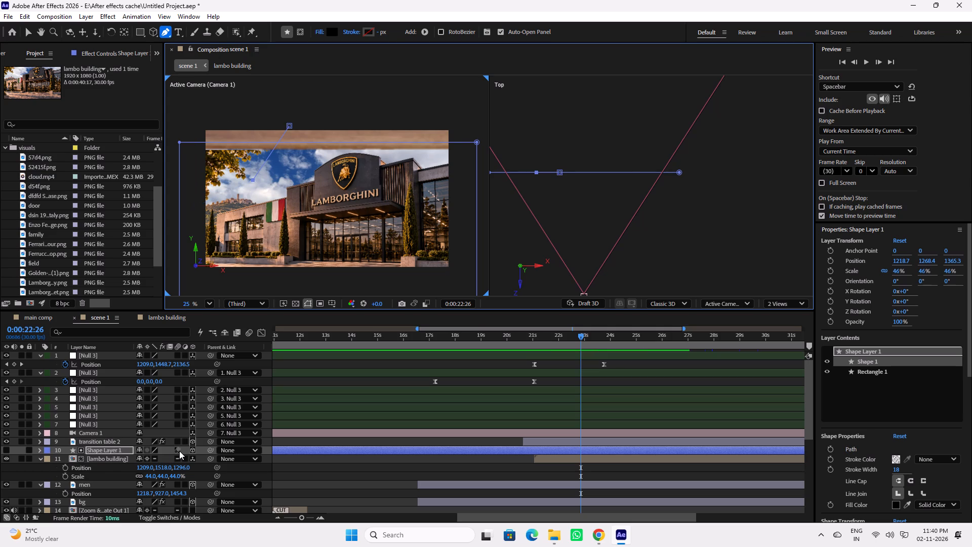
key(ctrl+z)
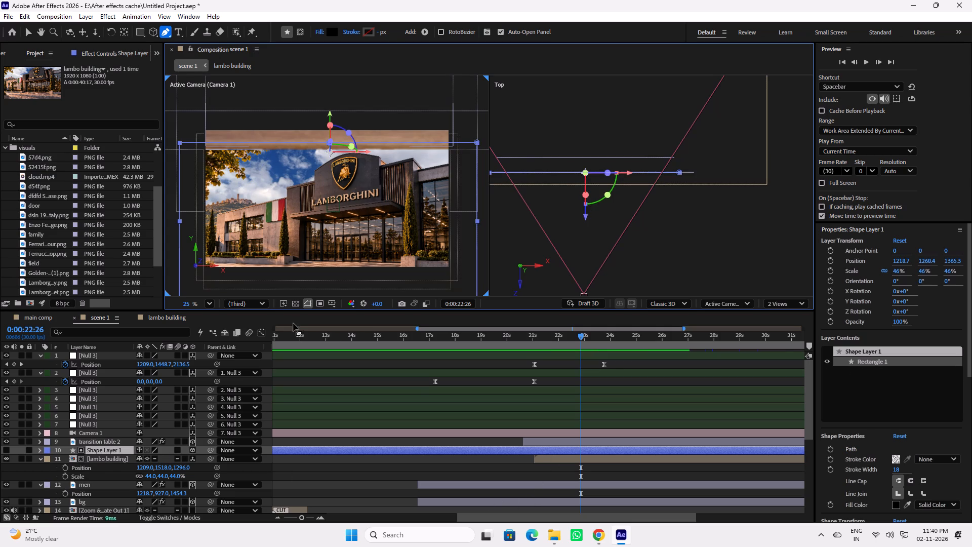
Open the lambo building composition's timeline.
click(160, 319)
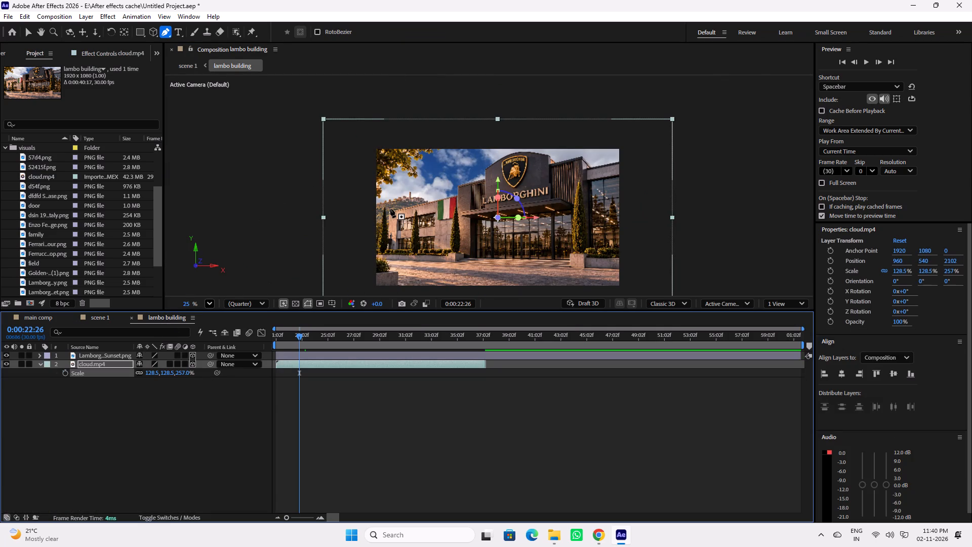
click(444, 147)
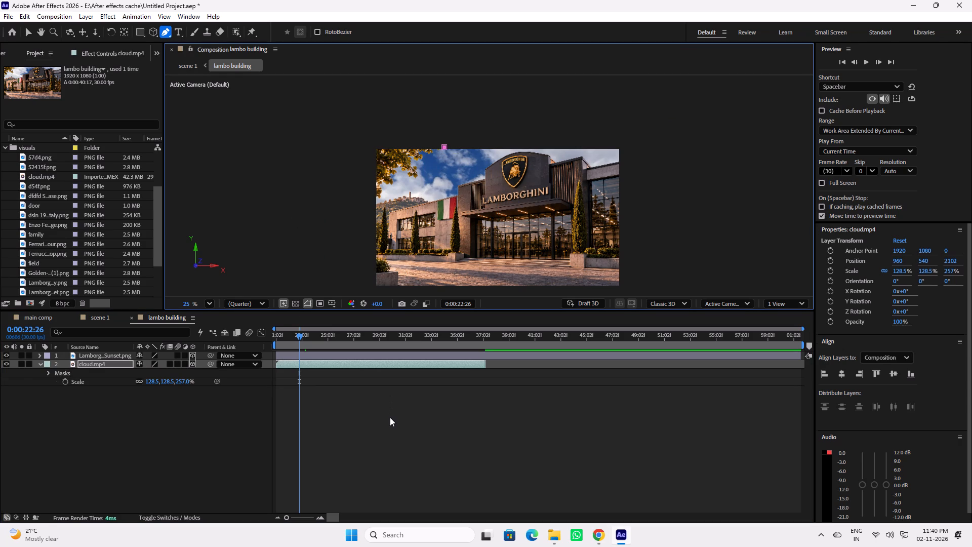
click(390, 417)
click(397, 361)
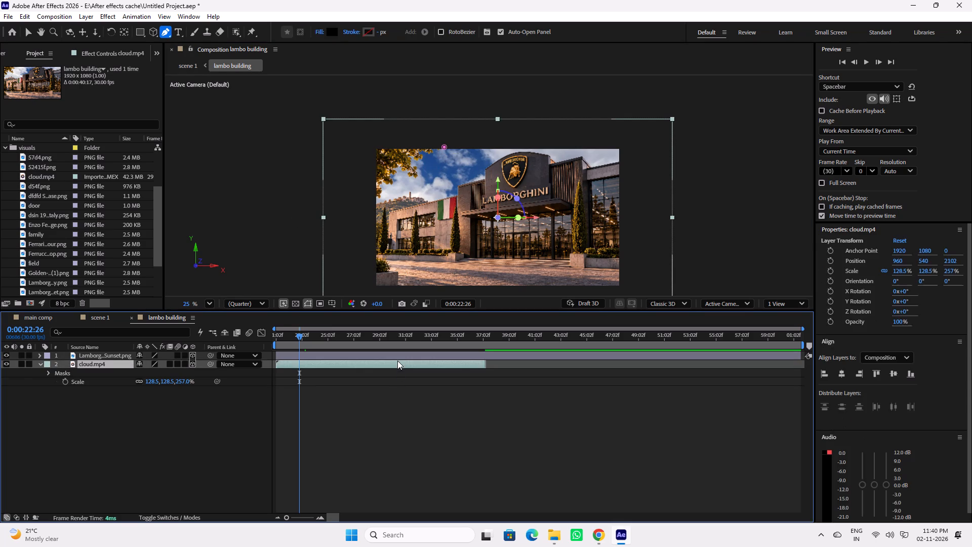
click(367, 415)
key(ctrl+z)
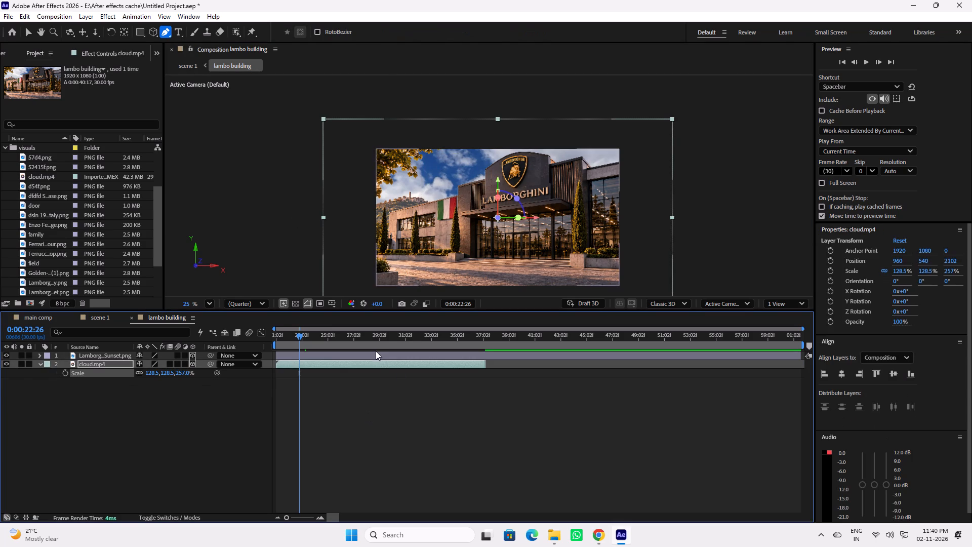
Draw a closed Pen mask around the tree foliage and sky in the upper-left corner of the Lamborghini showroom image layer.
click(376, 356)
click(448, 143)
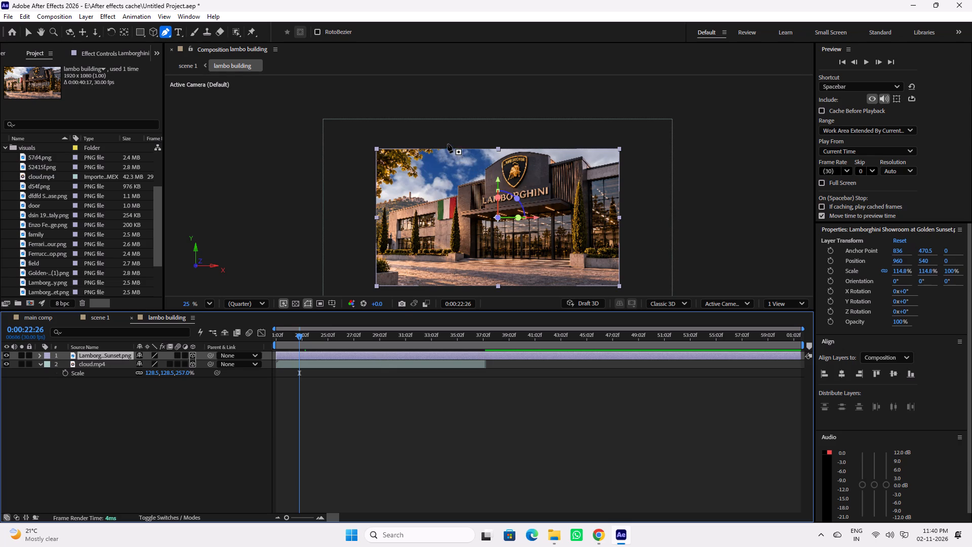
click(423, 182)
click(392, 192)
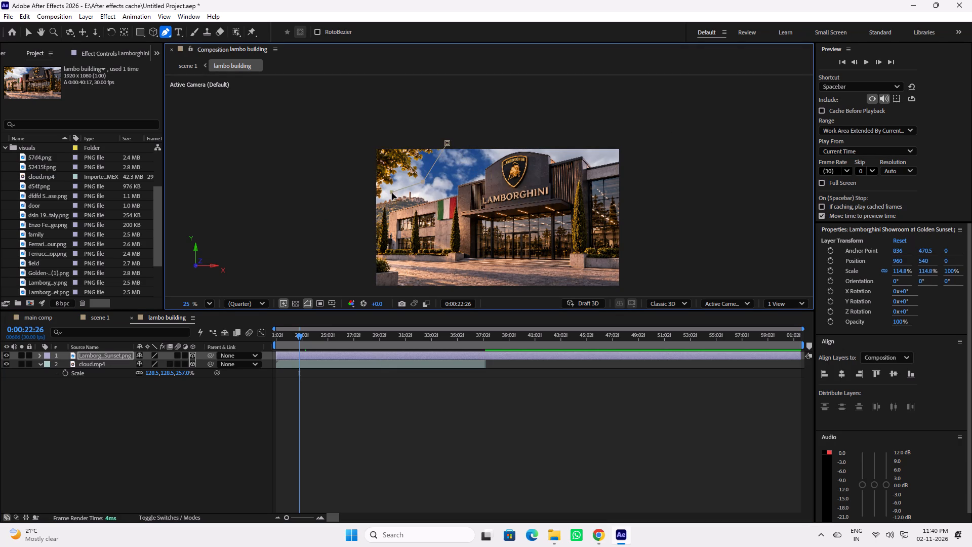
click(368, 203)
key(ctrl+z)
alt+scroll(399, 197, up, 2)
alt+scroll(357, 196, up, 1)
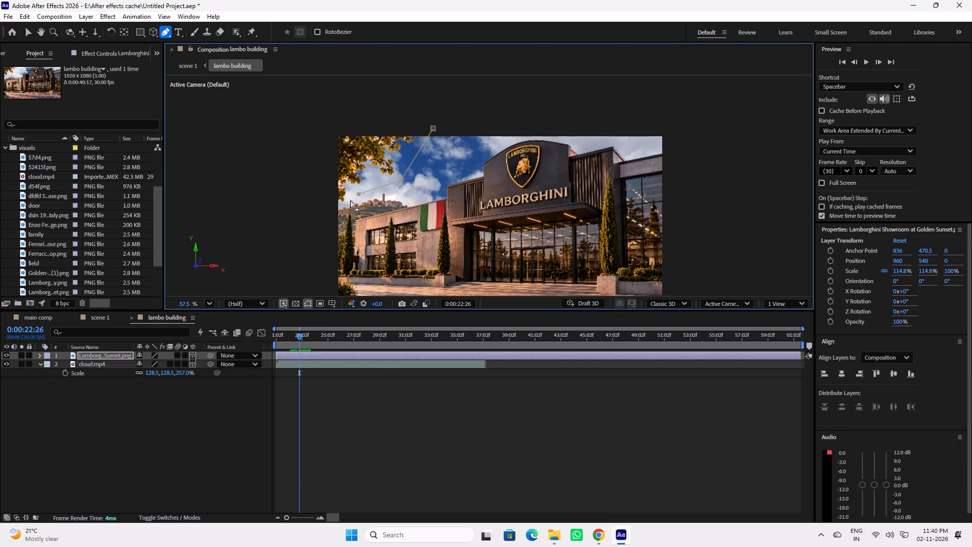
alt+scroll(447, 206, up, 6)
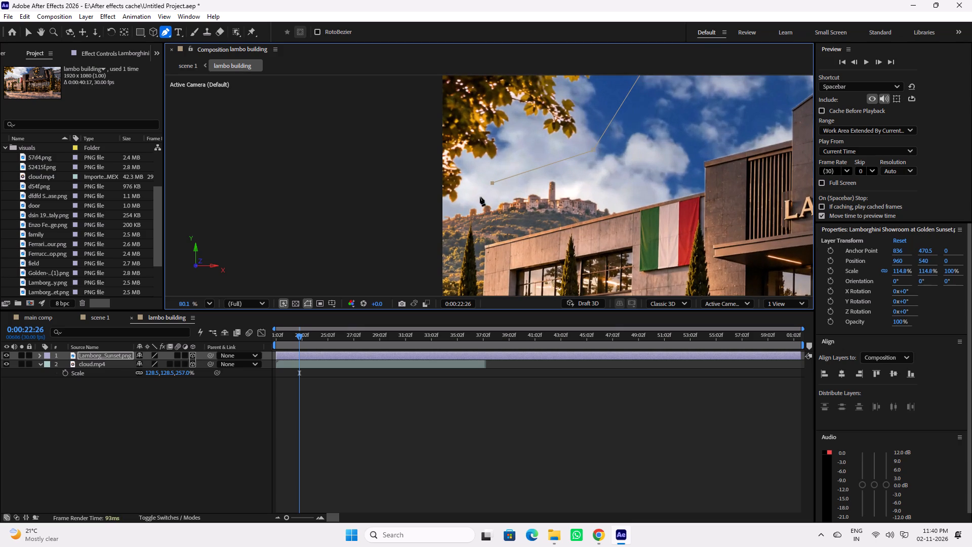
click(479, 197)
click(430, 210)
key(ctrl+z)
drag(426, 207, 391, 201)
click(414, 127)
key(space)
alt+scroll(470, 161, down, 11)
click(473, 148)
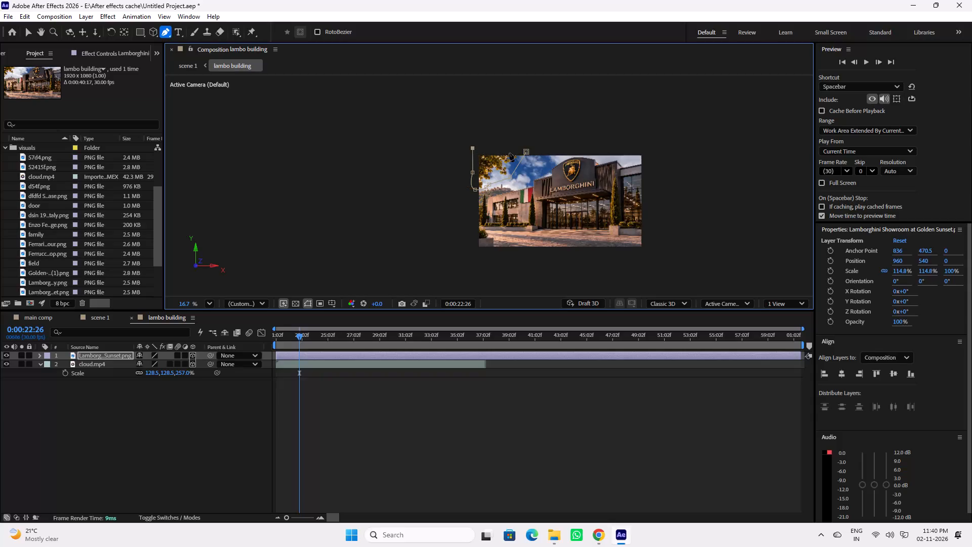
click(526, 152)
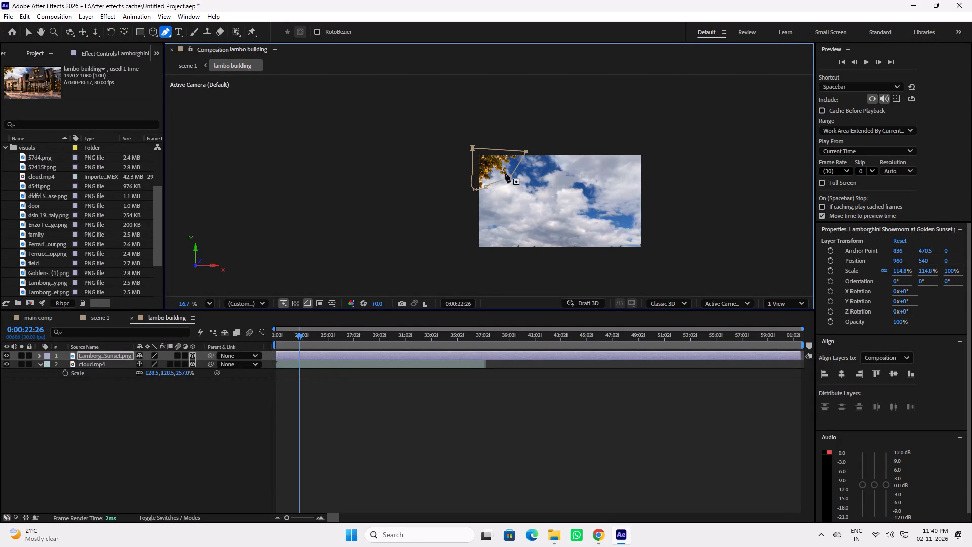
Invert the new mask on the showroom image so the foliage area is cut out.
right_click(499, 159)
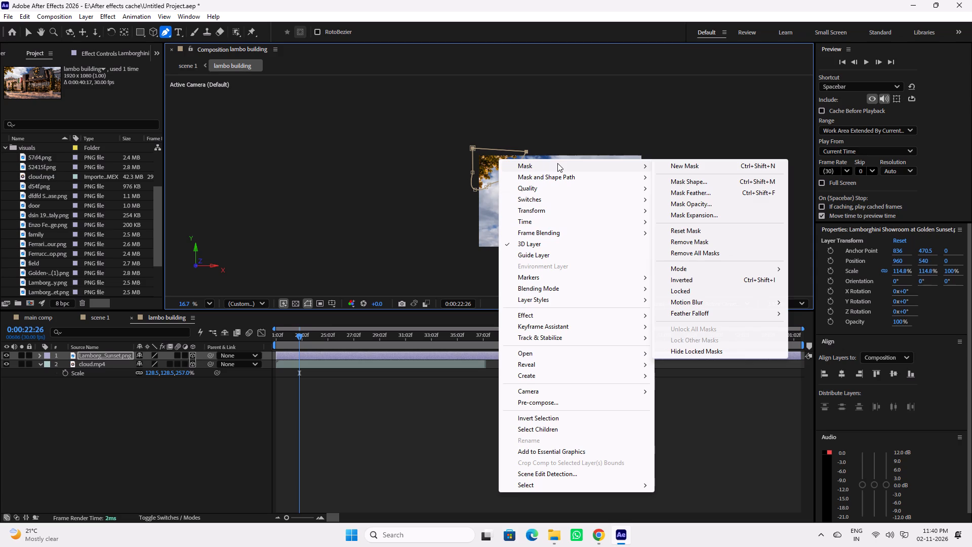
click(690, 277)
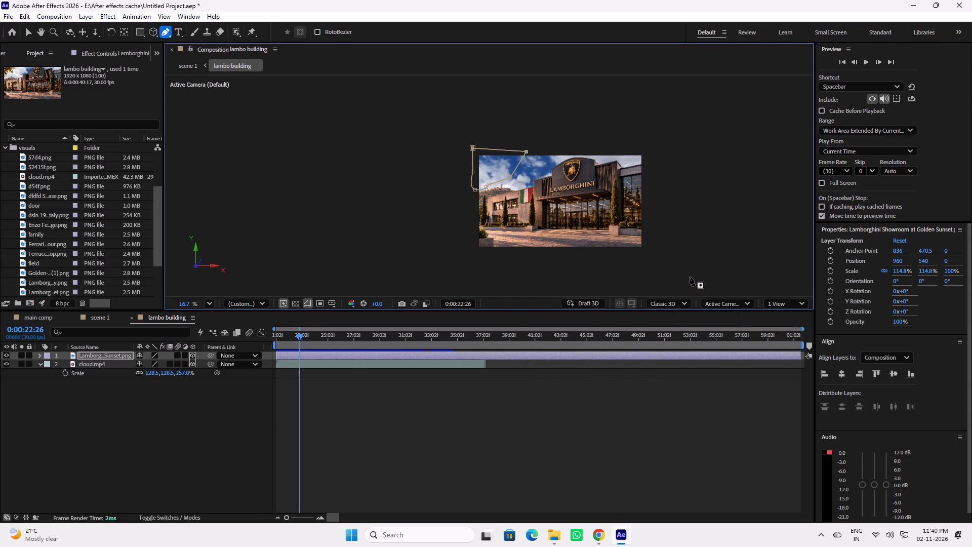
click(587, 410)
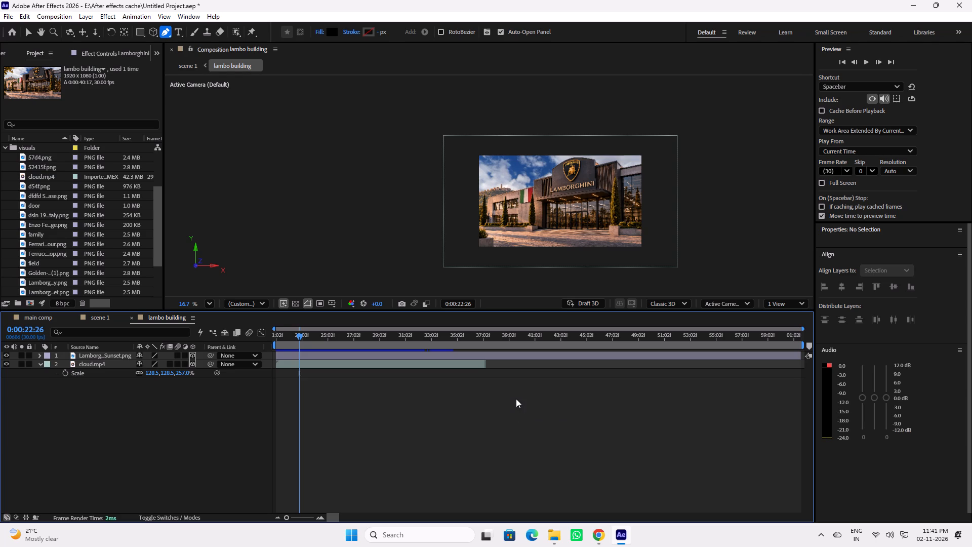
Save the project.
key(ctrl+s)
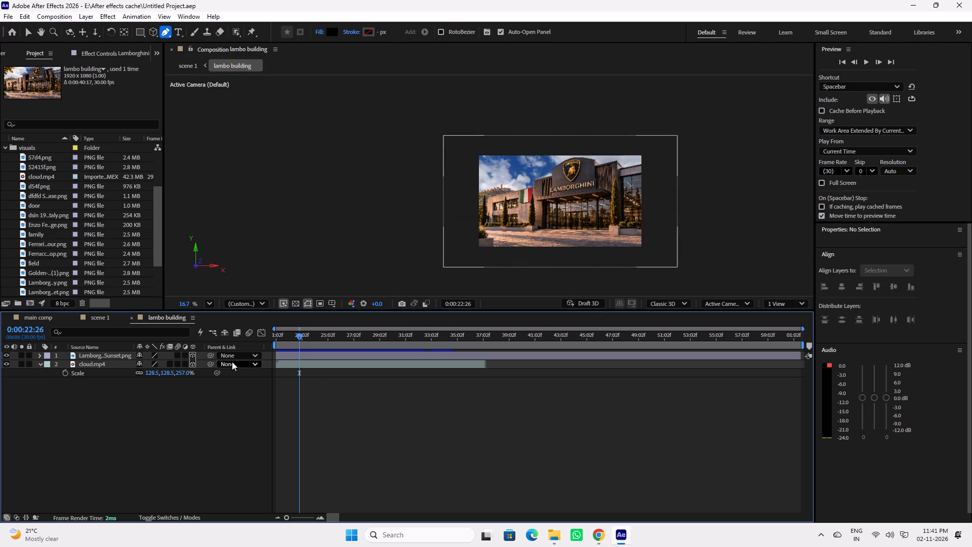
Return to scene 1 and play the transition from 0:00:19:17 to check the masked building shot.
click(107, 317)
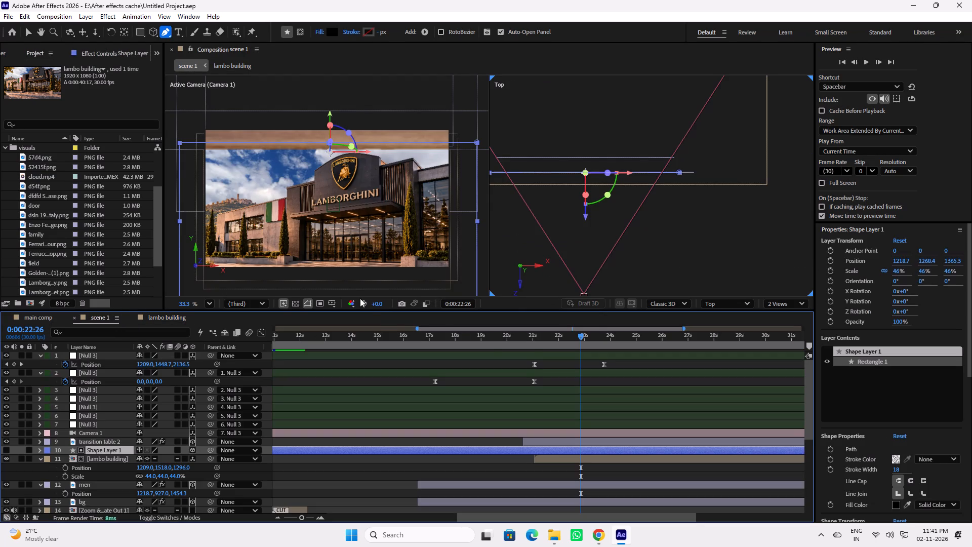
click(496, 336)
key(space)
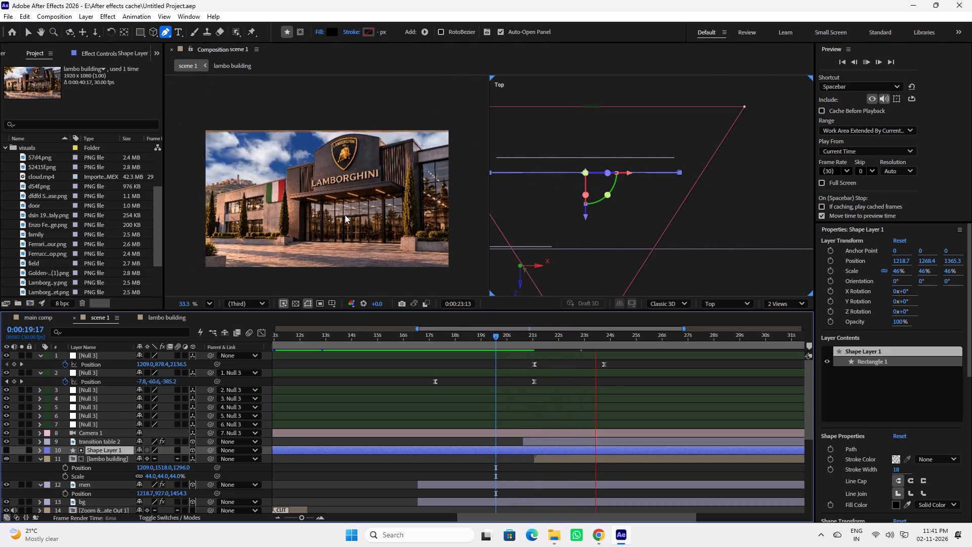
key(space)
key(space)
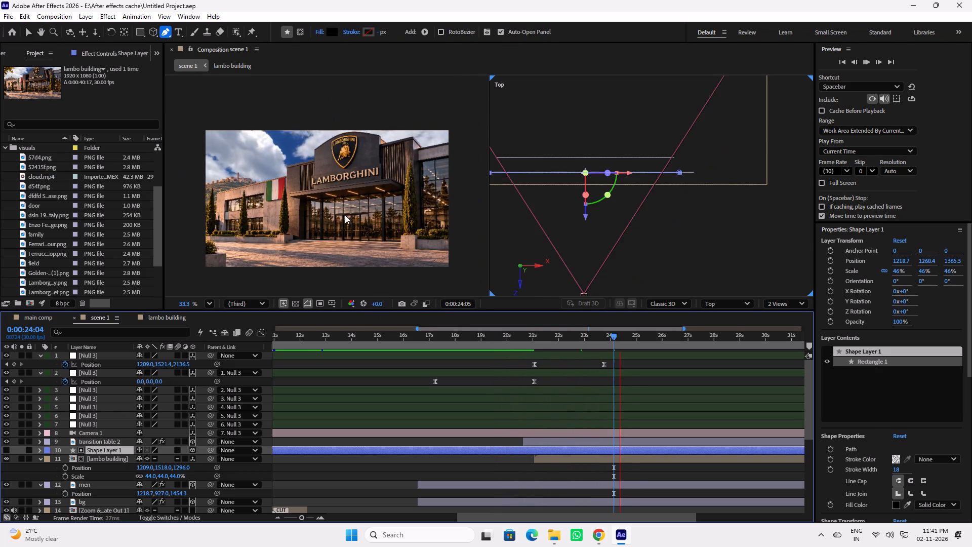
key(space)
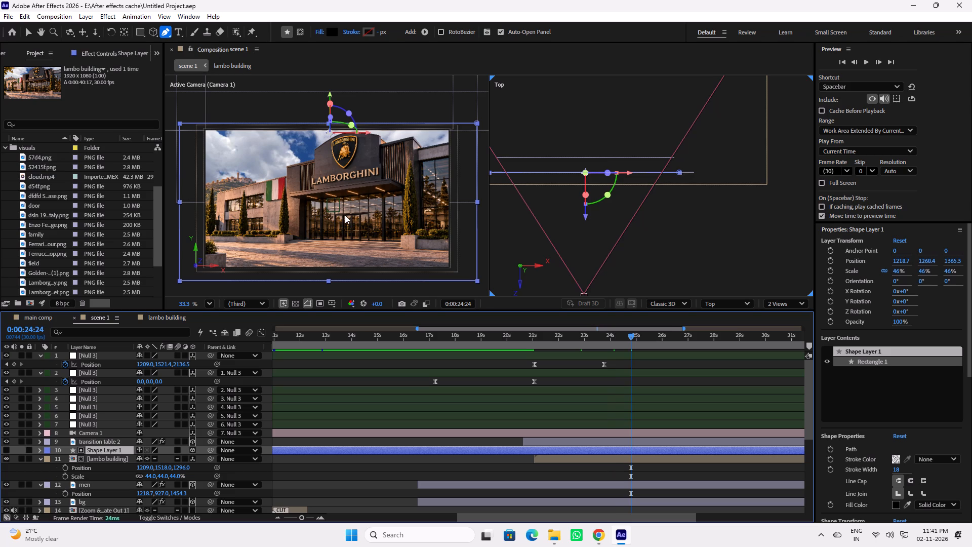
Save the project.
key(ctrl+s)
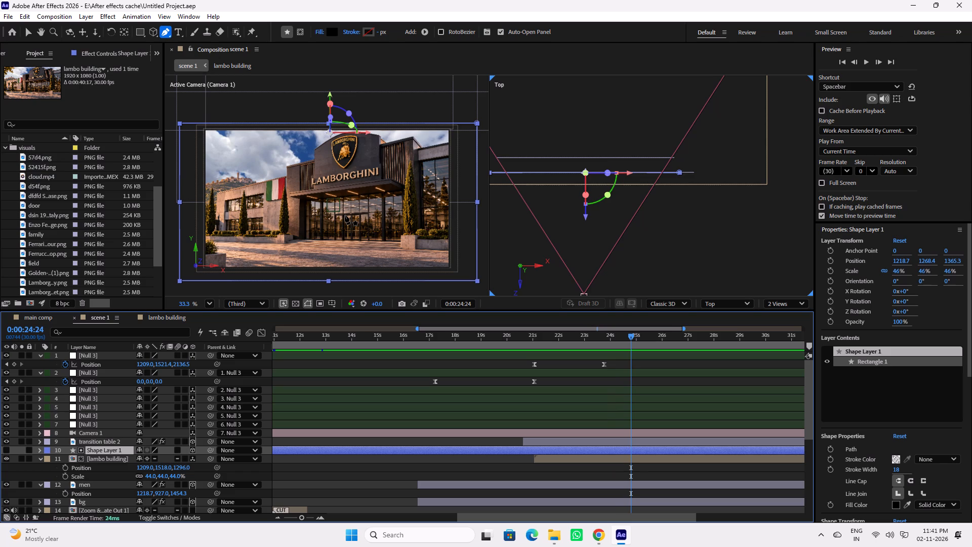
Reopen the lambo building composition and import the car images pngwing.com (2), (3), (4) and (5).png from Downloads as footage.
click(161, 315)
scroll(557, 223, up, 5)
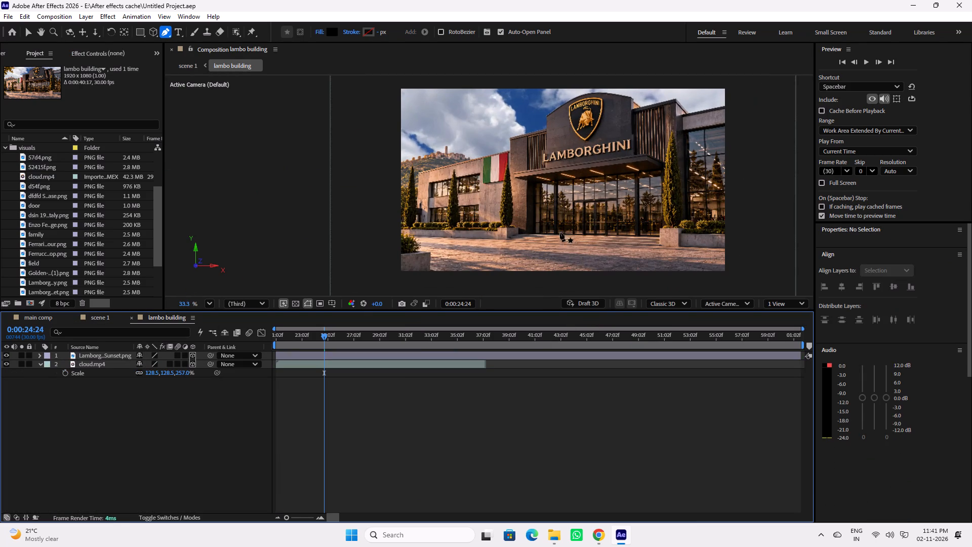
double_click(5, 204)
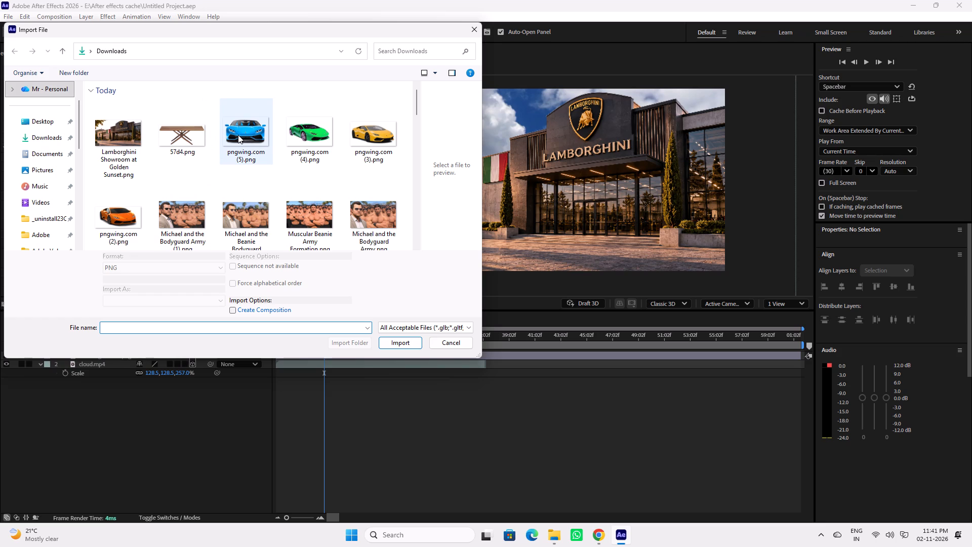
click(238, 135)
ctrl+click(311, 140)
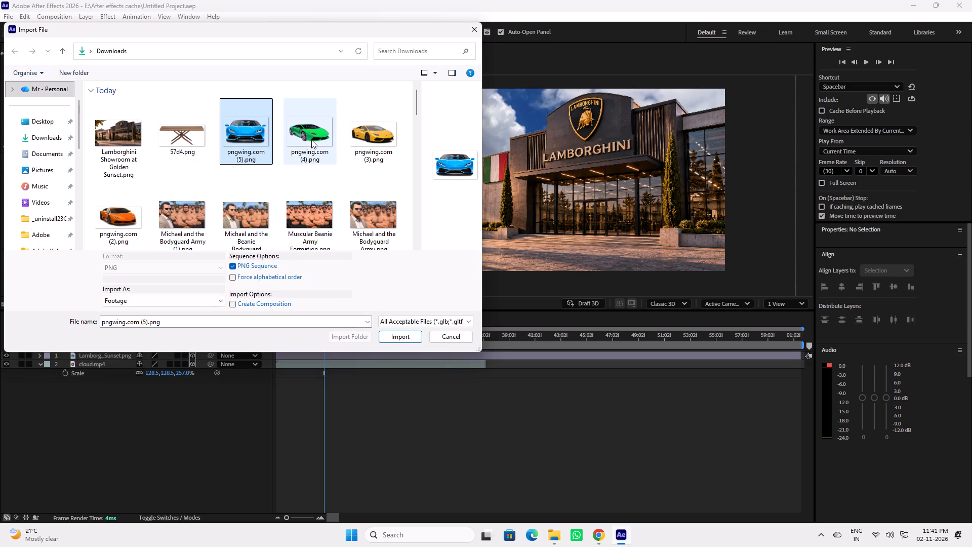
ctrl+click(373, 137)
ctrl+click(128, 210)
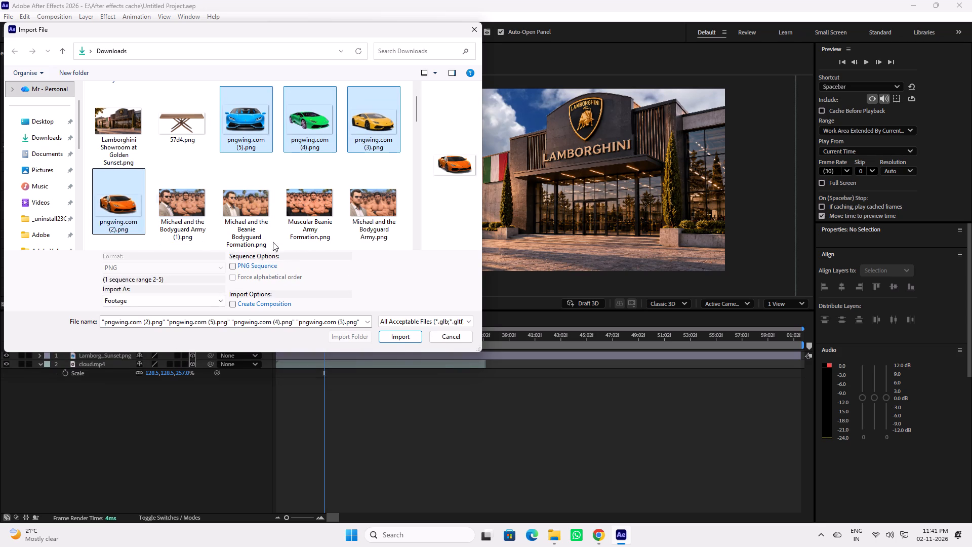
click(402, 335)
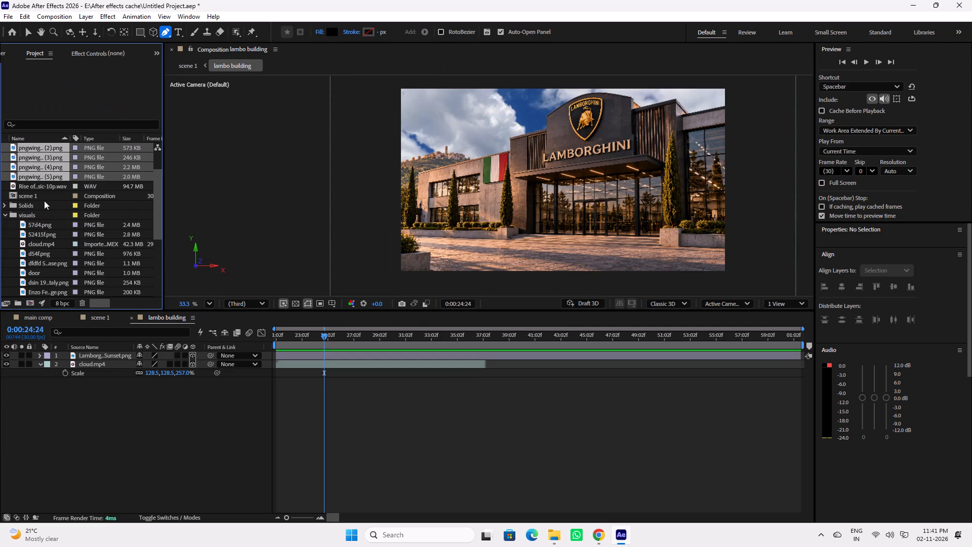
Place the four imported car images above the showroom layer in lambo building and make all four 3D layers.
drag(30, 175, 183, 353)
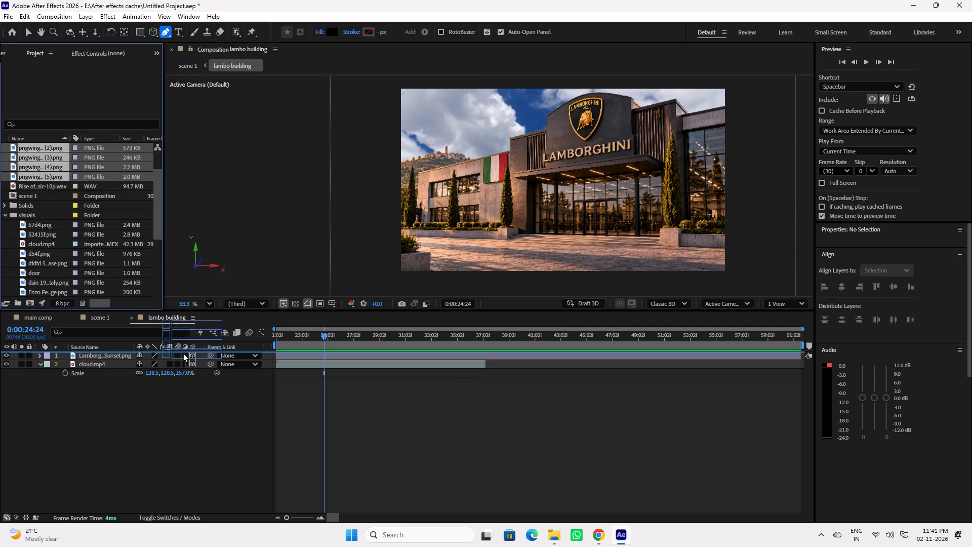
drag(183, 353, 183, 354)
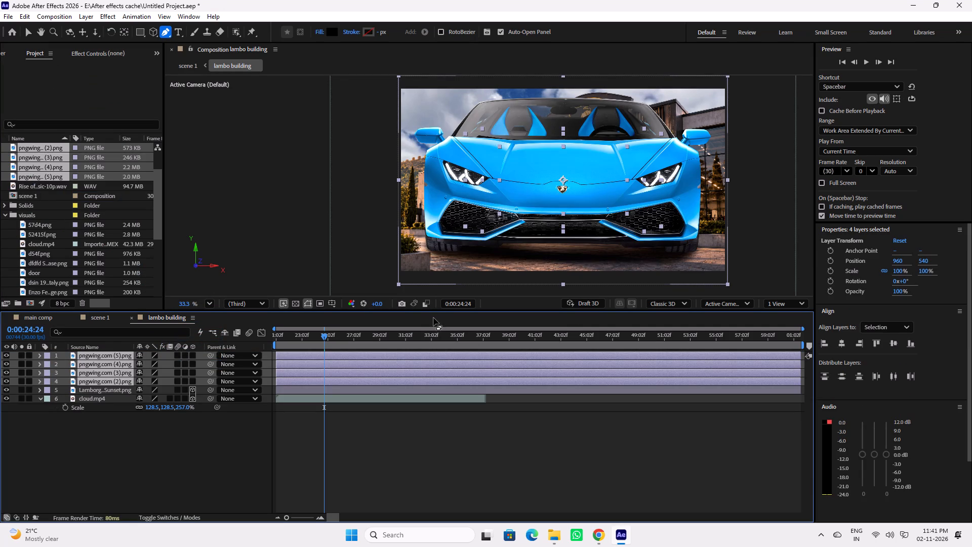
drag(193, 355, 194, 367)
drag(194, 367, 194, 383)
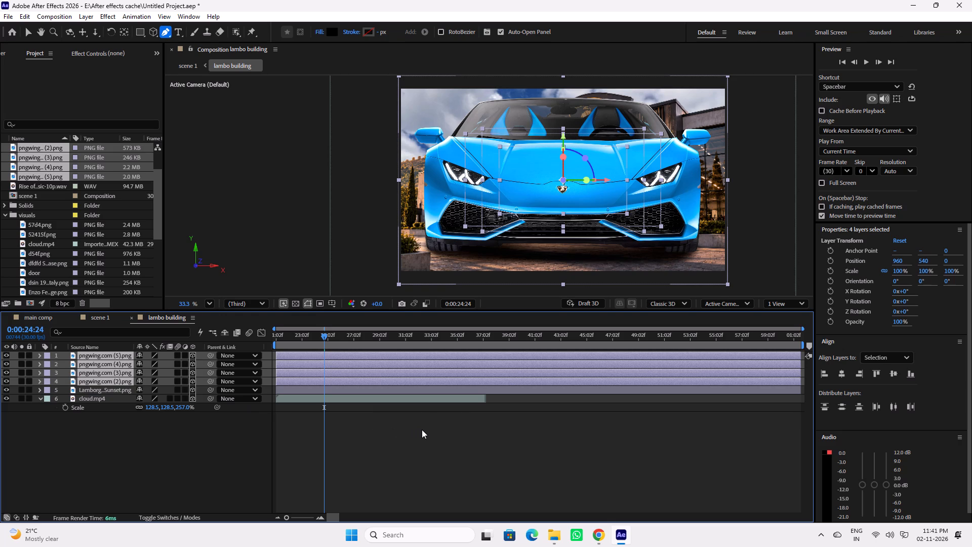
Fit the four car layers to the composition width.
key(ctrl+alt+shift+h)
click(429, 449)
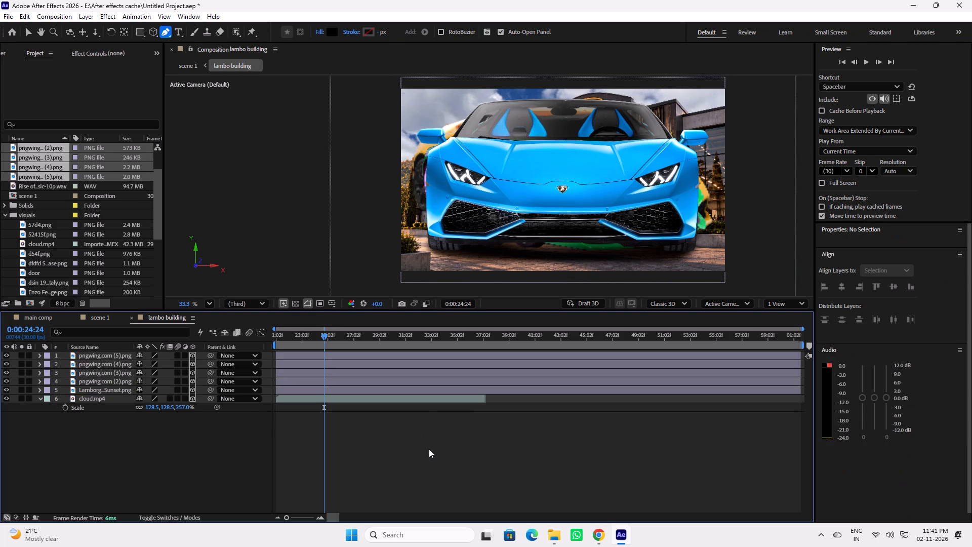
Scale the blue car, pngwing.com (5).png, to about 37.4% and lower it to a Y position of about 897.
click(92, 359)
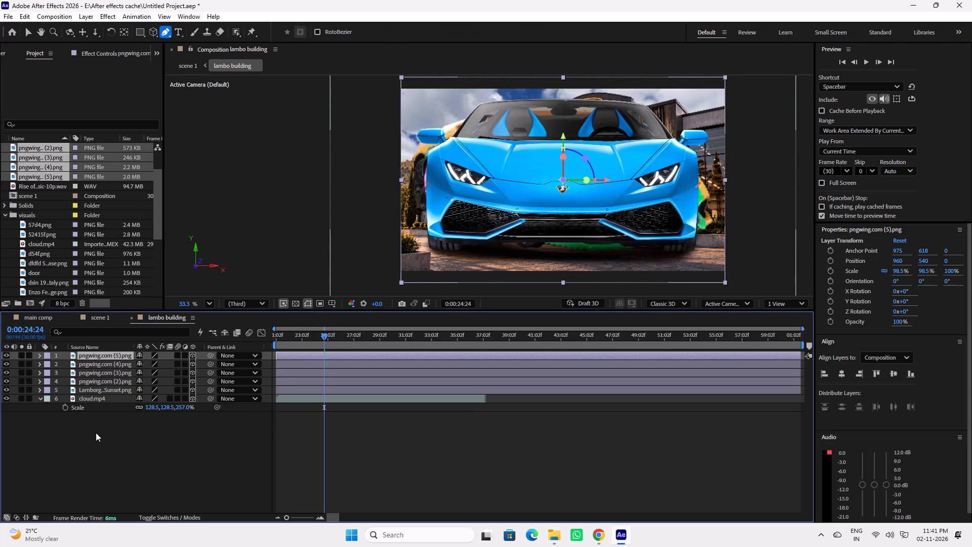
key(s)
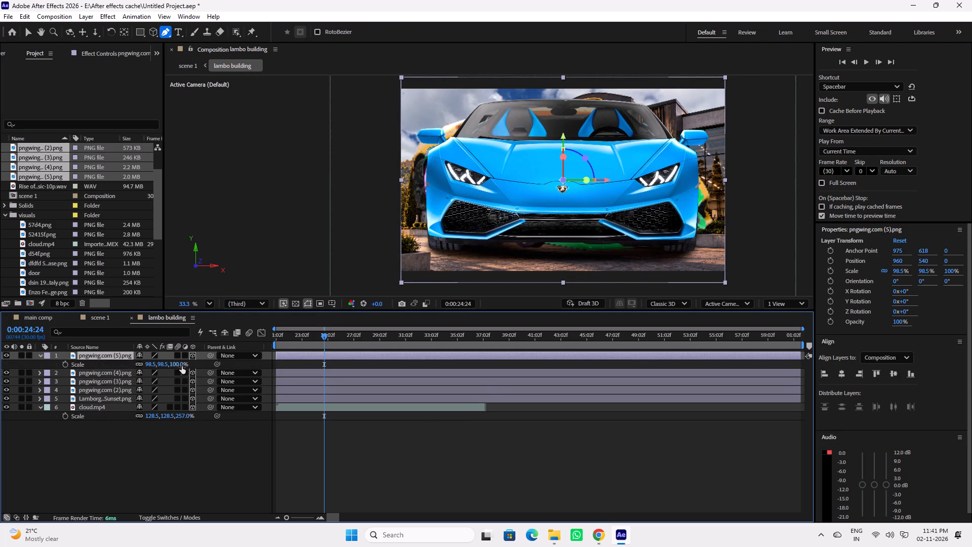
drag(182, 366, 152, 368)
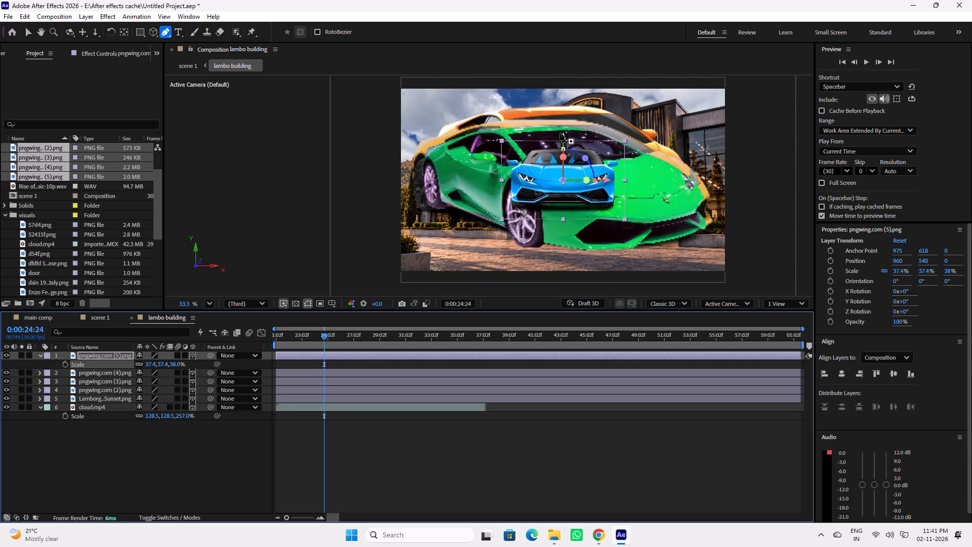
key(v)
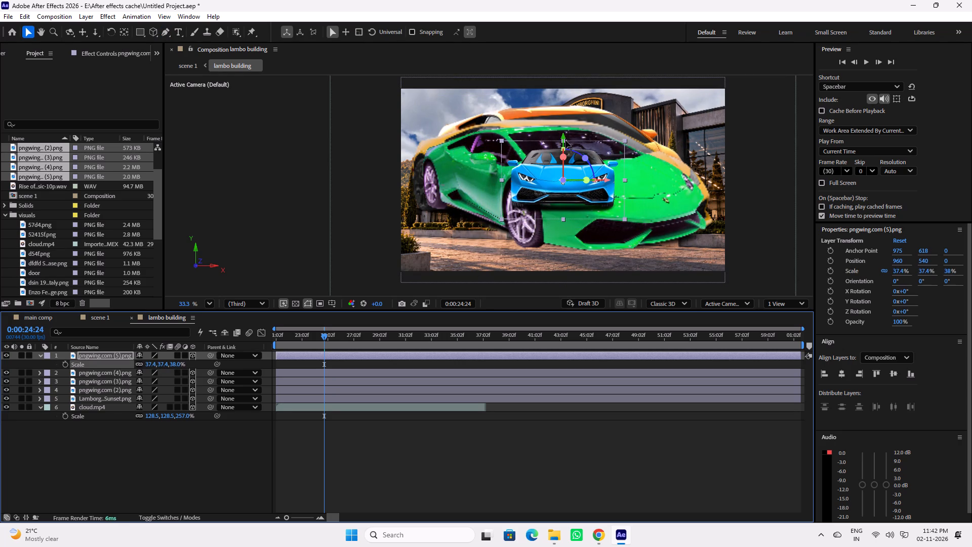
drag(565, 139, 567, 201)
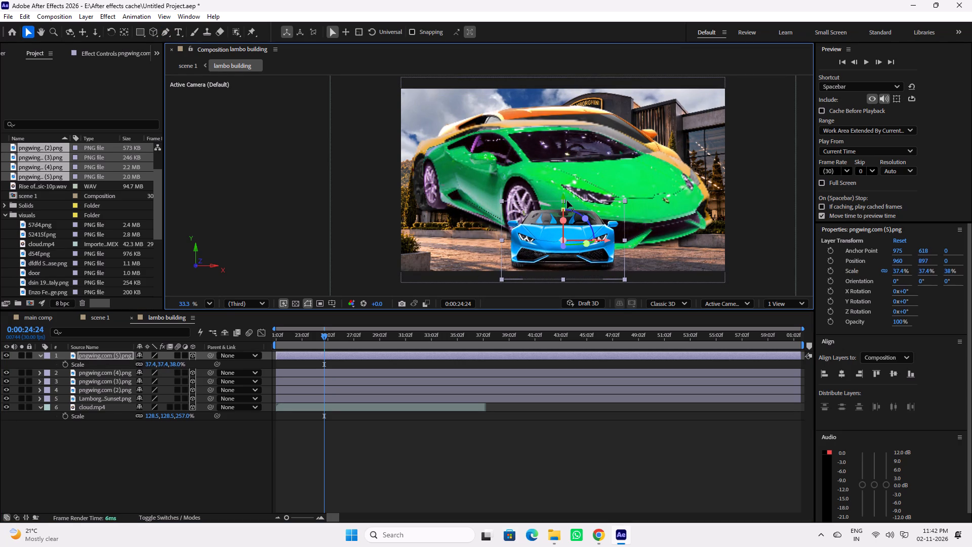
Scale the green car, pngwing.com (4).png, to about 62% and place it beside the blue car at about X 432, Y 939.
click(110, 374)
key(s)
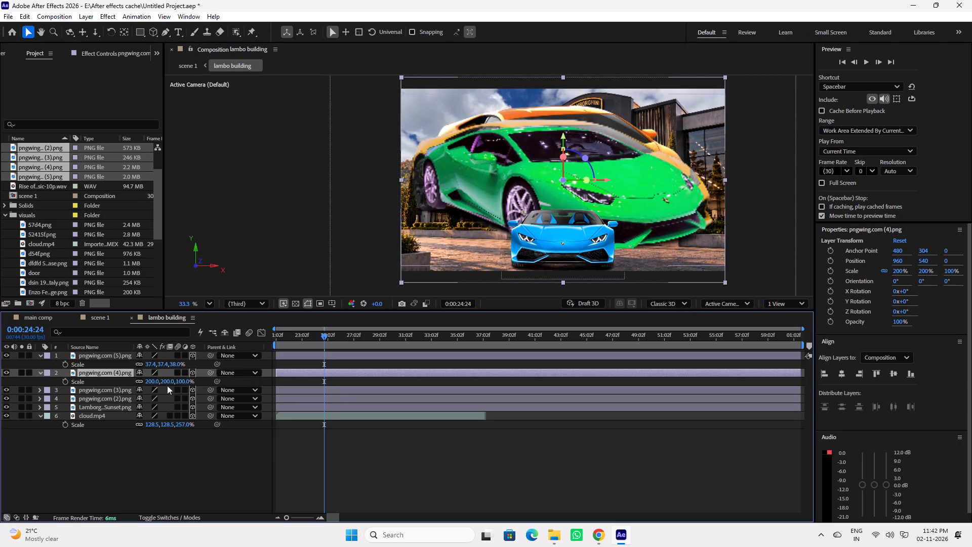
drag(181, 382, 152, 384)
drag(565, 135, 565, 142)
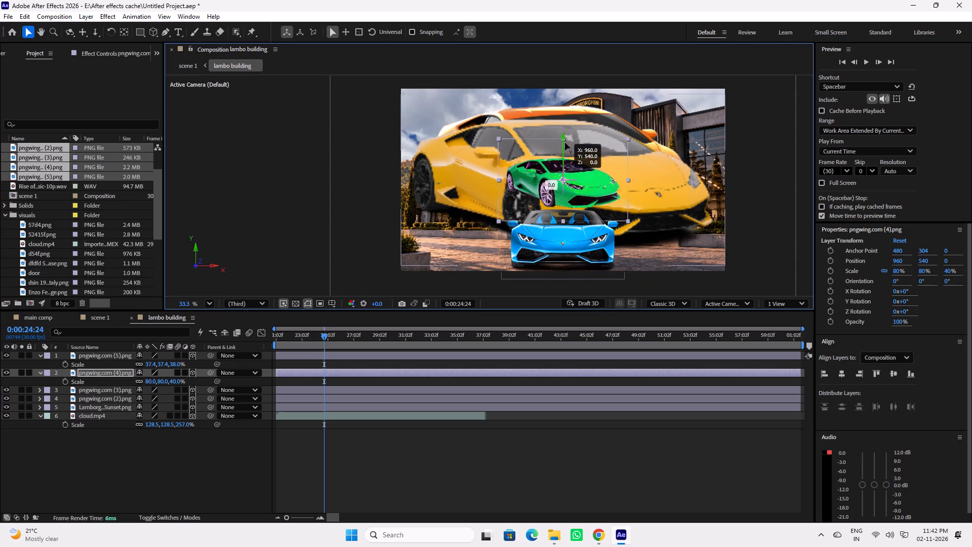
drag(565, 142, 568, 188)
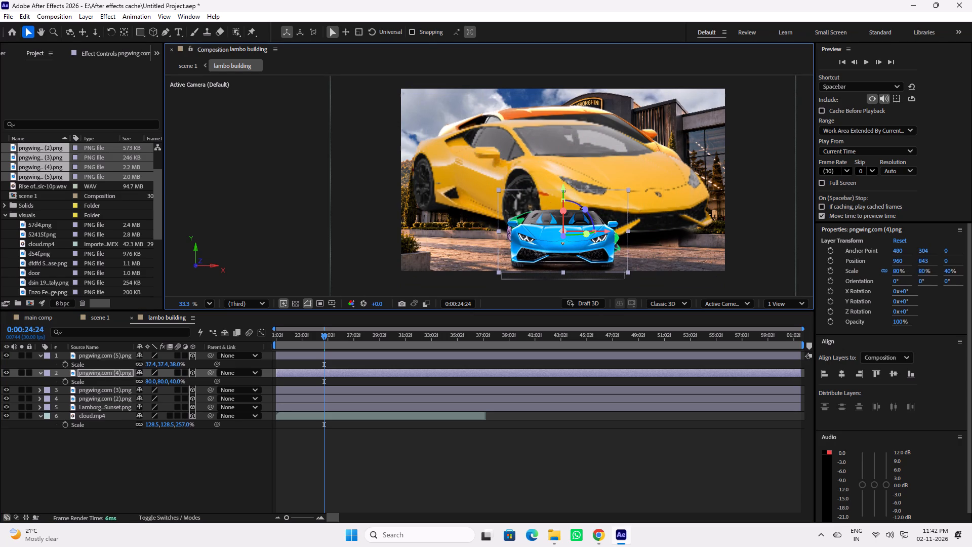
drag(608, 233, 521, 245)
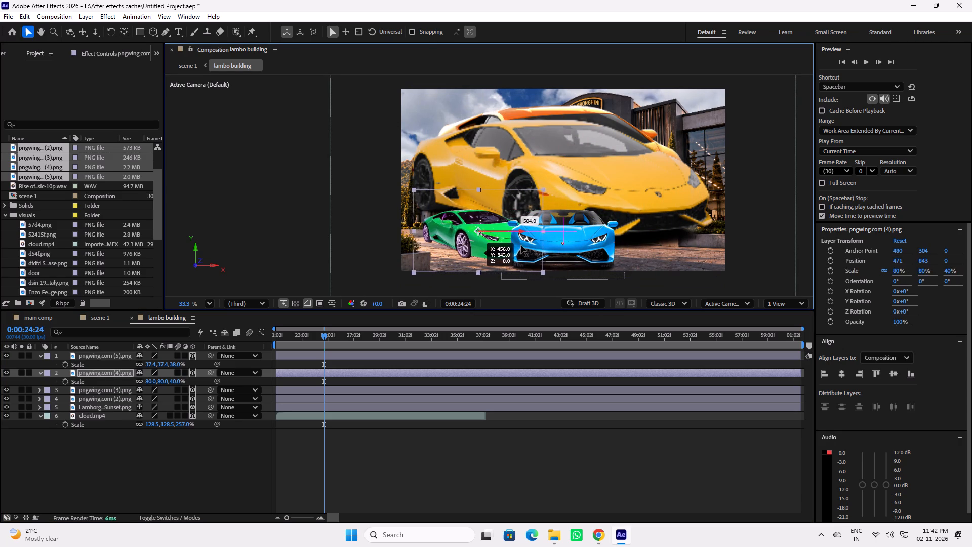
drag(521, 245, 517, 247)
drag(472, 190, 472, 203)
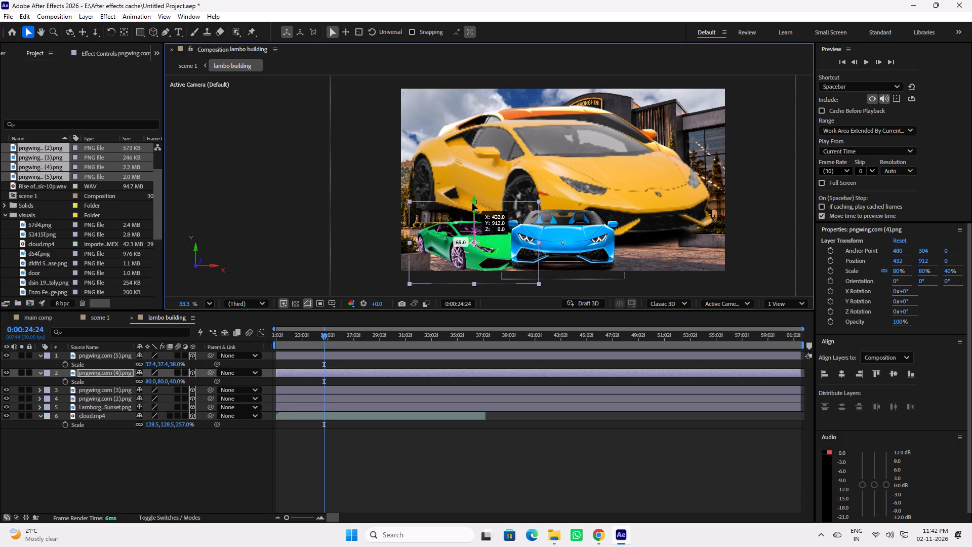
drag(472, 203, 478, 198)
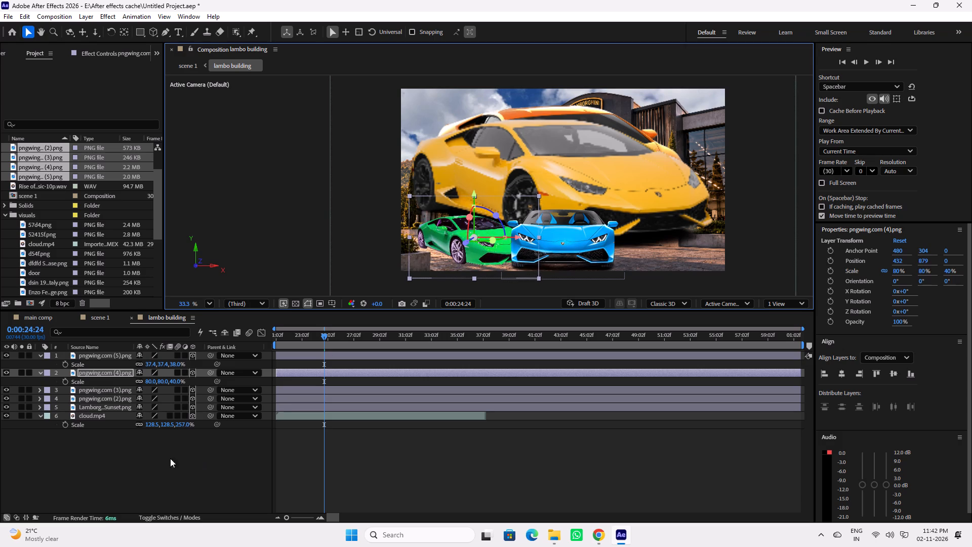
drag(177, 381, 165, 386)
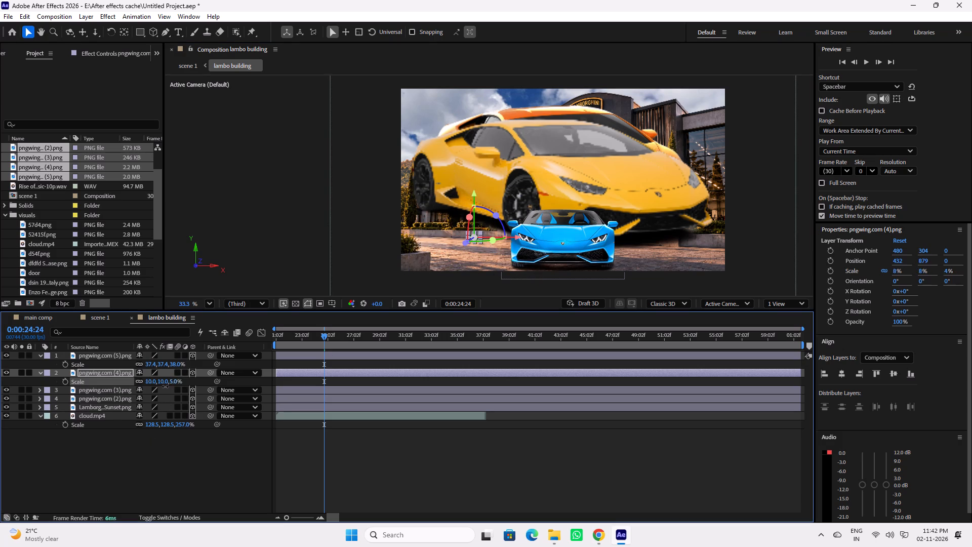
drag(165, 386, 172, 385)
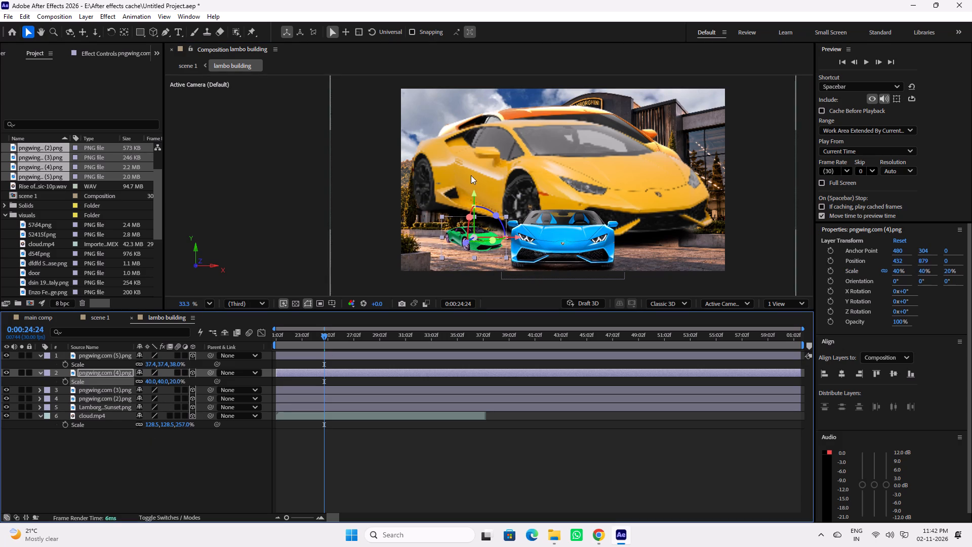
drag(474, 191, 473, 203)
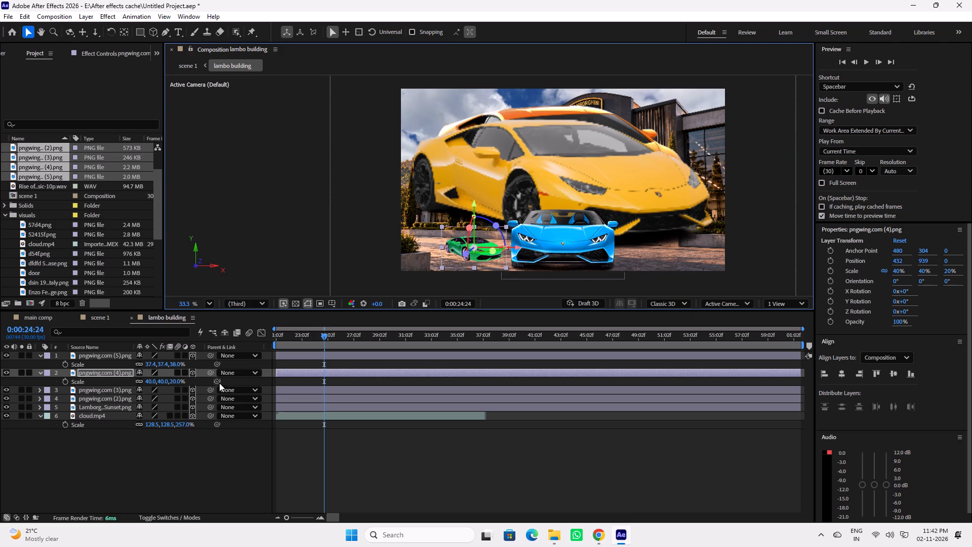
drag(173, 381, 177, 381)
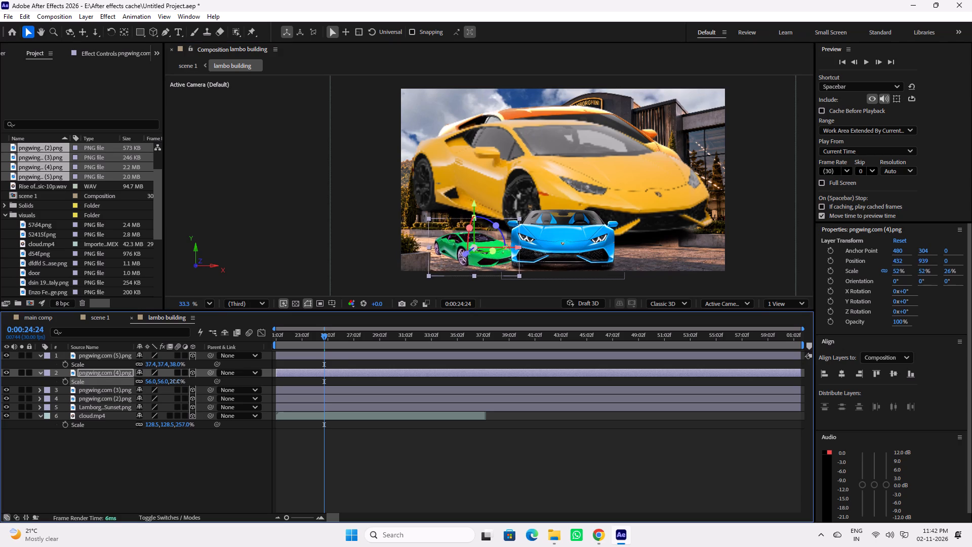
drag(177, 381, 179, 381)
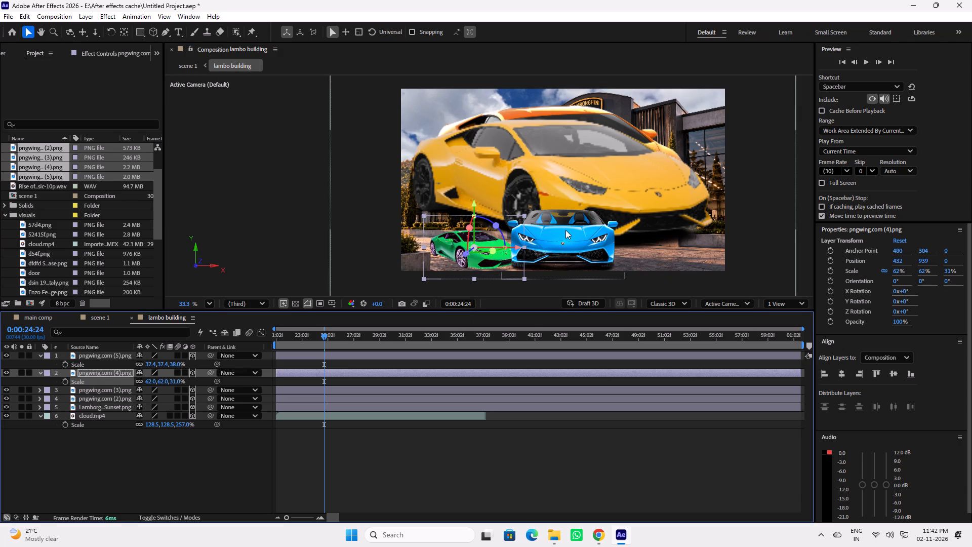
Reduce the blue car, pngwing.com (5).png, to about 24.6% scale and lower it to a Y position of about 969.
click(565, 230)
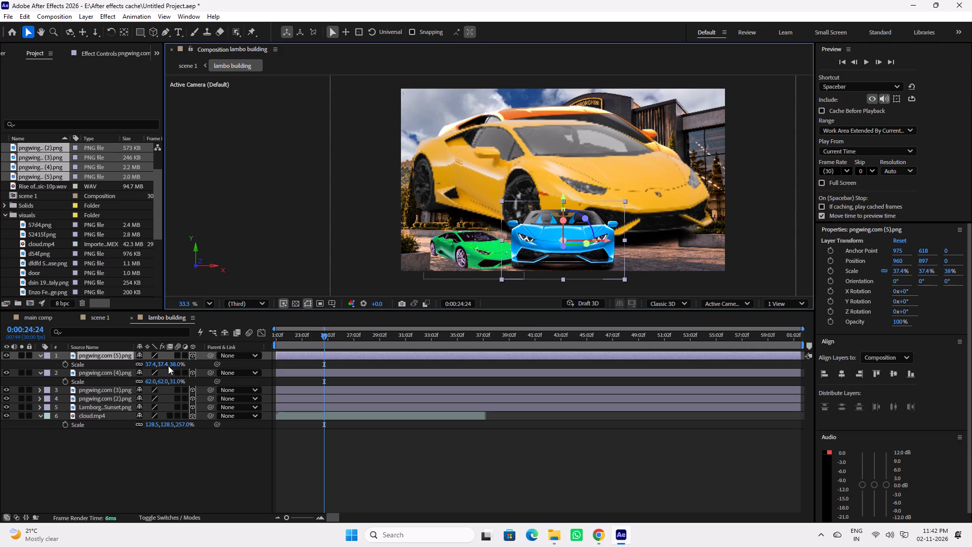
drag(177, 365, 170, 365)
drag(562, 196, 563, 200)
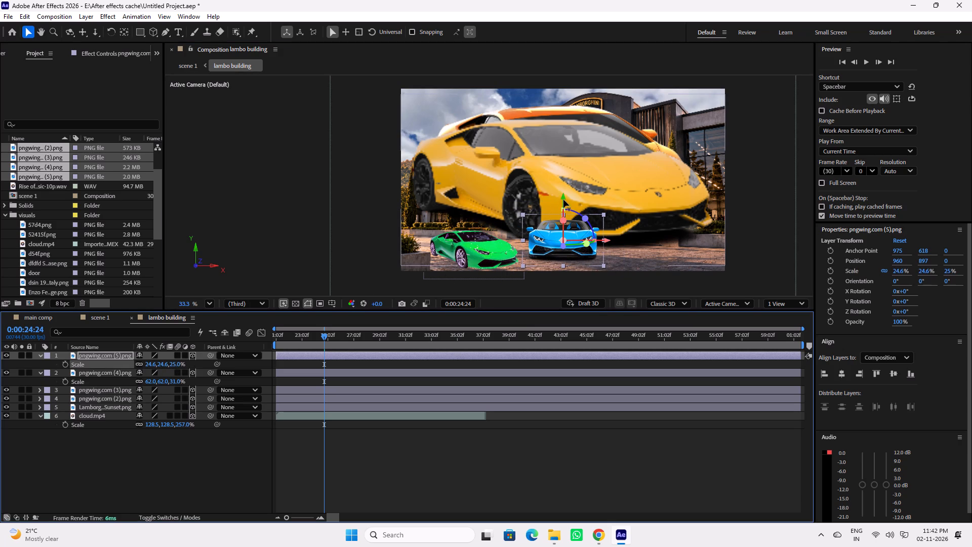
drag(563, 200, 563, 210)
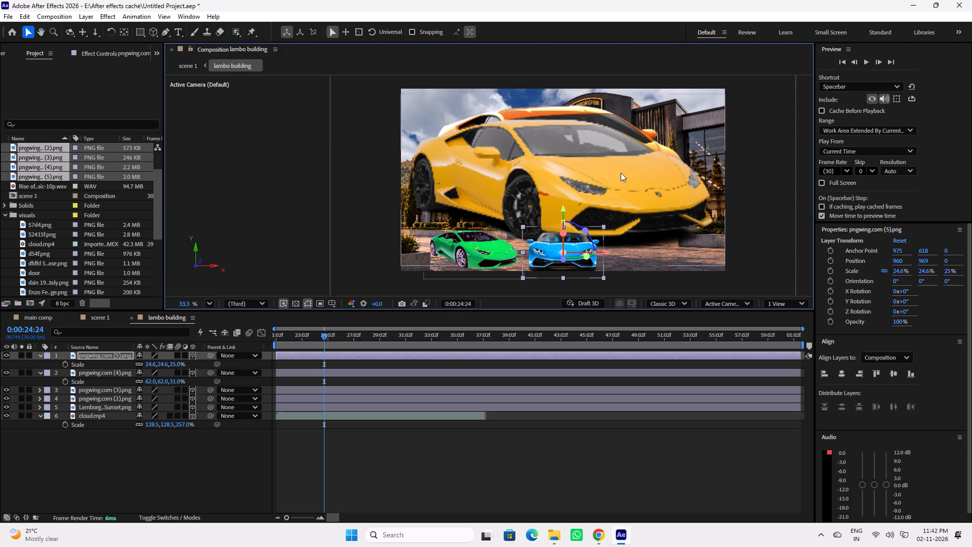
Scale the yellow car, pngwing.com (3).png, to about 88.9% and shift it sideways to an X position of about 1398.
click(575, 146)
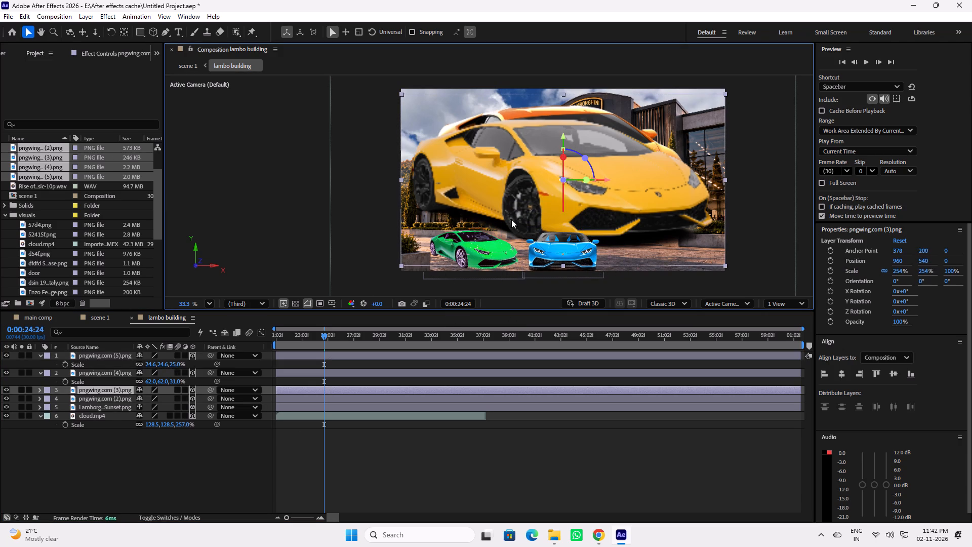
key(s)
drag(185, 399, 173, 399)
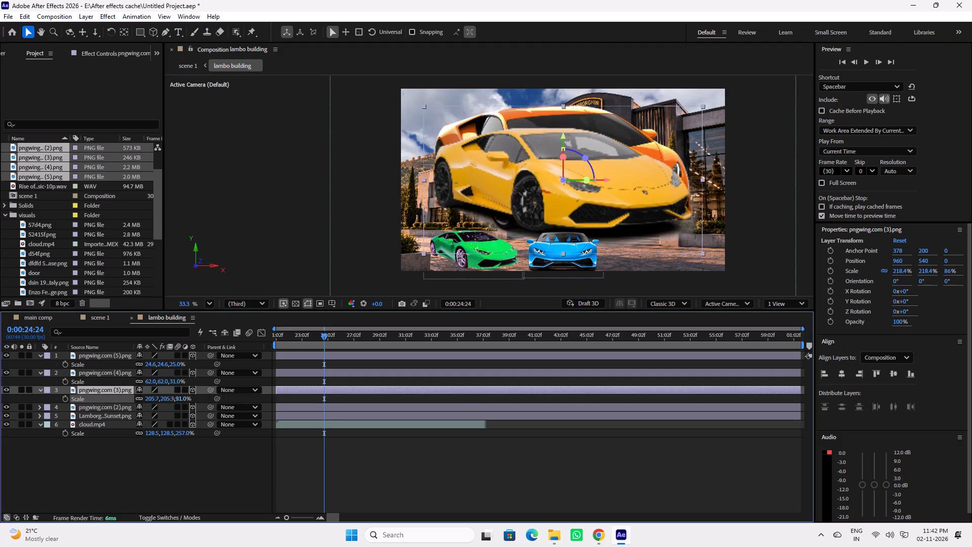
drag(173, 399, 149, 399)
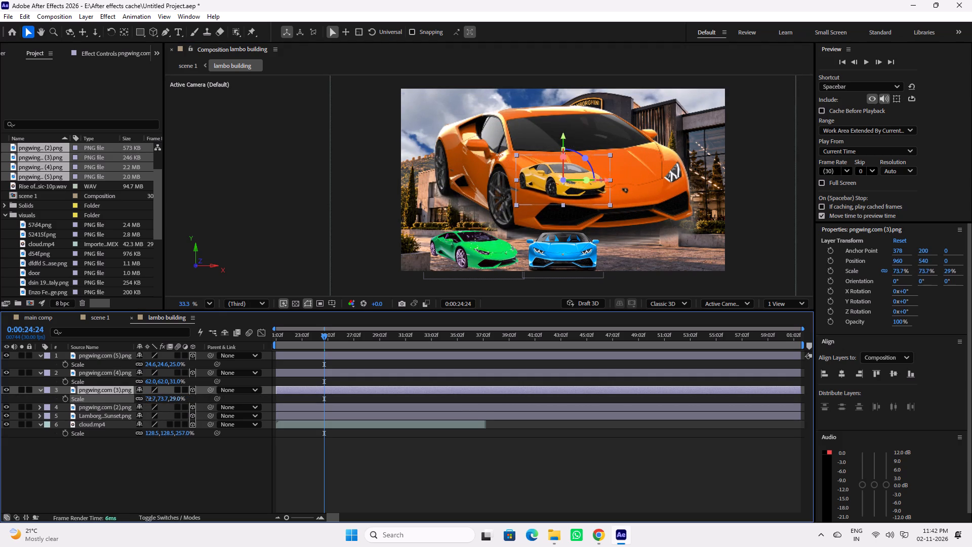
drag(149, 399, 152, 399)
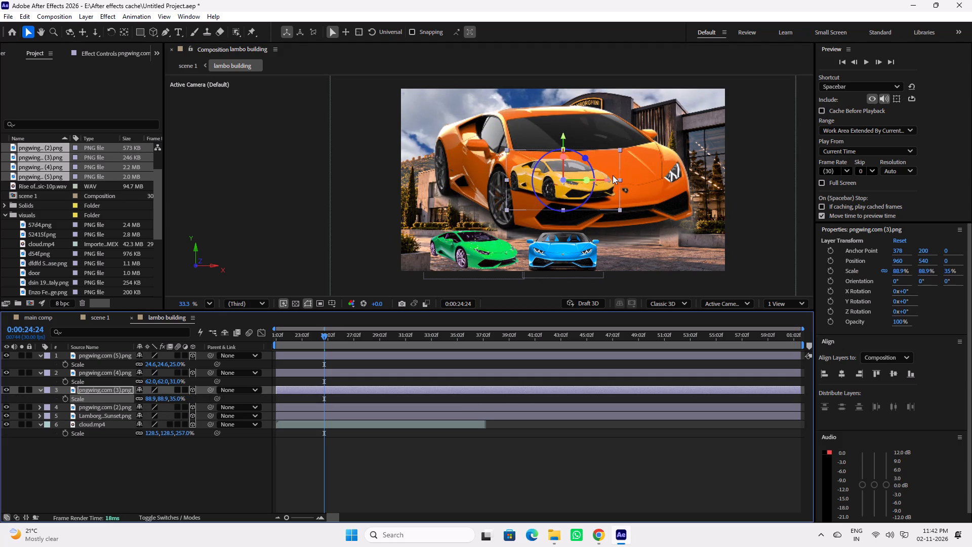
drag(604, 181, 680, 190)
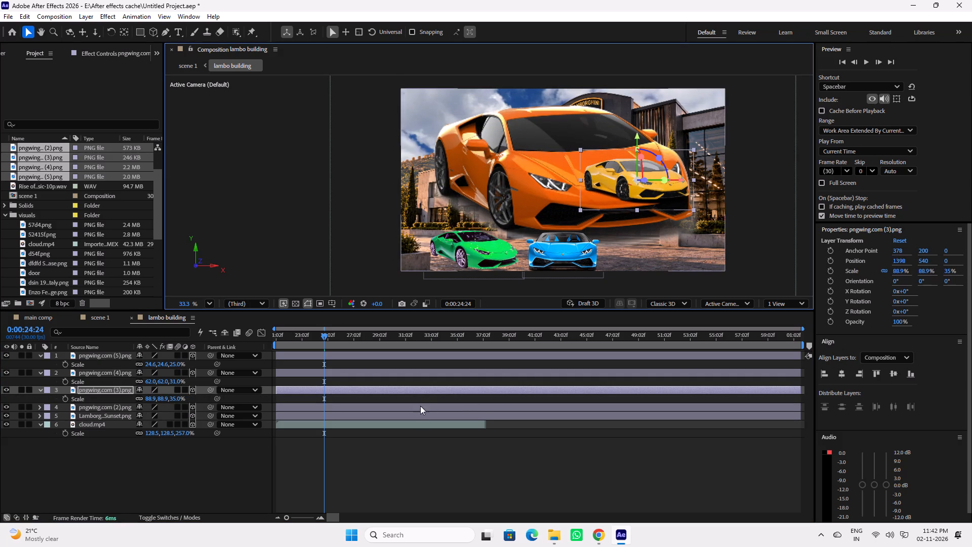
Flip the yellow car horizontally and place it beside the blue car at about X 1530, Y 918.
right_click(423, 389)
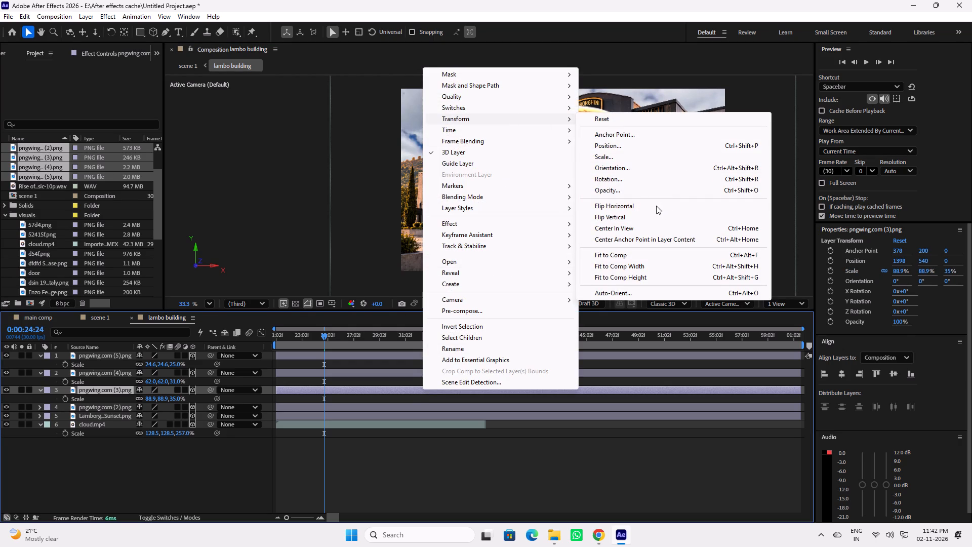
click(656, 207)
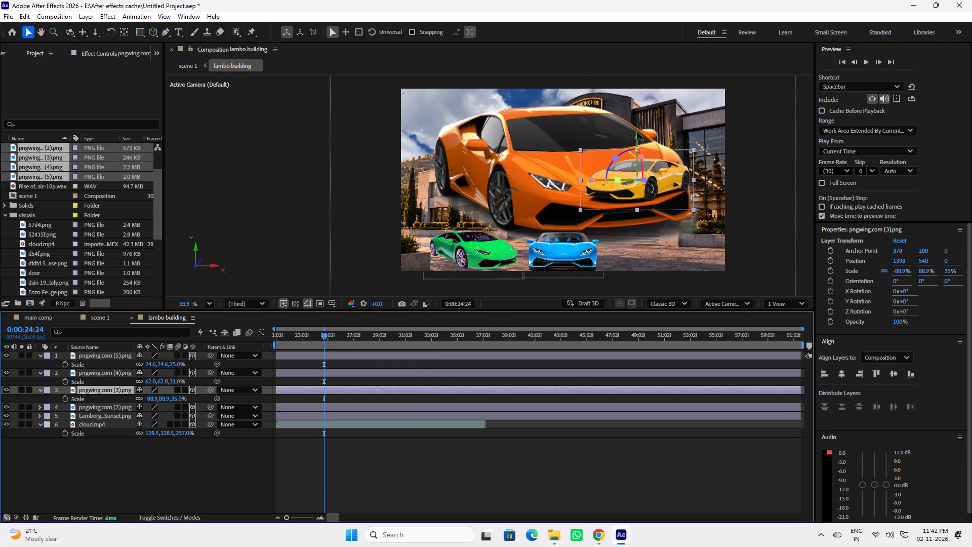
drag(637, 132, 639, 197)
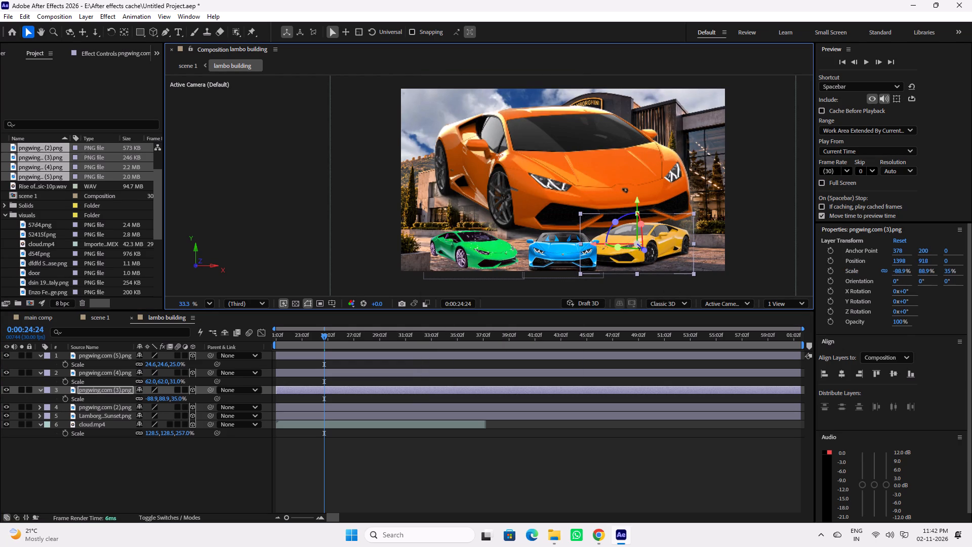
drag(595, 244, 620, 250)
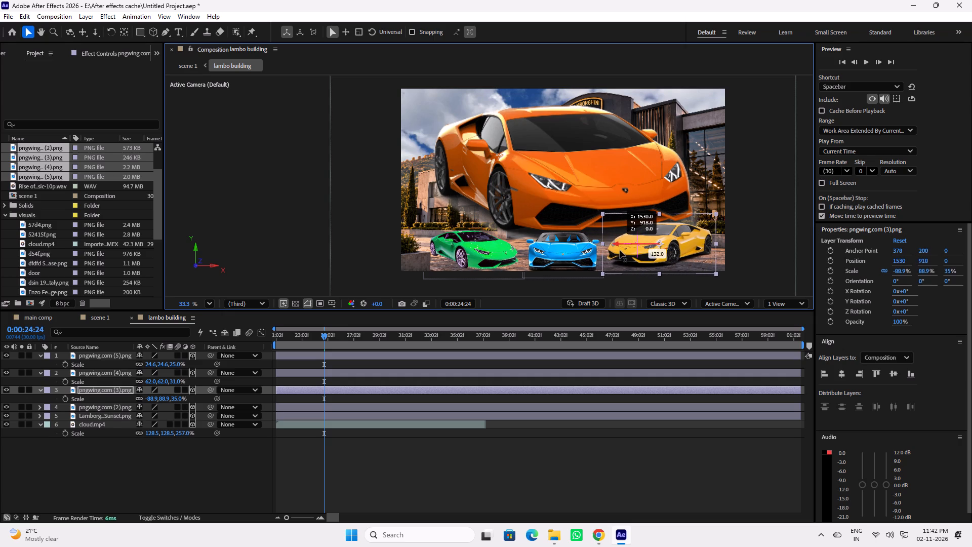
drag(620, 250, 621, 250)
Scale the orange car, pngwing.com (2).png, to about 48% and lower it behind the blue car to about Y 909.
click(569, 157)
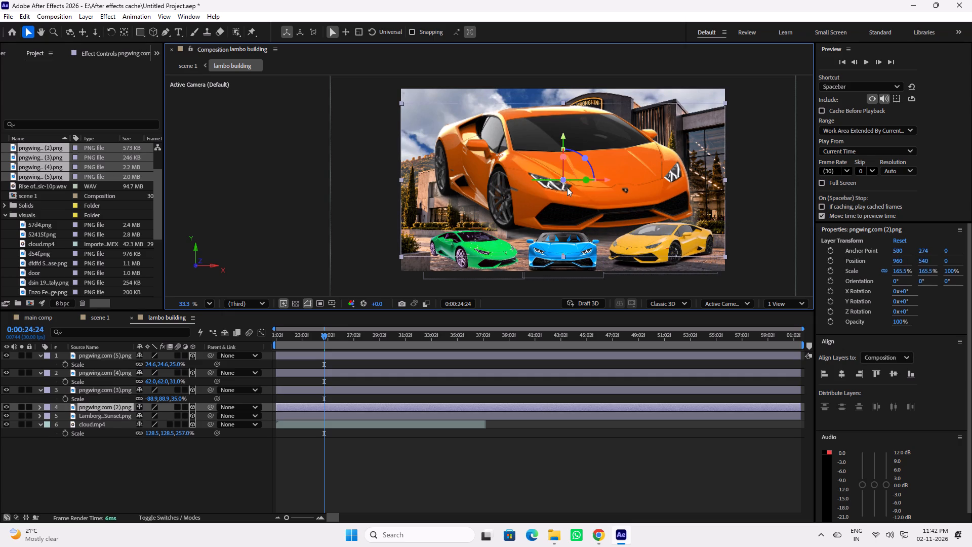
key(s)
drag(185, 416, 169, 416)
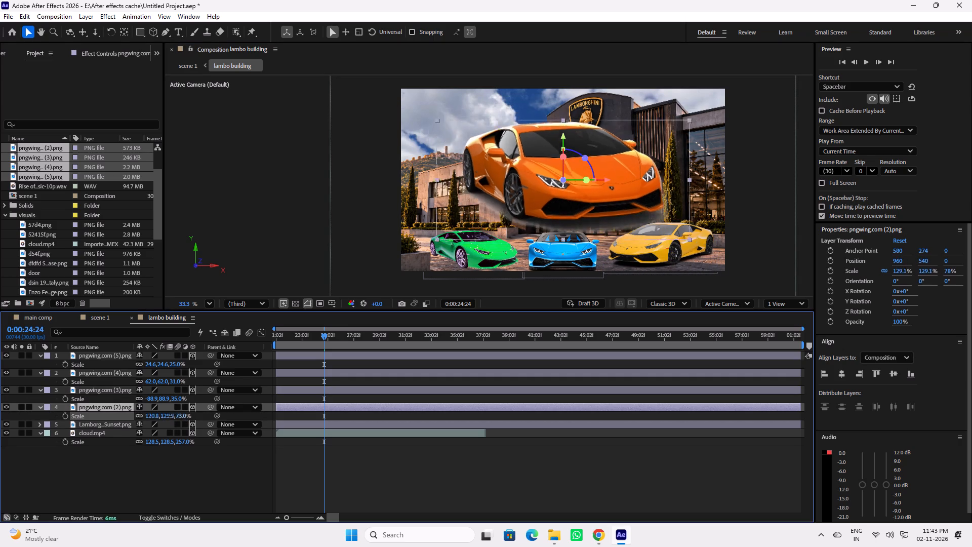
drag(169, 416, 147, 414)
drag(565, 133, 570, 161)
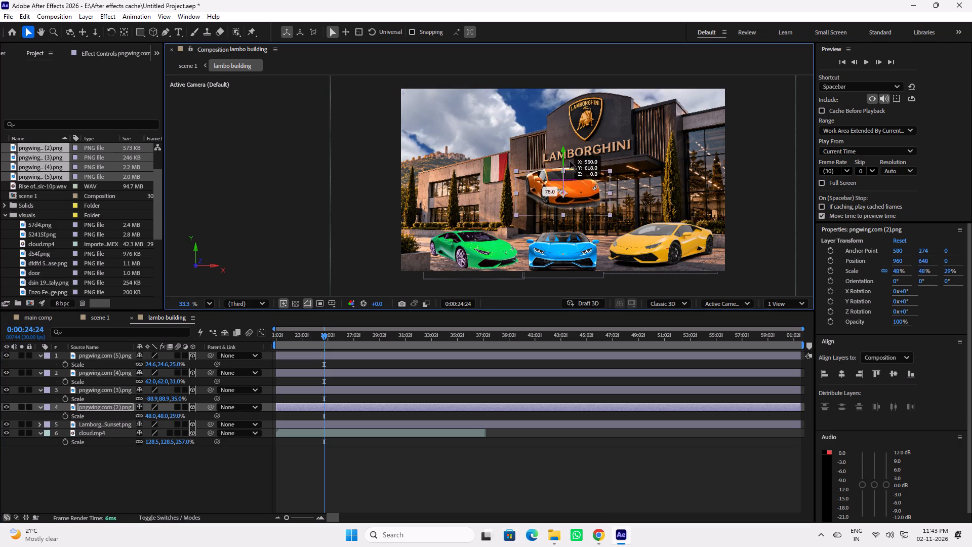
drag(570, 161, 573, 197)
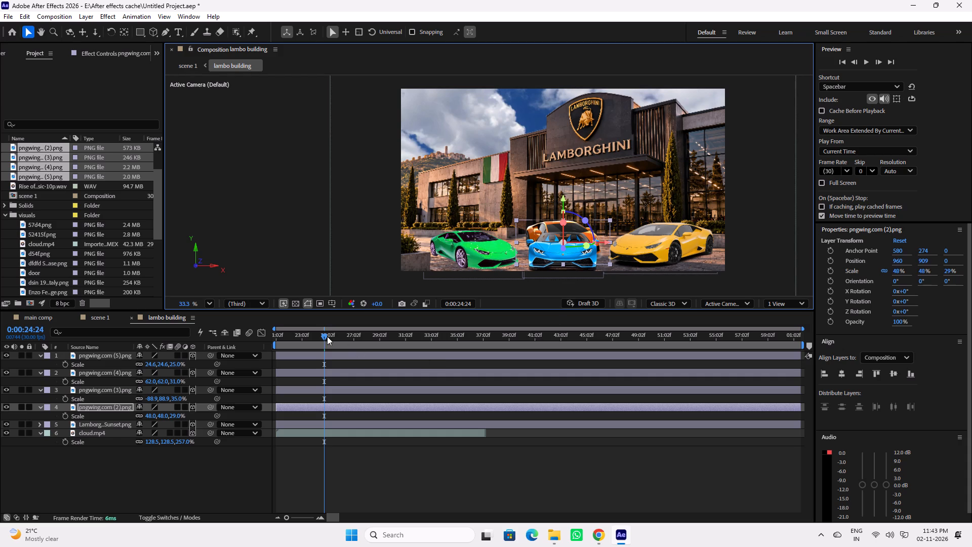
Play back the car arrangement in lambo building, and check the camera move to the showroom in scene 1 from about 20:17.
drag(326, 336, 300, 338)
key(space)
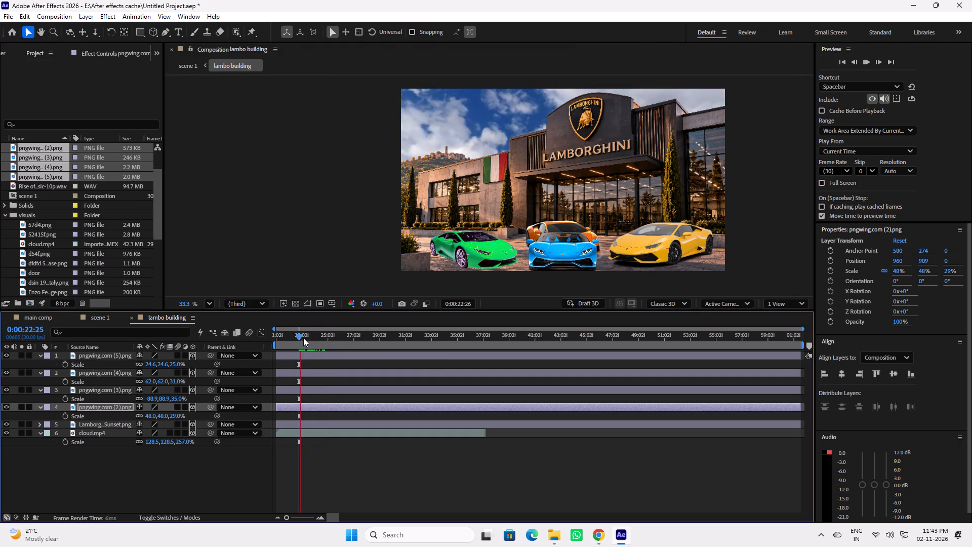
key(space)
click(98, 318)
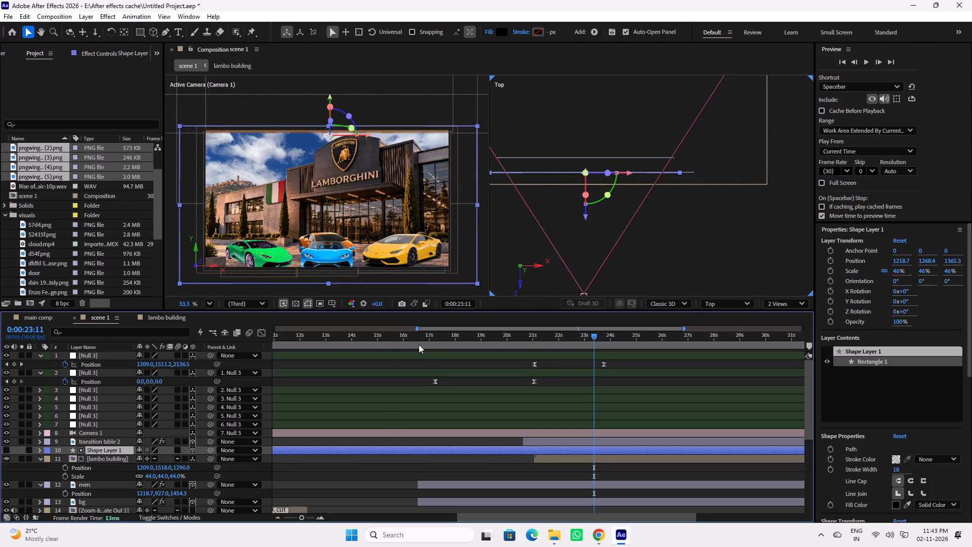
drag(331, 337, 509, 344)
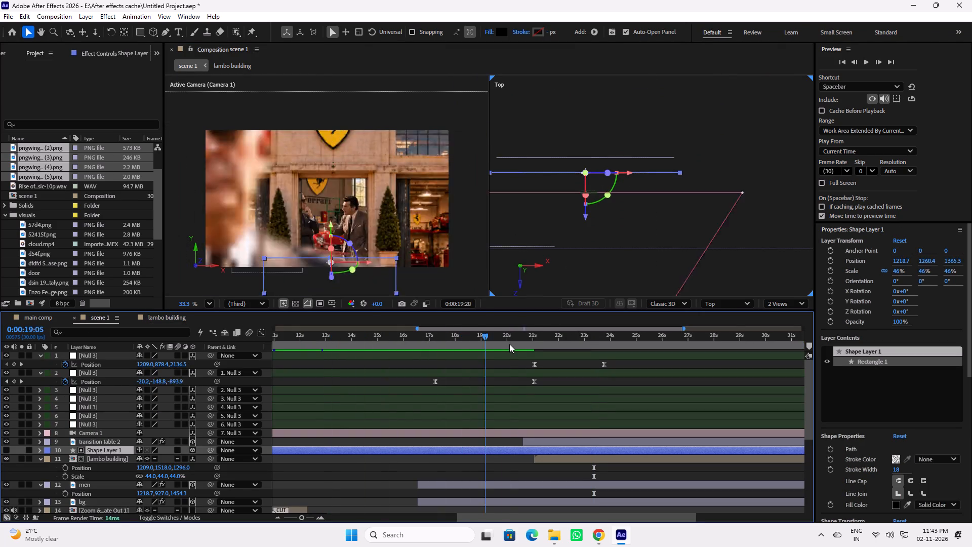
drag(509, 344, 521, 344)
key(space)
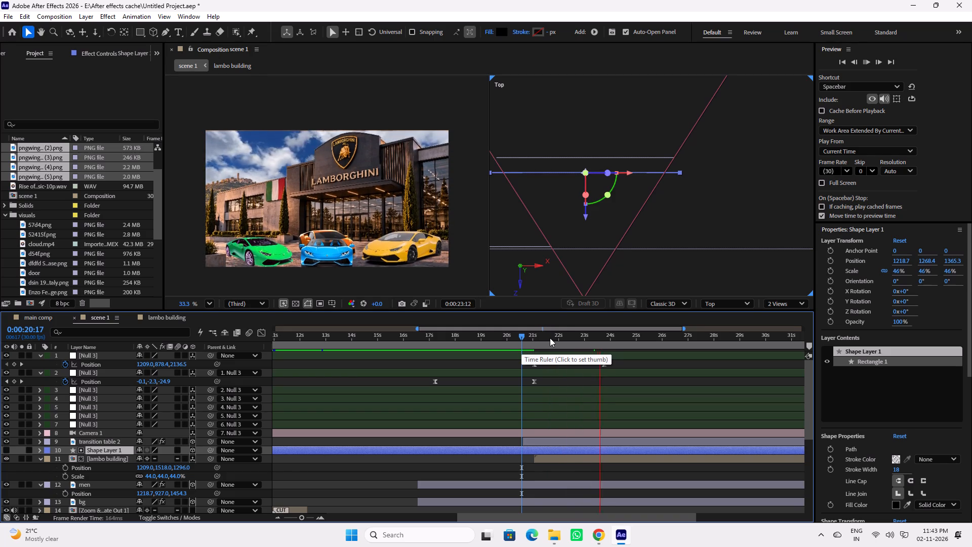
key(space)
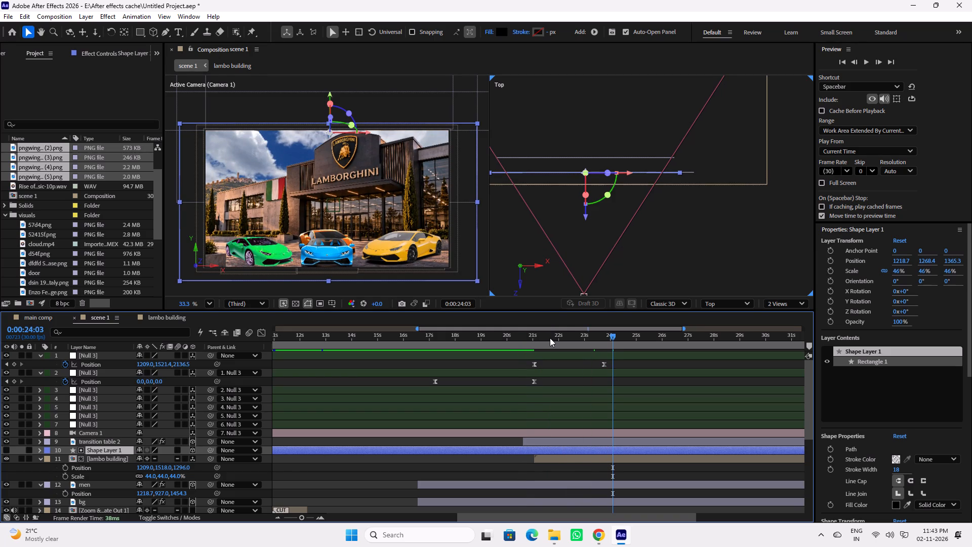
Save the project.
key(ctrl+s)
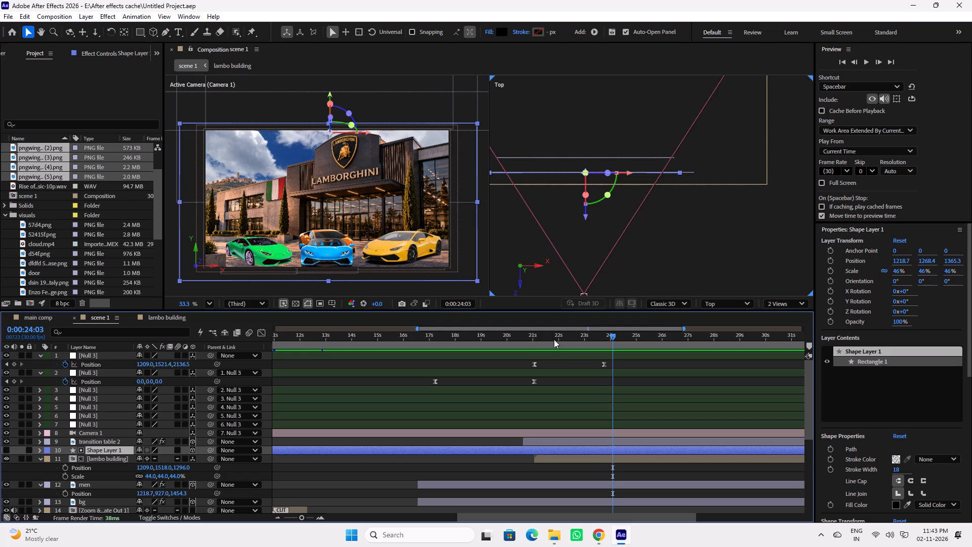
Replay scene 1's transition to the showroom shot from about 21:19.
drag(557, 340, 549, 339)
key(space)
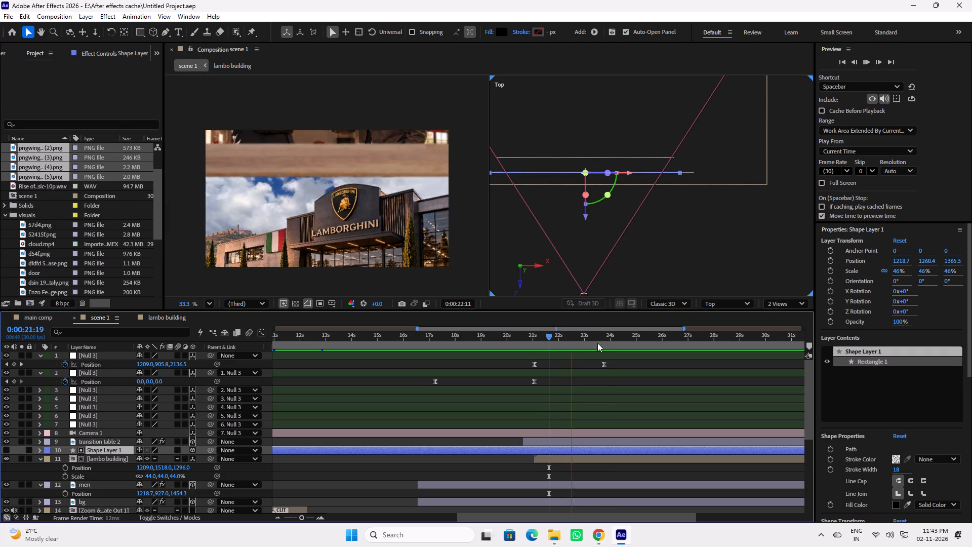
key(space)
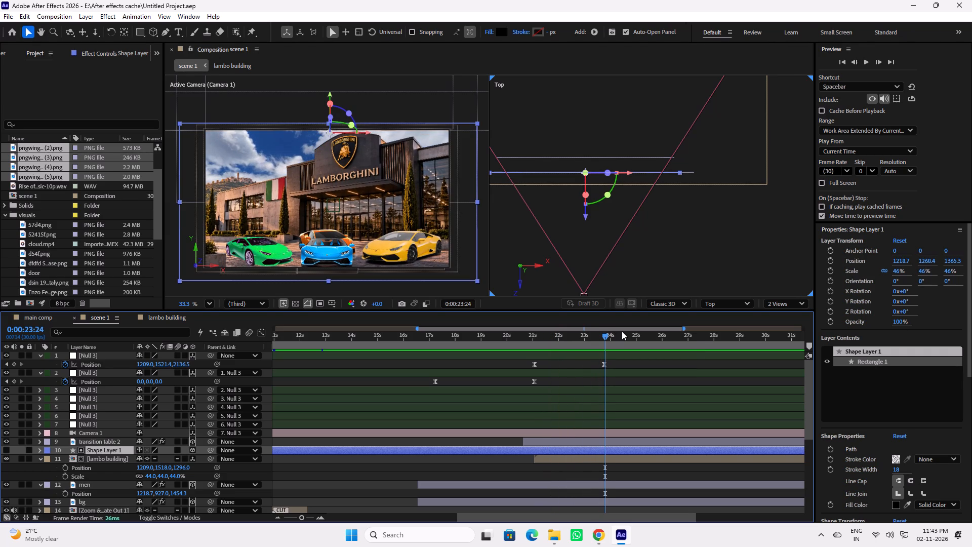
Open the lambo building composition from scene 1 to rework its car arrangement.
click(612, 353)
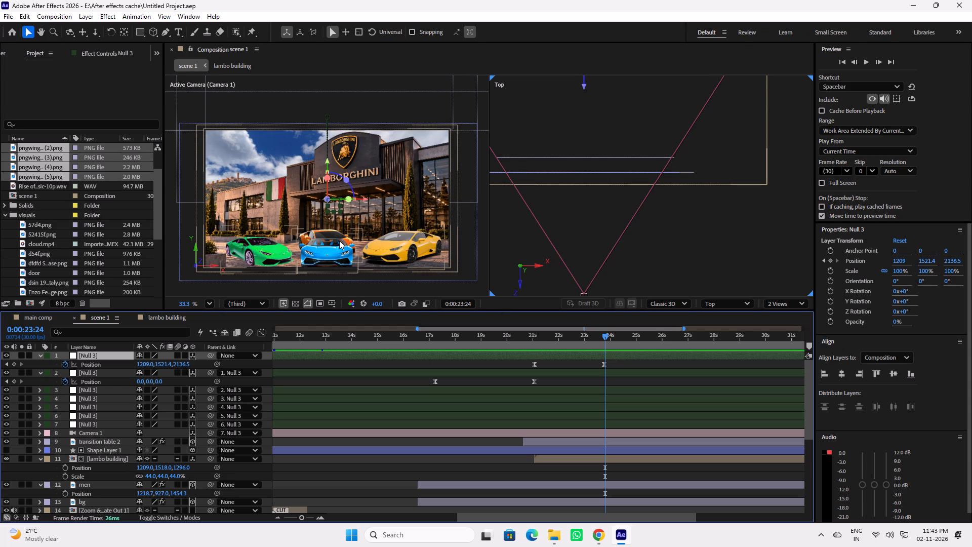
click(329, 249)
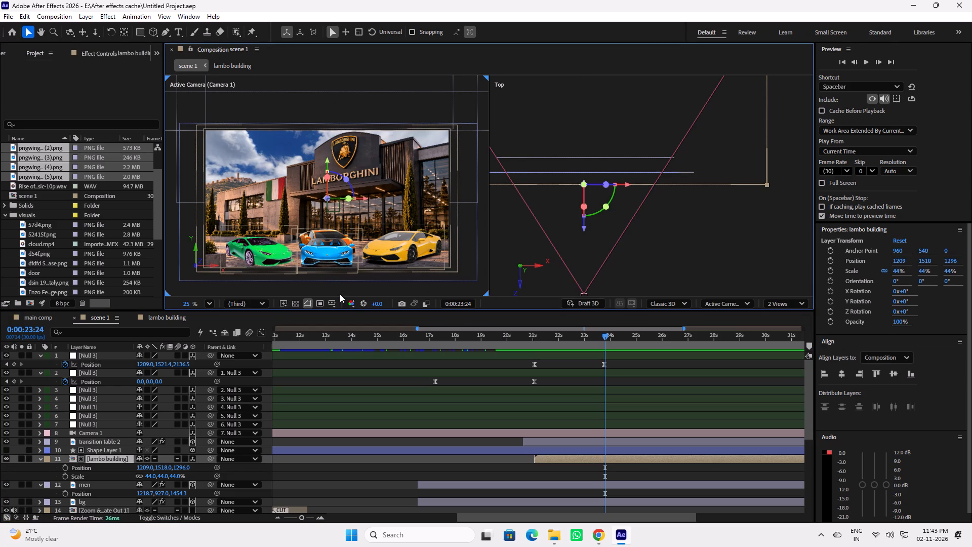
click(161, 316)
scroll(575, 253, down, 1)
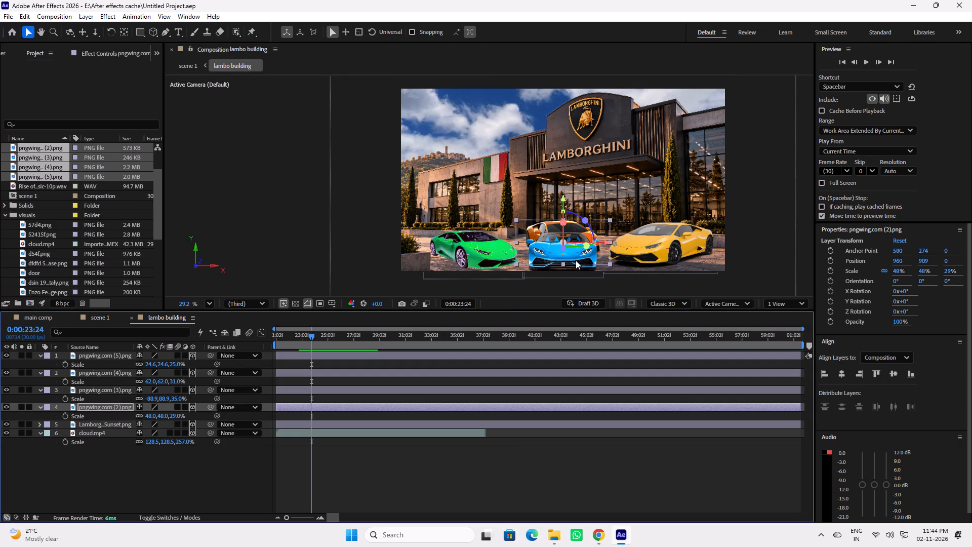
scroll(568, 257, up, 1)
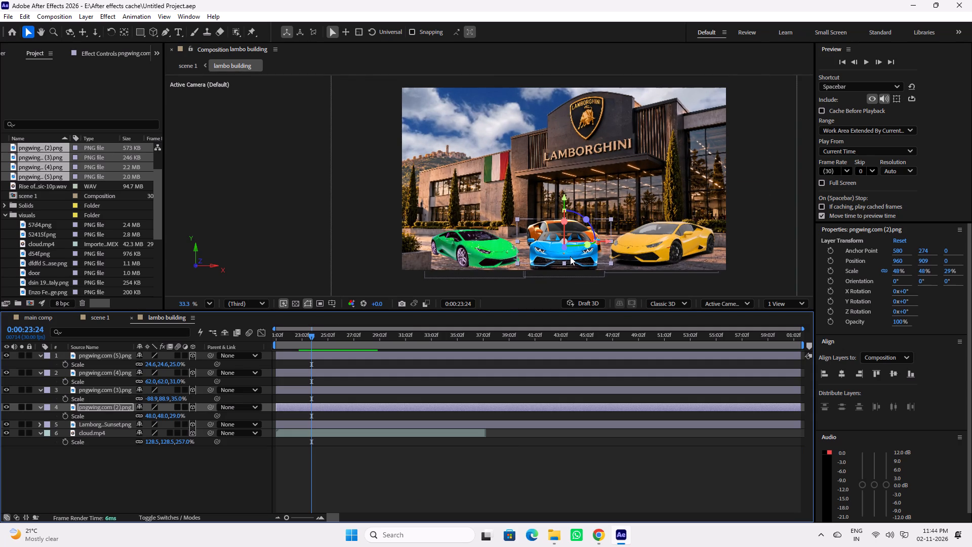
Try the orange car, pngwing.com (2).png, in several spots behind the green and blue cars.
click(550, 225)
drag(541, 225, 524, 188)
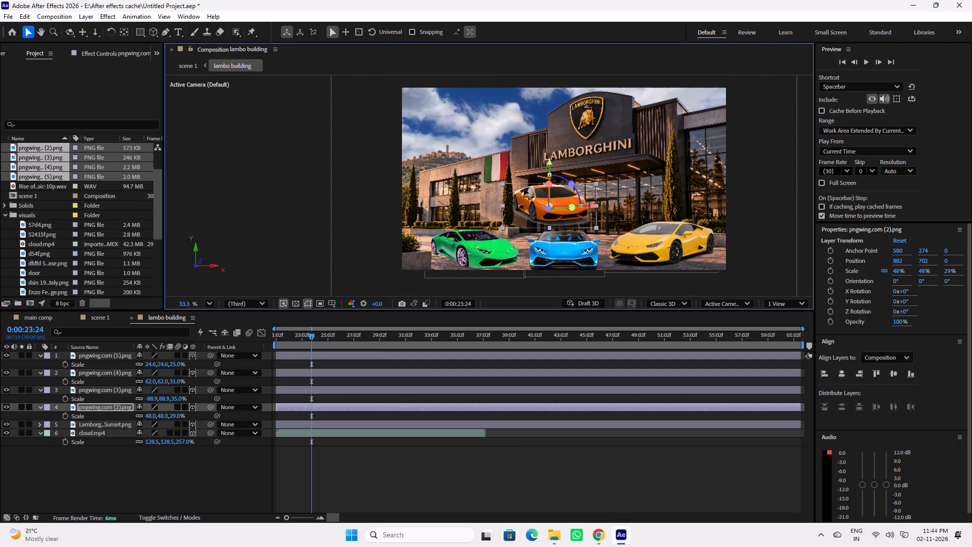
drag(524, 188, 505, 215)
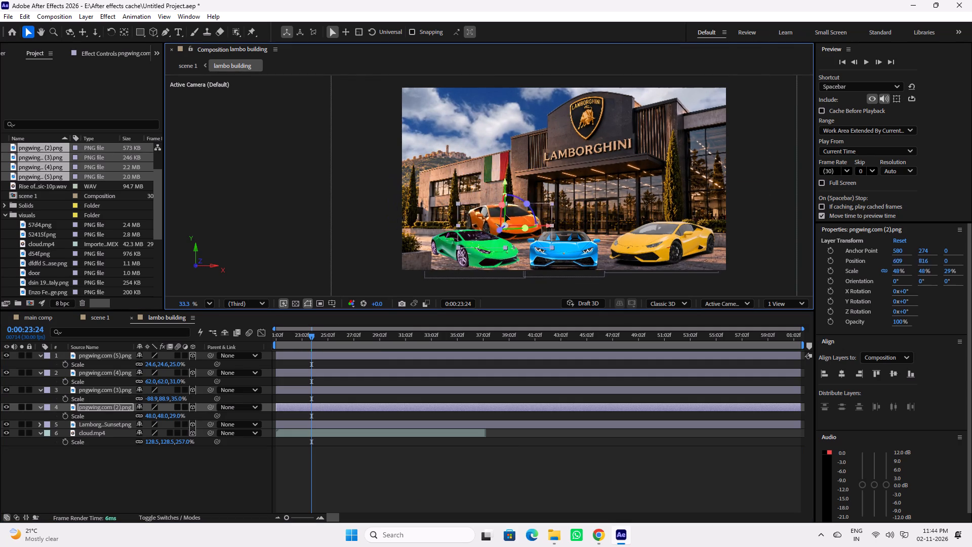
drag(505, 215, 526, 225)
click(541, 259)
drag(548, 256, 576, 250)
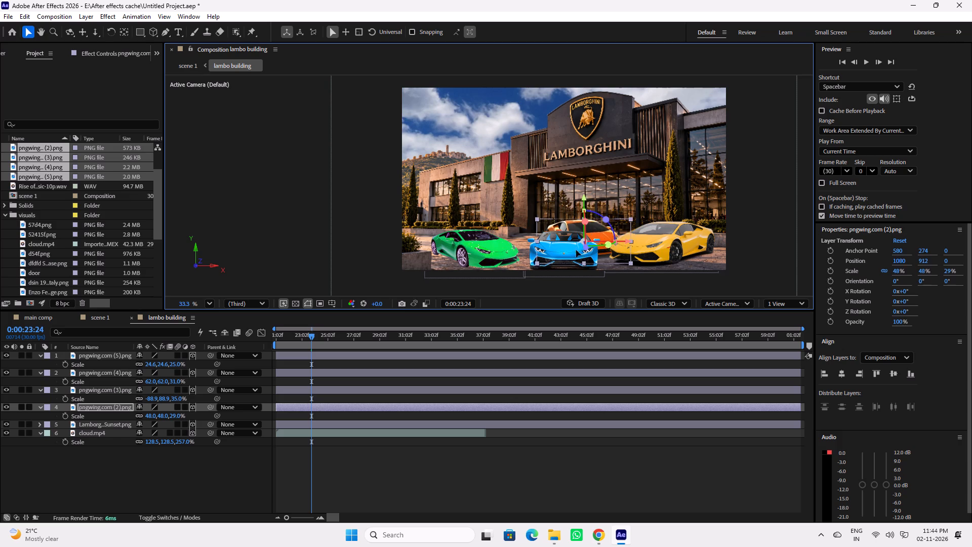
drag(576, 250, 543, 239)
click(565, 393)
Shift the blue and green cars toward the yellow car and place the orange car at the row's left end, about X 378, Y 948.
click(557, 257)
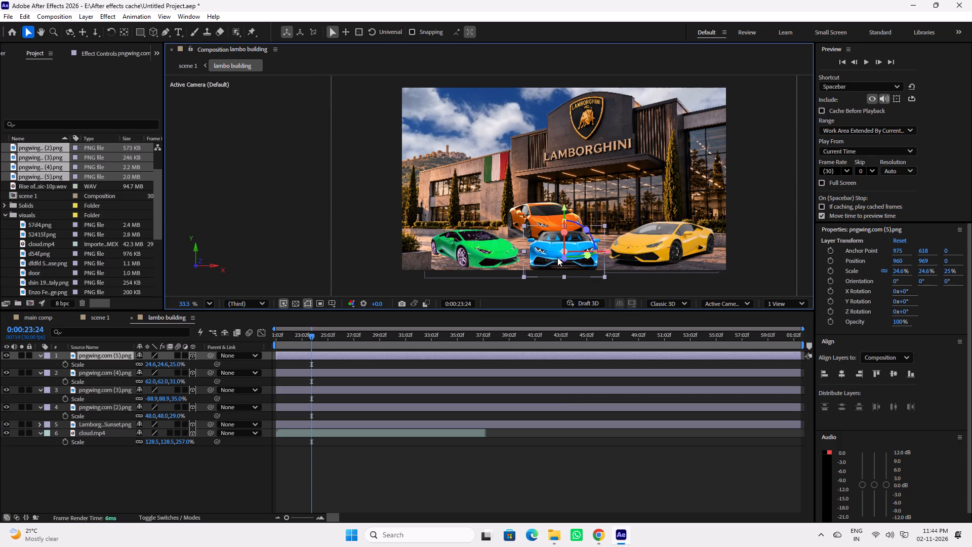
drag(551, 254, 651, 247)
drag(557, 213, 570, 247)
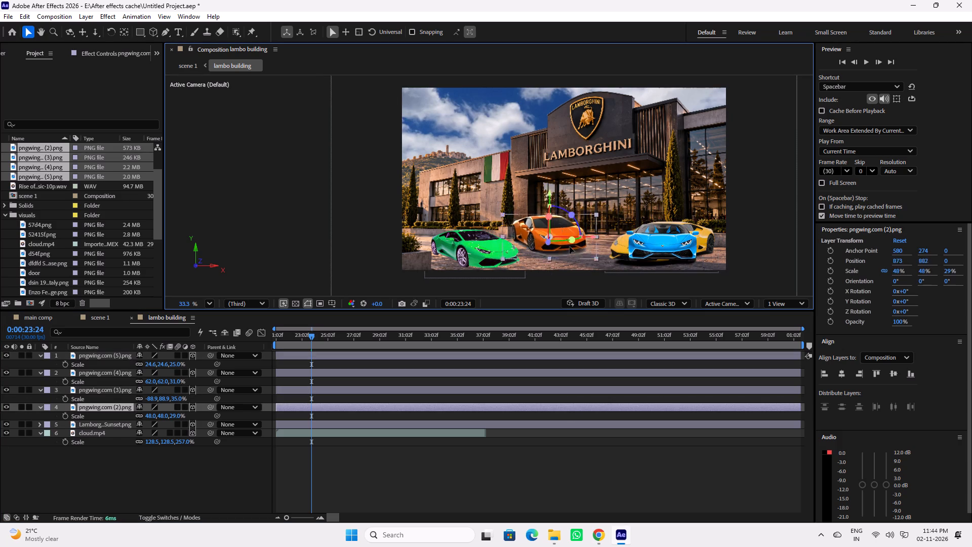
drag(570, 247, 575, 241)
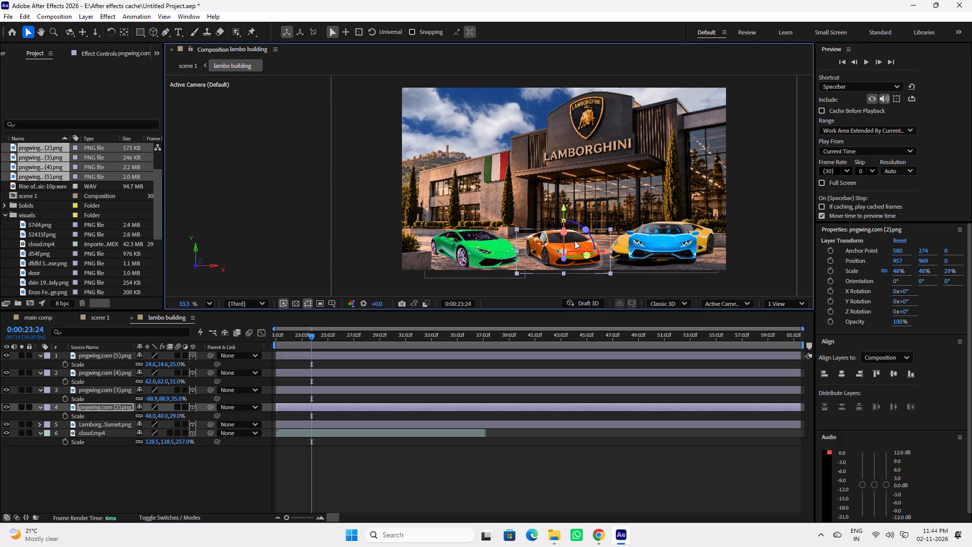
drag(653, 247, 663, 256)
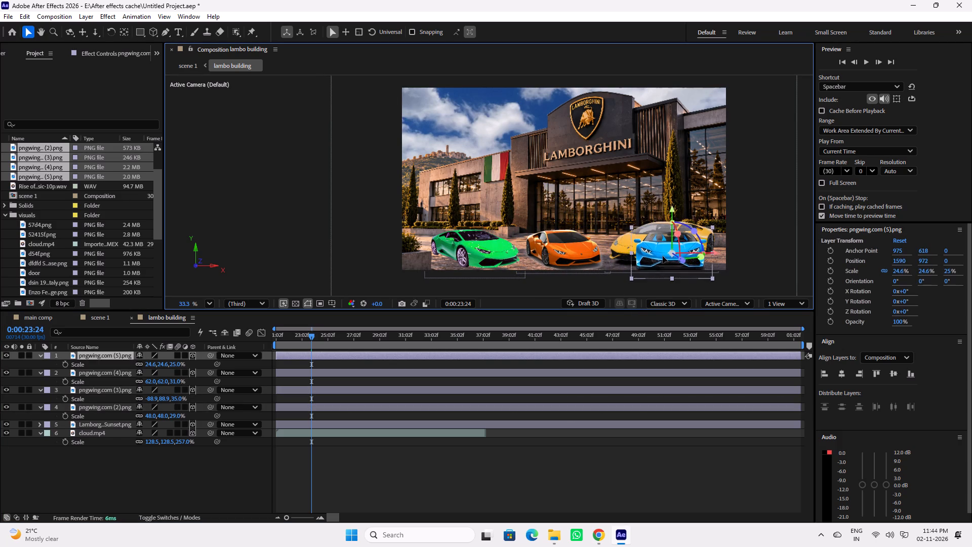
drag(663, 256, 634, 255)
drag(488, 252, 659, 259)
drag(565, 255, 560, 253)
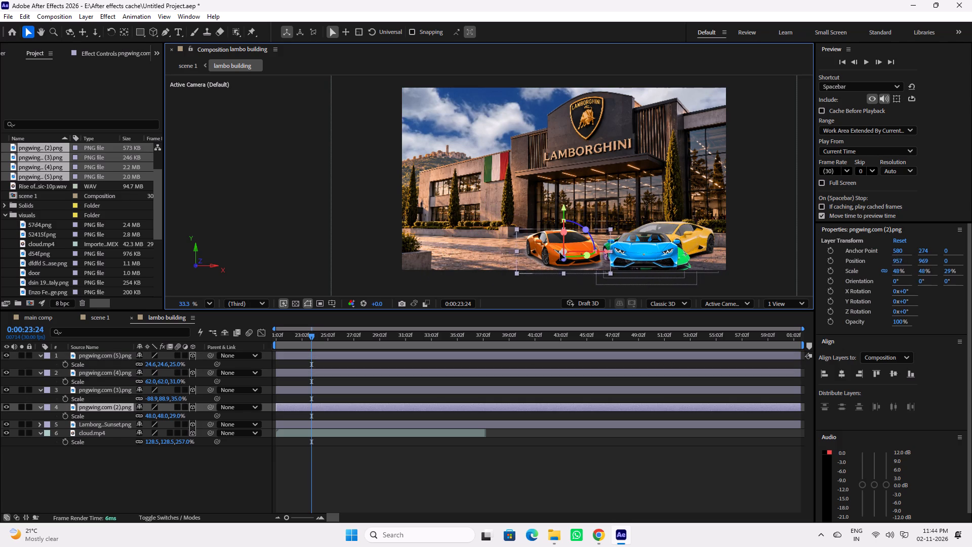
drag(560, 253, 465, 248)
Place the blue car, pngwing.com (5).png, beside the orange one at about X 891, Y 954 and scale it to 22.6%.
drag(640, 254, 550, 251)
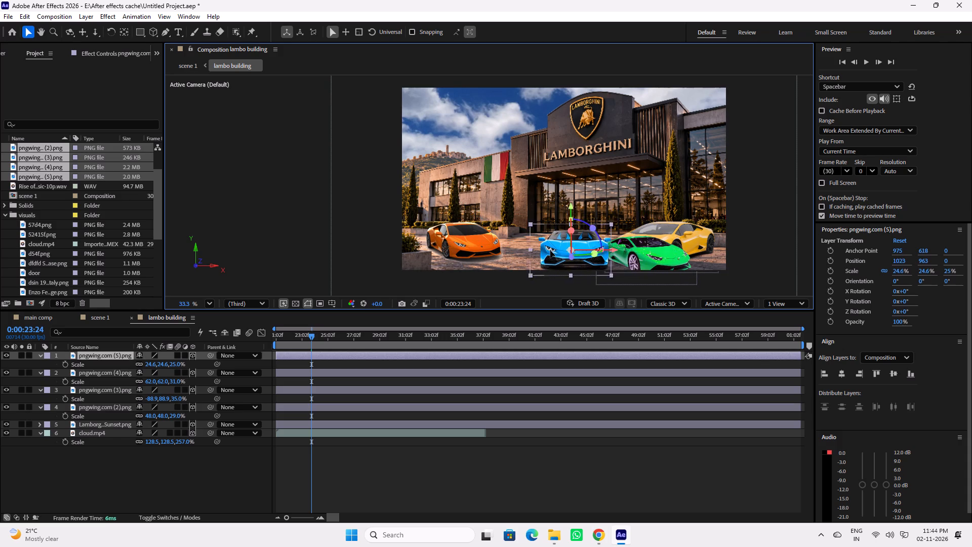
drag(550, 251, 548, 251)
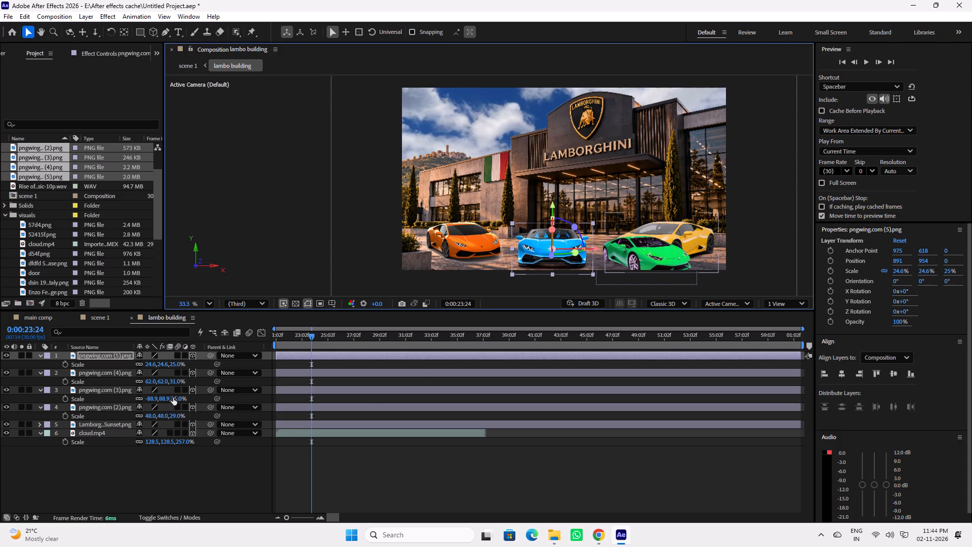
click(177, 366)
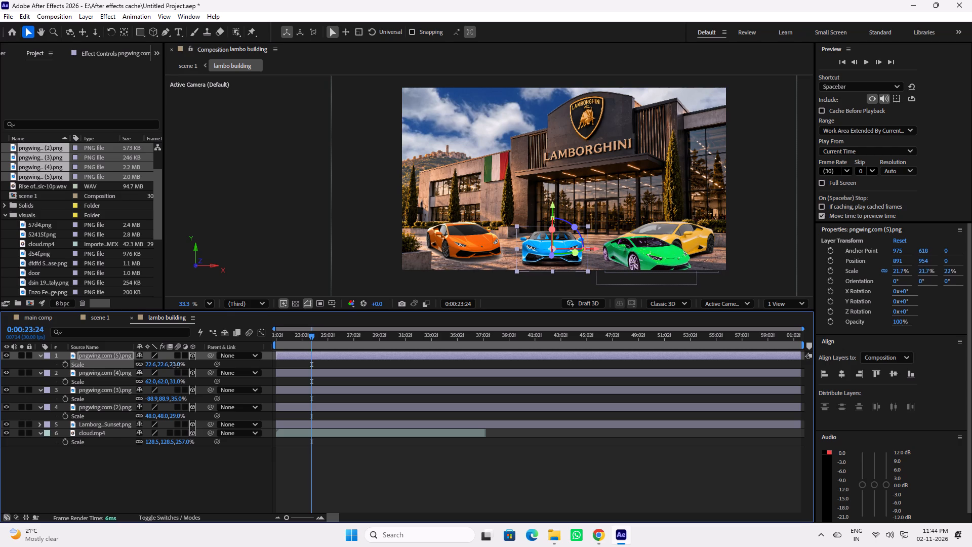
click(463, 238)
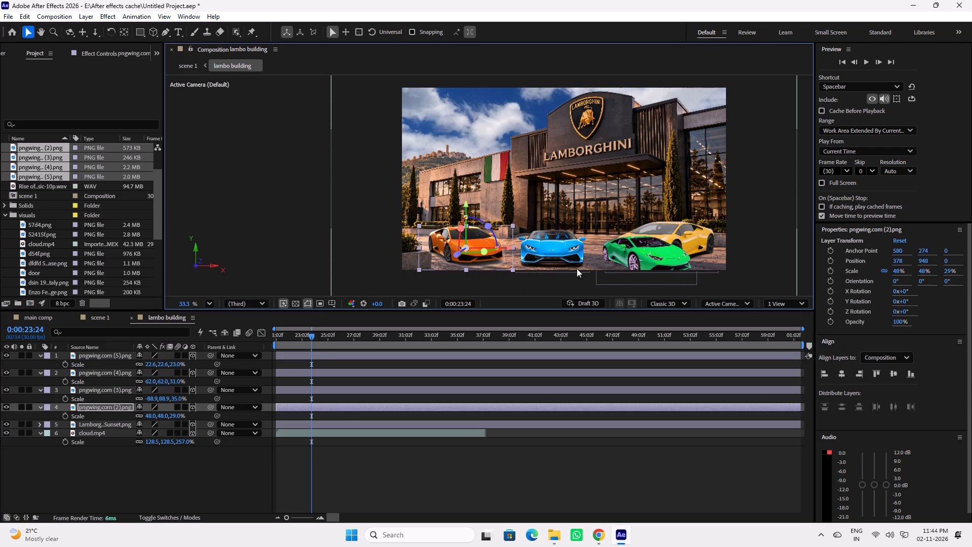
click(564, 251)
Set the green car aside below the frame, scale the yellow car, pngwing.com (3).png, to 71.1% and place it at about X 1662, Y 978.
drag(653, 254, 596, 294)
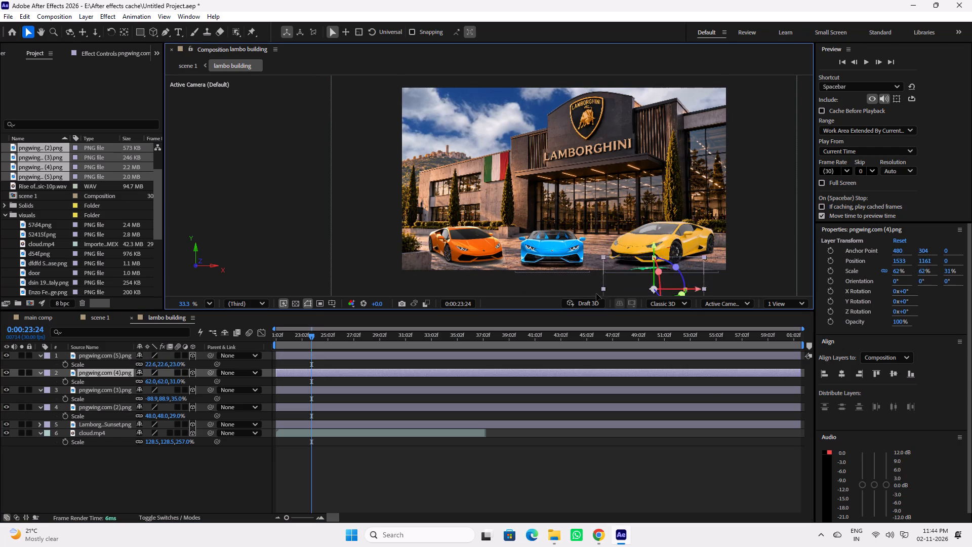
drag(596, 294, 545, 288)
click(659, 241)
key(s)
key(s)
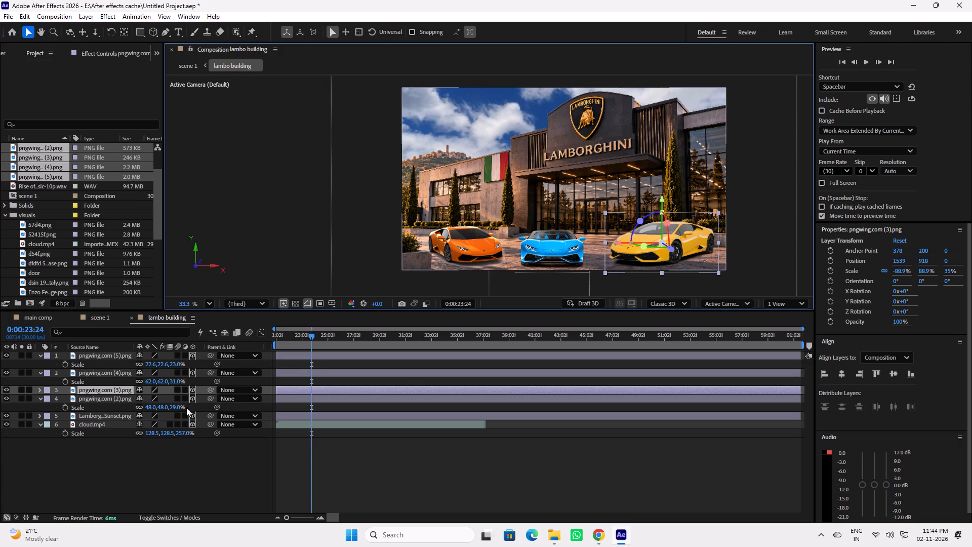
key(s)
click(179, 401)
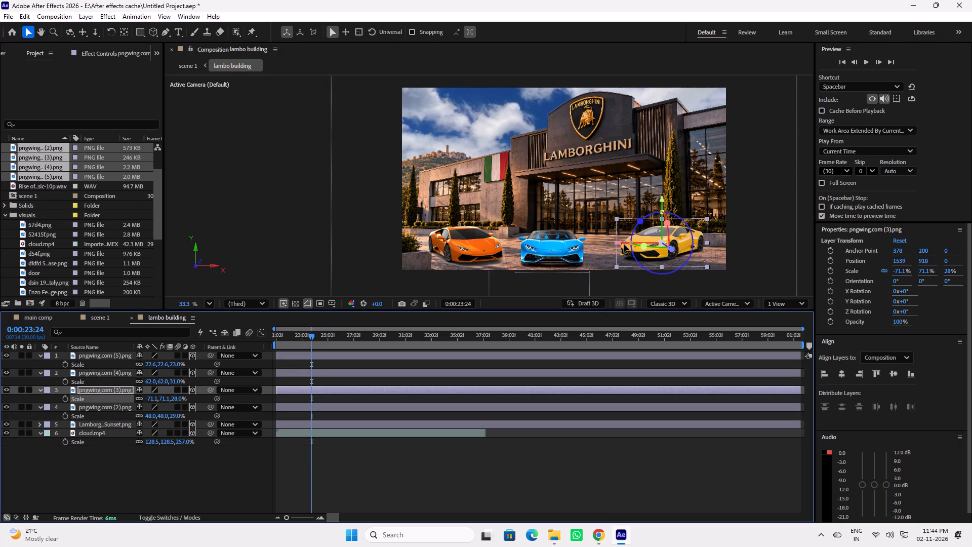
drag(619, 242, 640, 246)
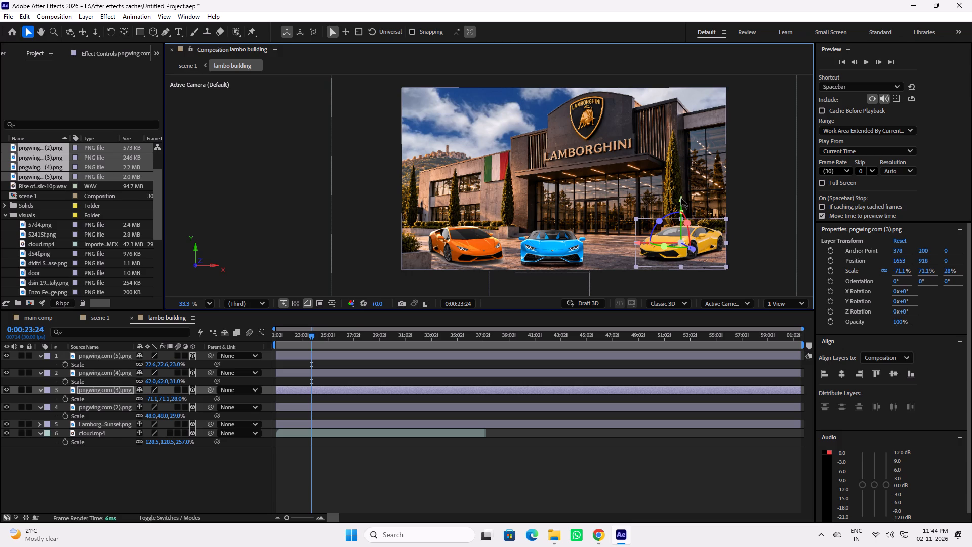
drag(681, 198, 686, 209)
click(638, 254)
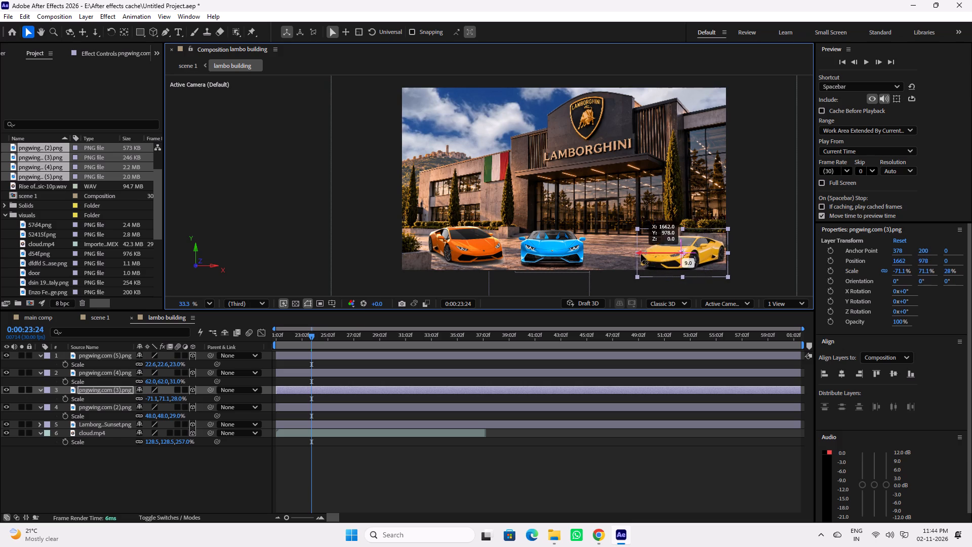
Place the green car, pngwing.com (4).png, between the blue and yellow cars at about X 1302, Y 936, flipped horizontally and scaled to 52%.
drag(564, 288, 613, 243)
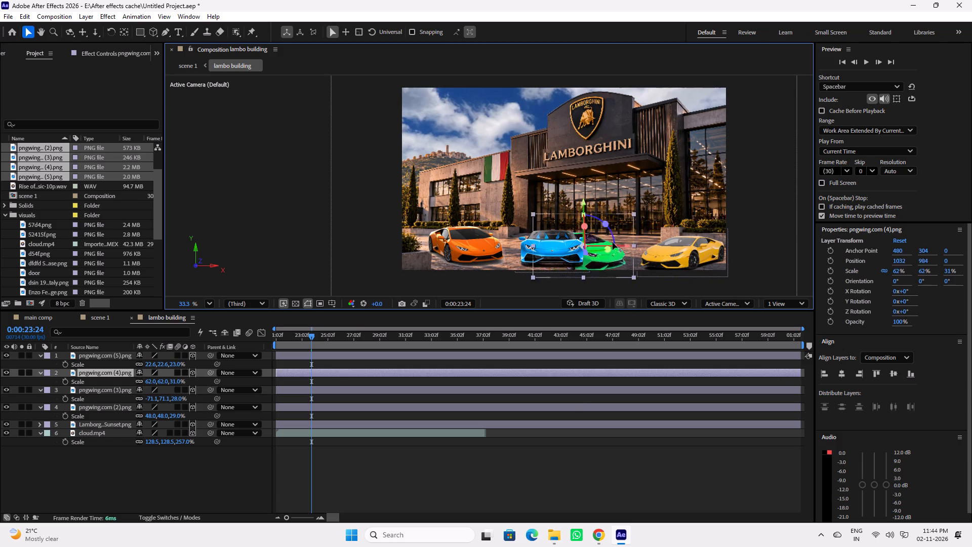
drag(613, 243, 639, 247)
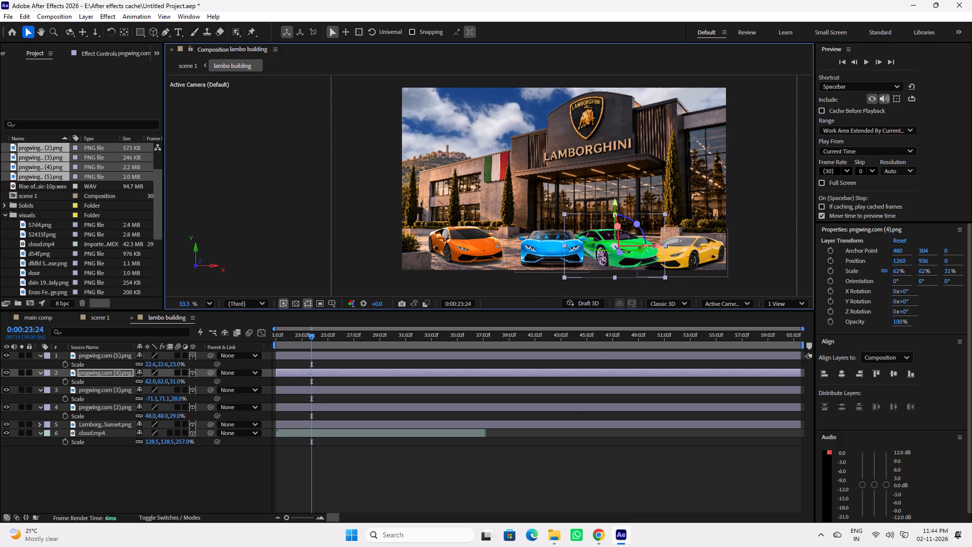
right_click(632, 252)
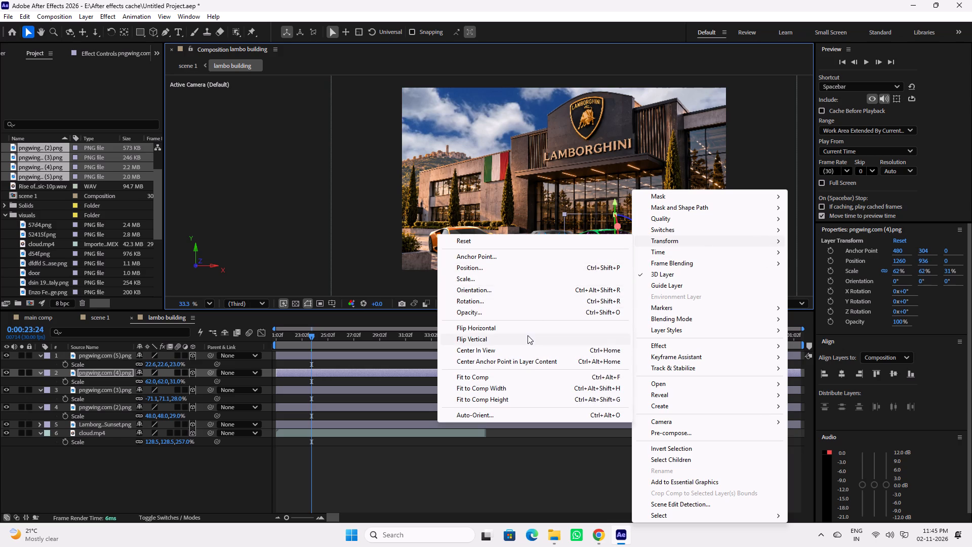
click(526, 329)
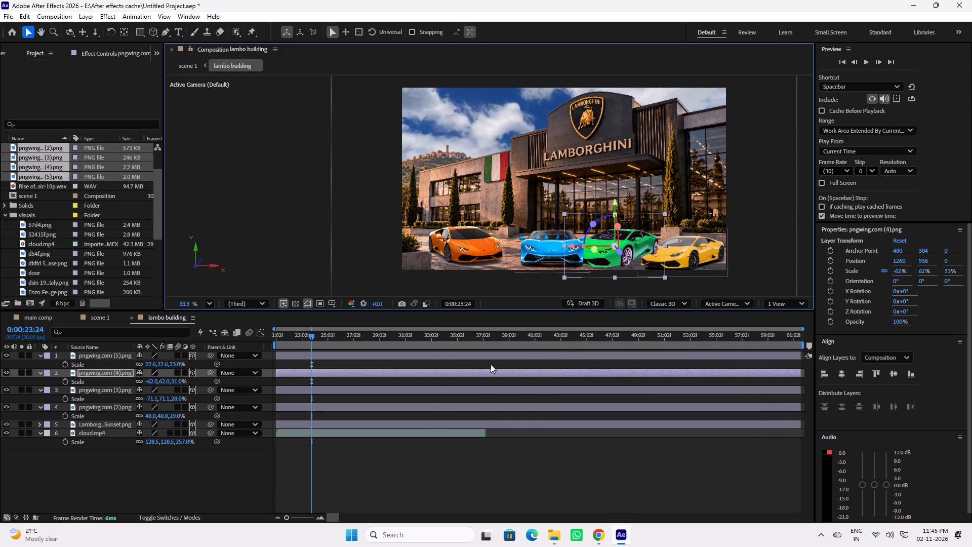
click(178, 381)
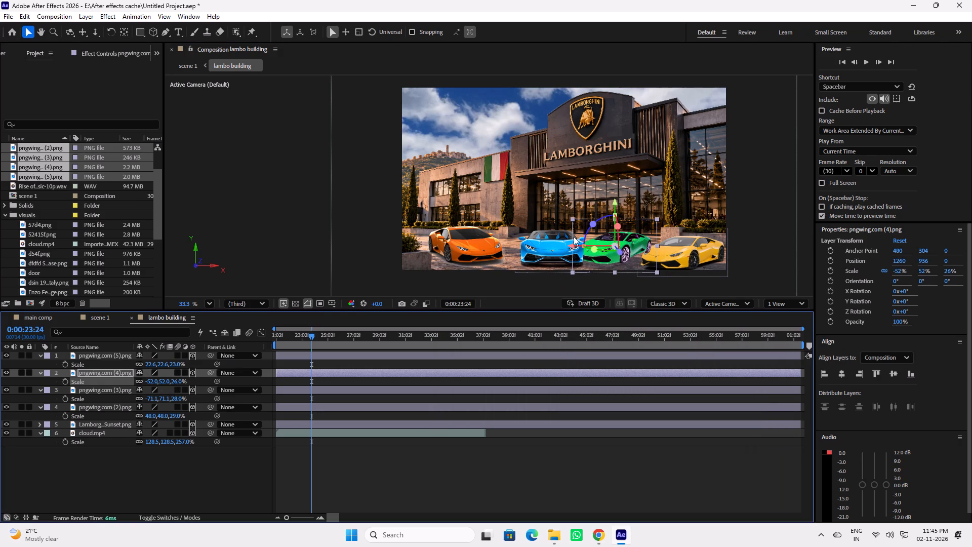
drag(572, 247, 581, 247)
drag(628, 253, 629, 262)
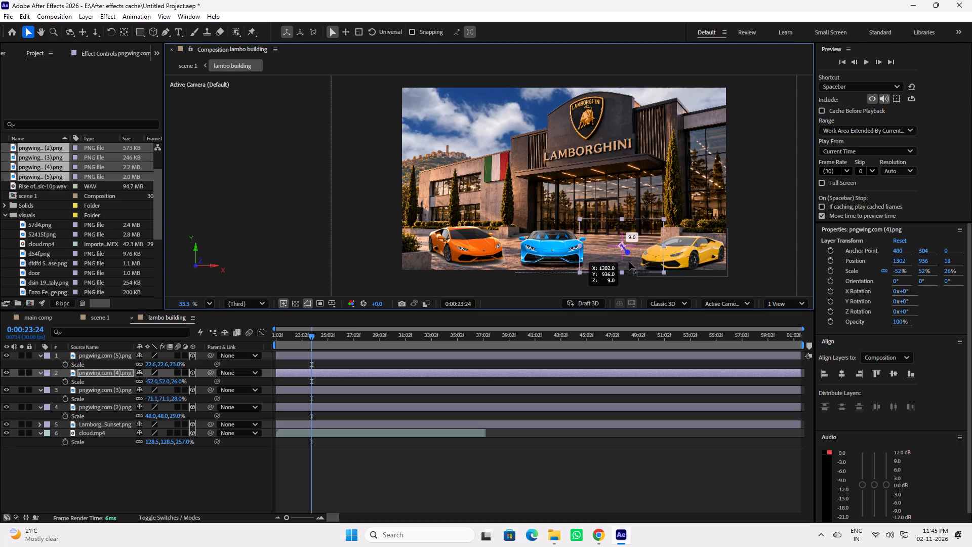
drag(629, 262, 628, 245)
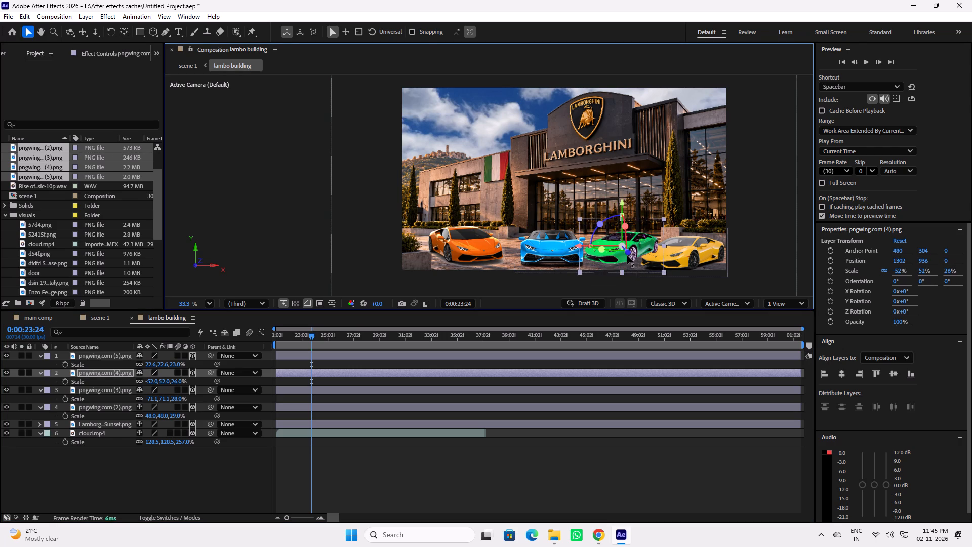
Adjust the row's spacing by shifting the blue car slightly toward the orange one and the green car to about X 1251.
click(681, 258)
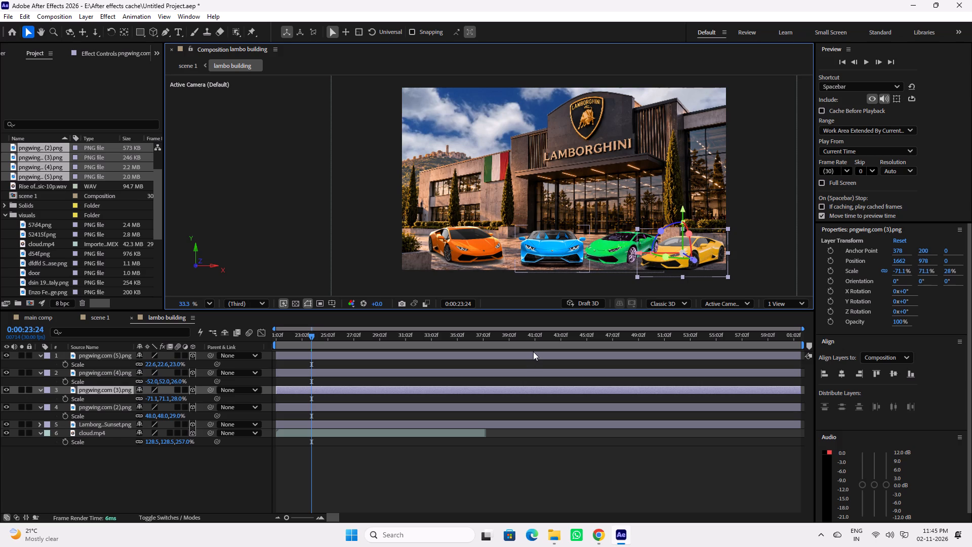
click(552, 250)
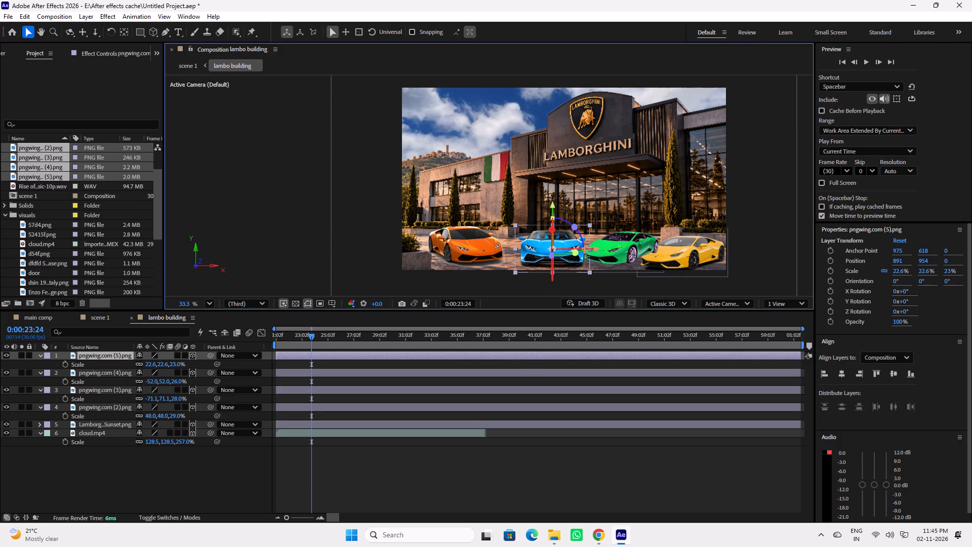
drag(597, 251, 584, 253)
click(616, 253)
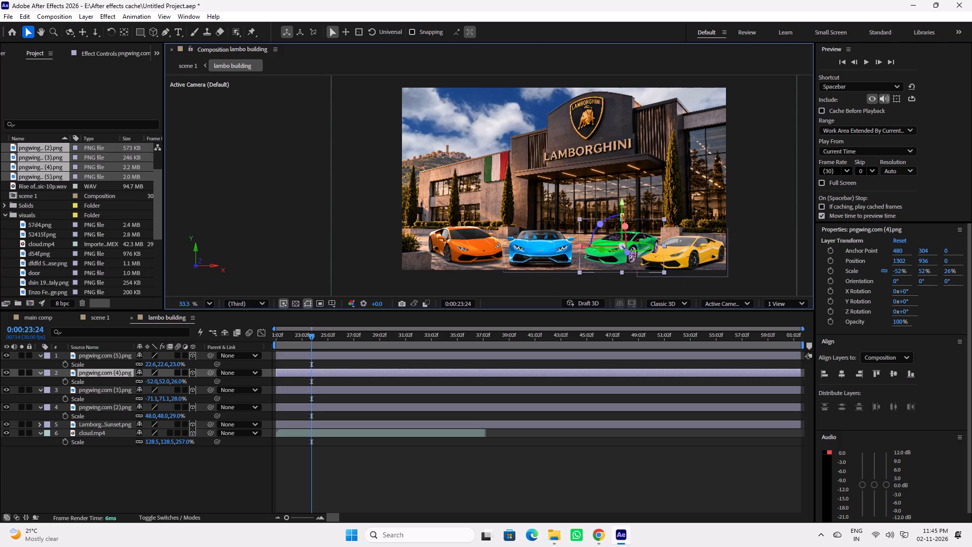
drag(579, 246, 569, 248)
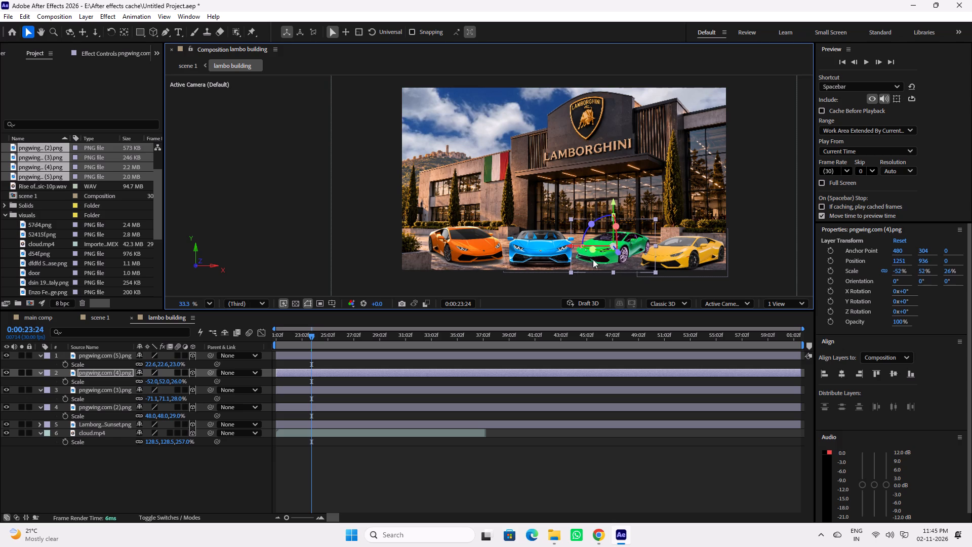
Set the yellow car aside below the frame and move the green car to the end of the row at about X 1707, Y 936.
click(669, 254)
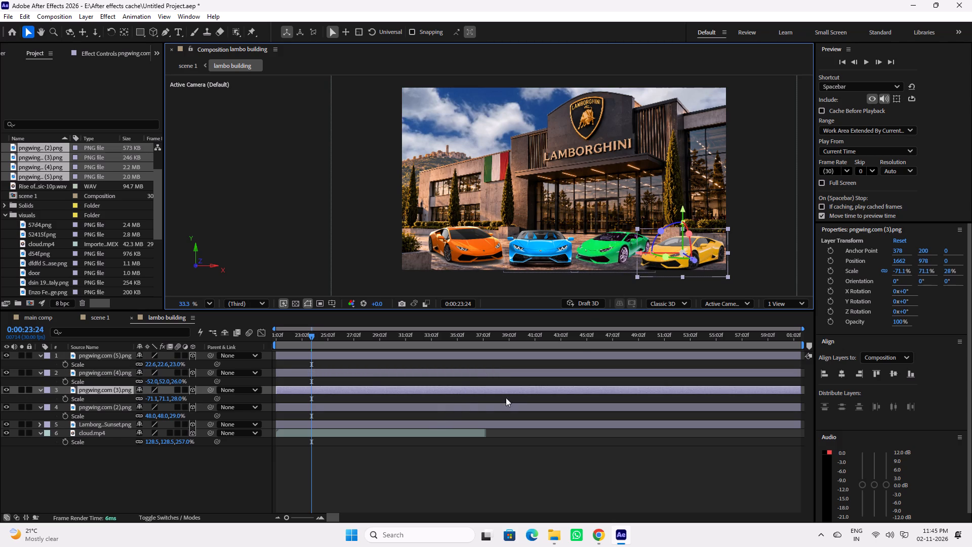
drag(640, 255, 637, 255)
drag(637, 255, 554, 254)
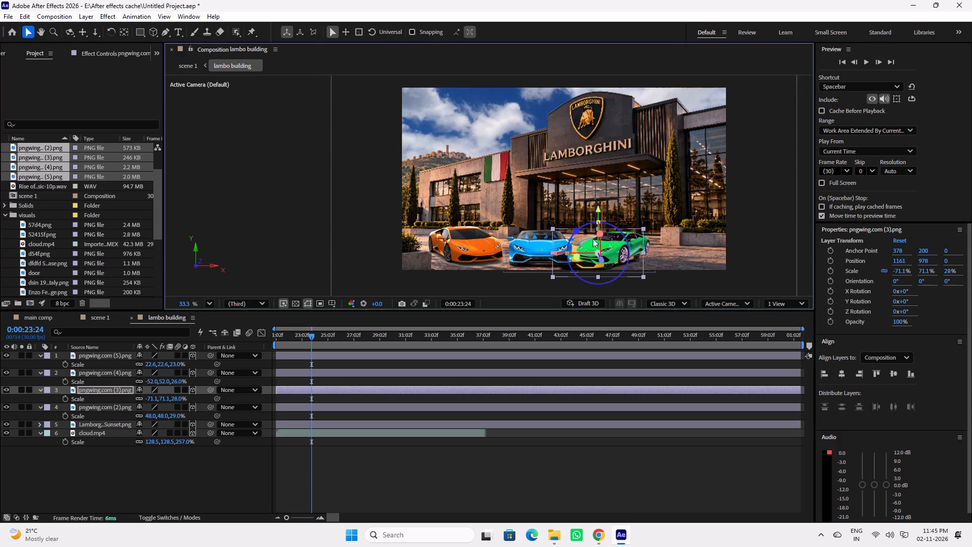
click(620, 240)
drag(556, 253, 613, 258)
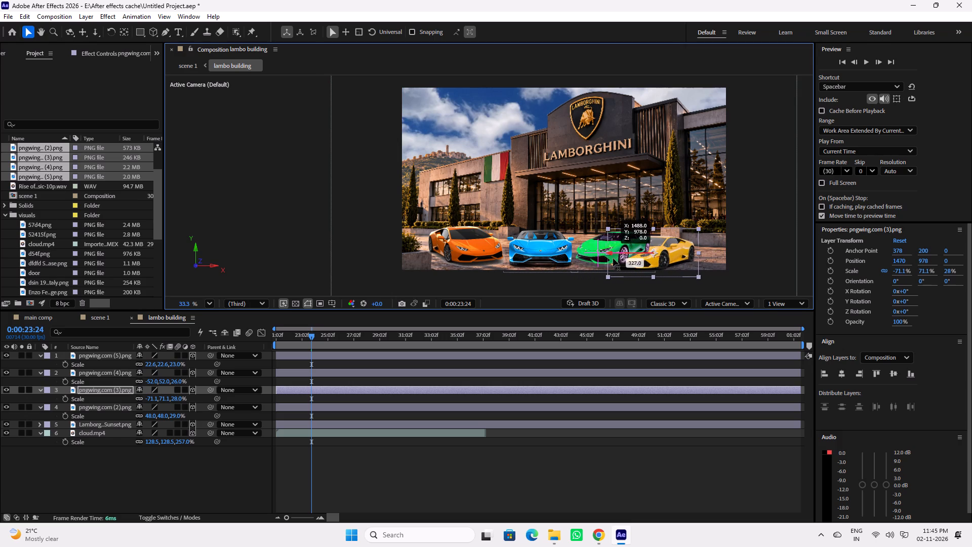
drag(613, 258, 571, 259)
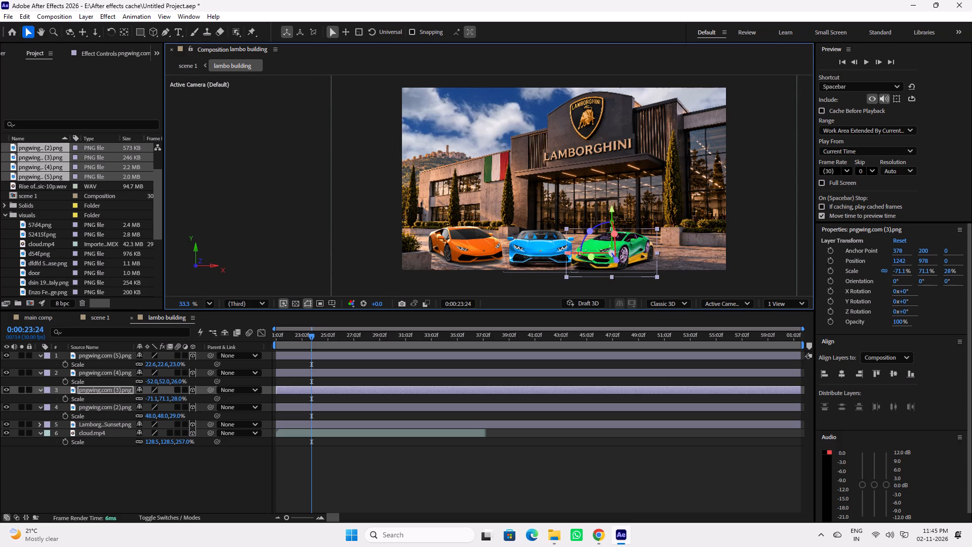
drag(614, 210, 612, 254)
click(621, 235)
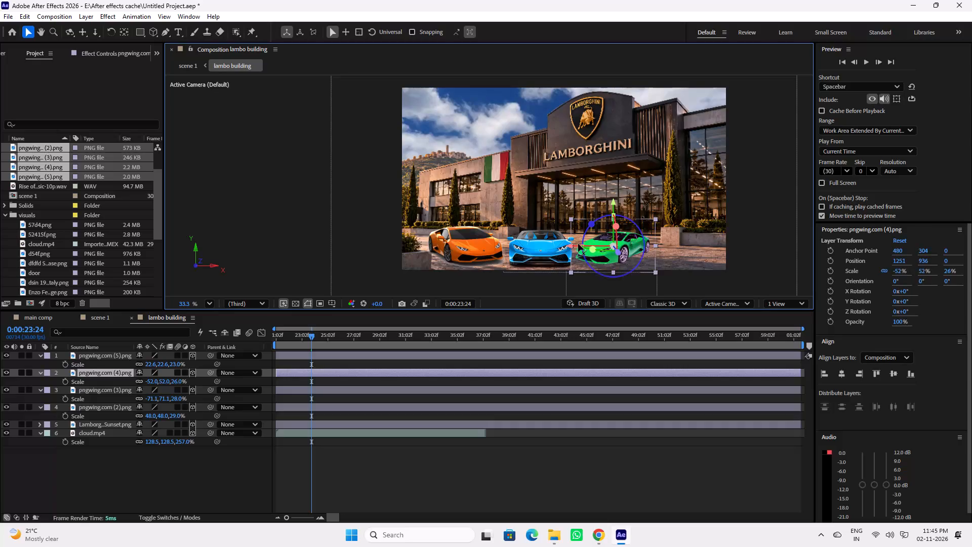
drag(572, 245, 651, 252)
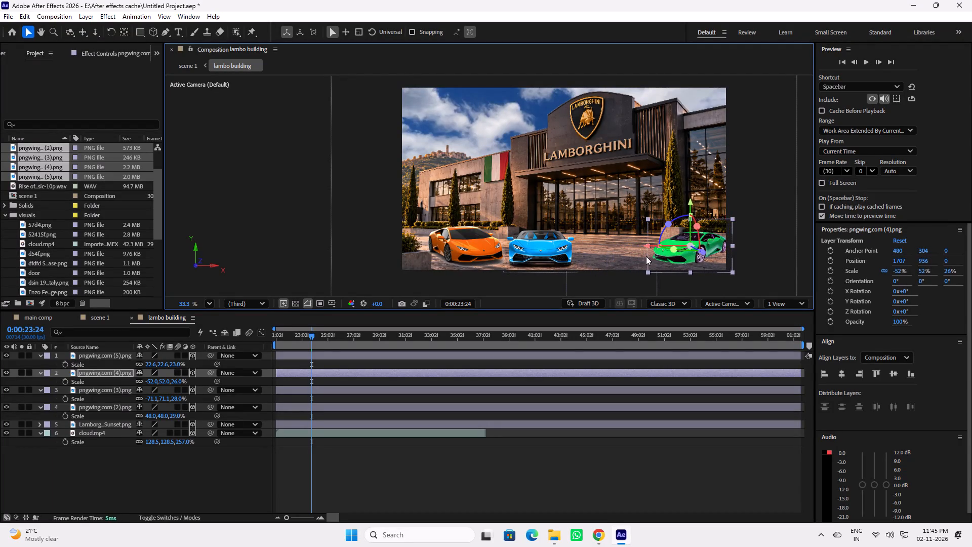
Place the yellow car, pngwing.com (3).png, between the blue and green cars at about X 1284, Y 942.
click(601, 289)
drag(612, 254, 609, 203)
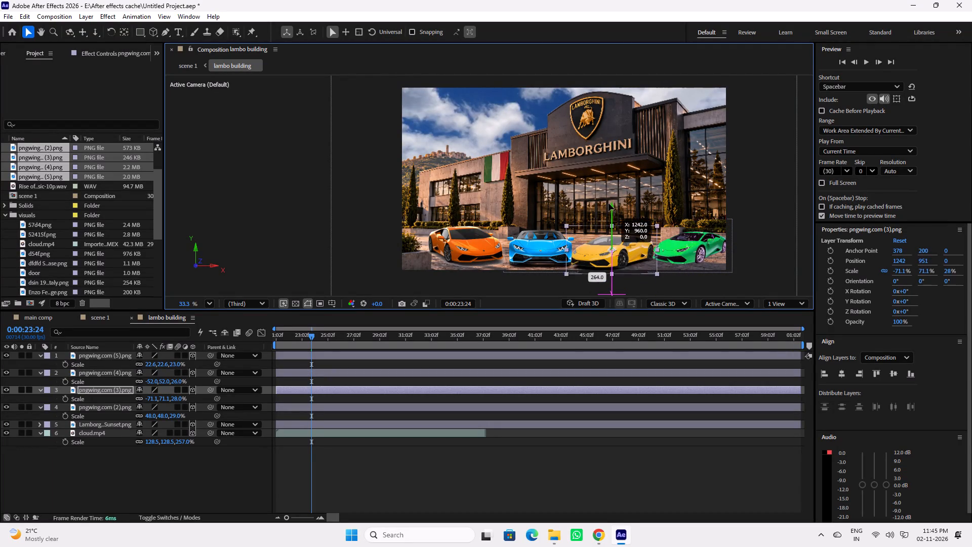
drag(609, 203, 610, 205)
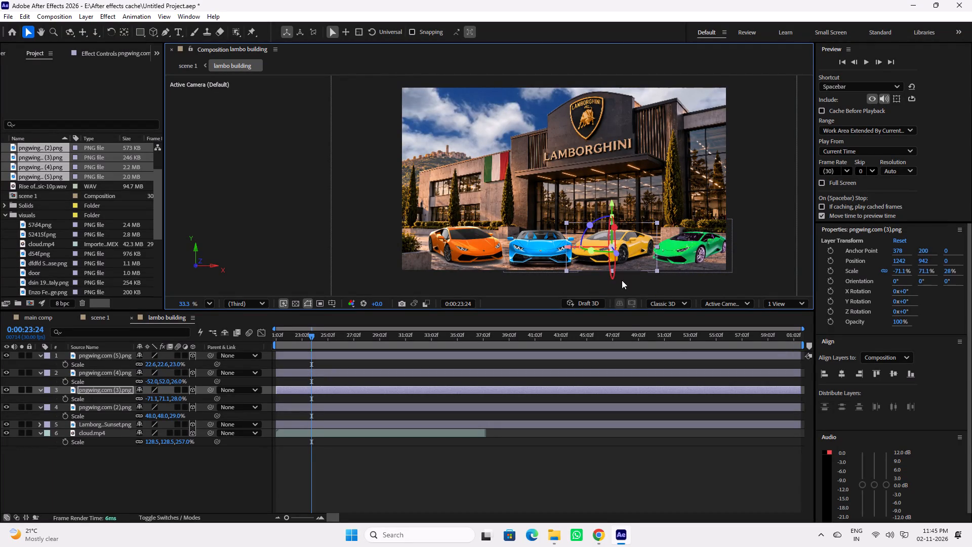
click(625, 450)
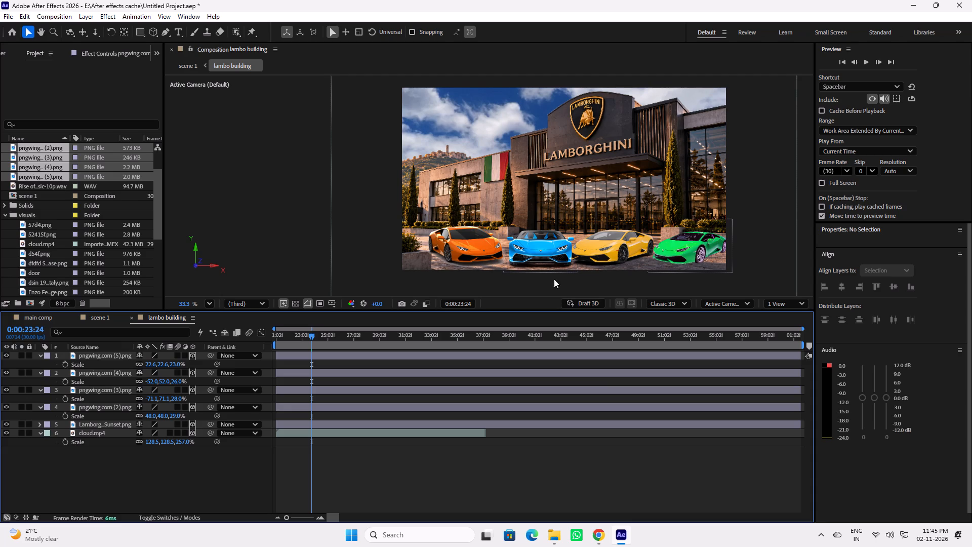
click(614, 253)
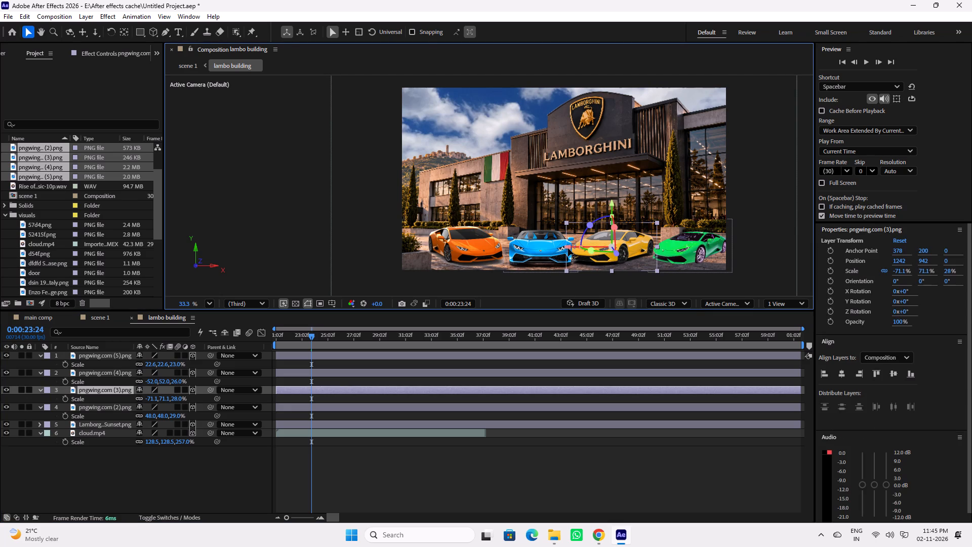
drag(568, 248, 577, 249)
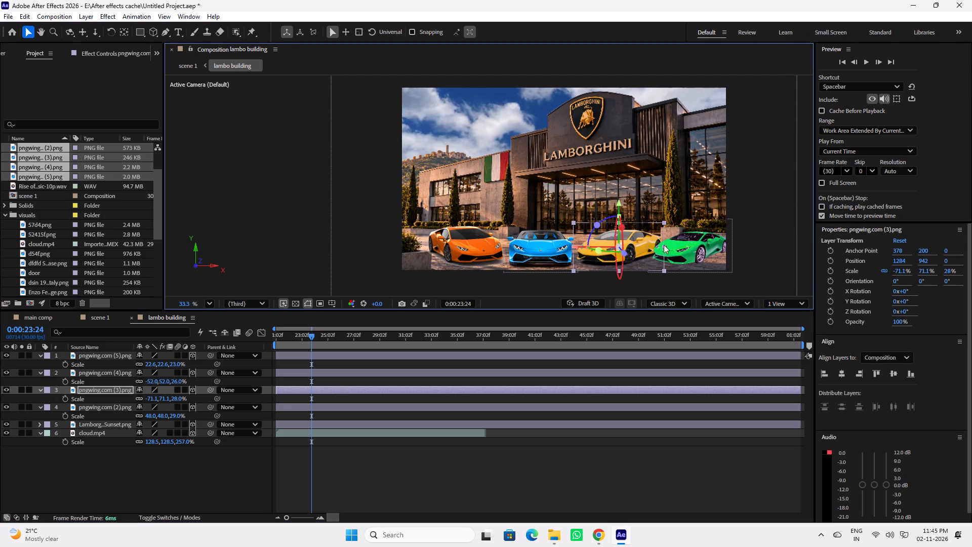
Lower the green car, pngwing.com (4).png, to about X 1692, Y 984 and scale it to 60%, keeping the horizontal flip.
click(694, 244)
click(650, 248)
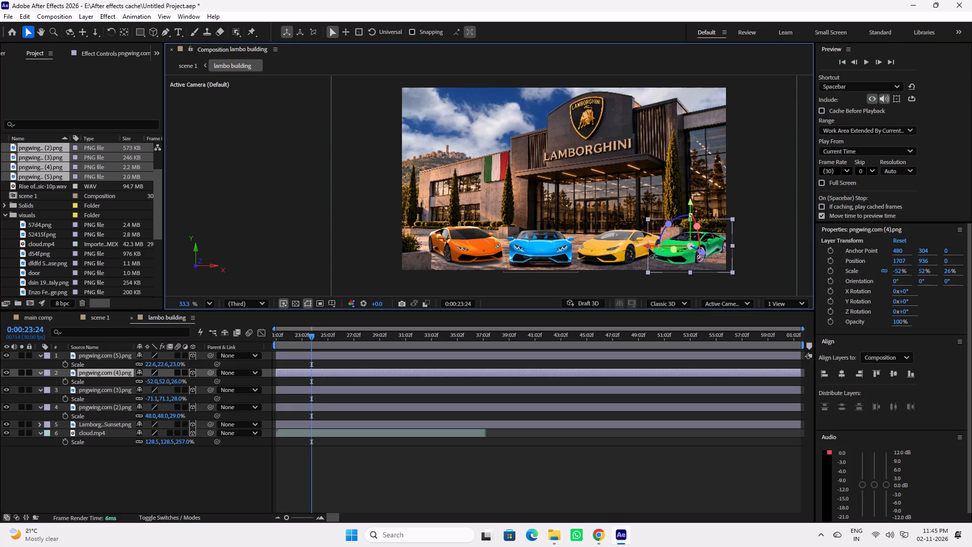
drag(689, 205, 691, 214)
click(668, 468)
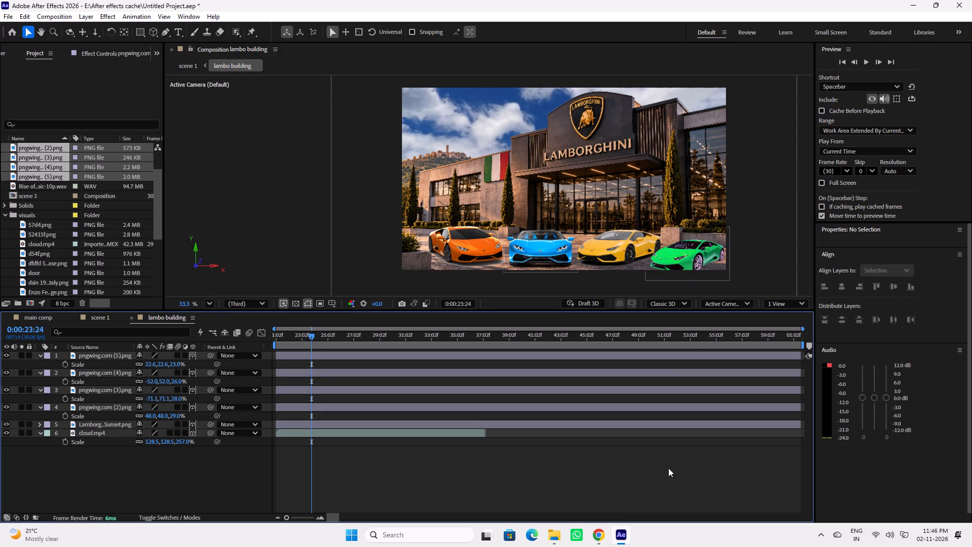
click(678, 255)
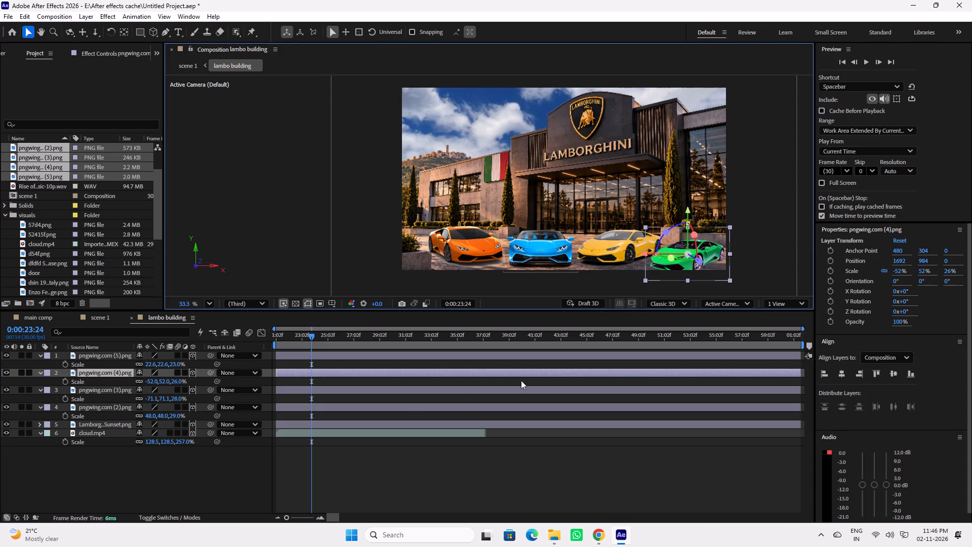
click(176, 383)
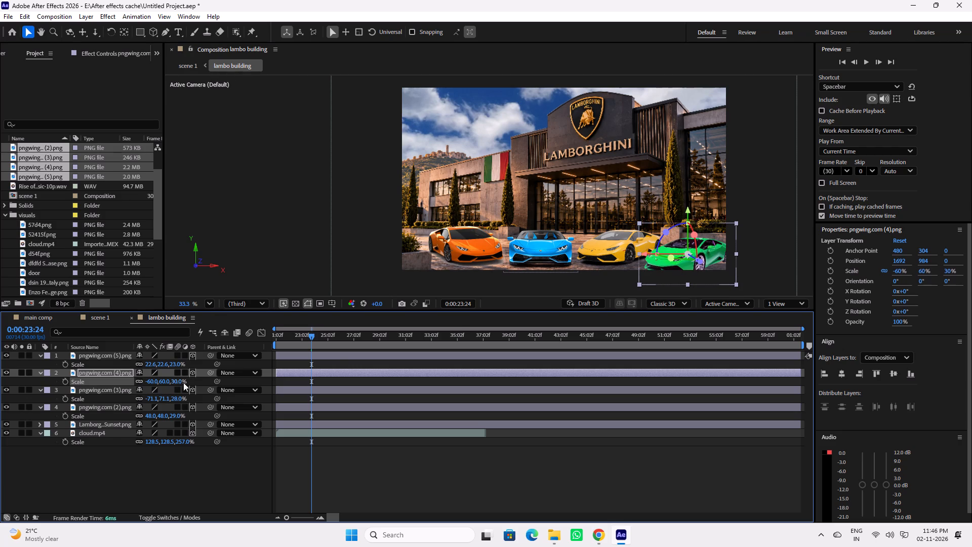
click(619, 474)
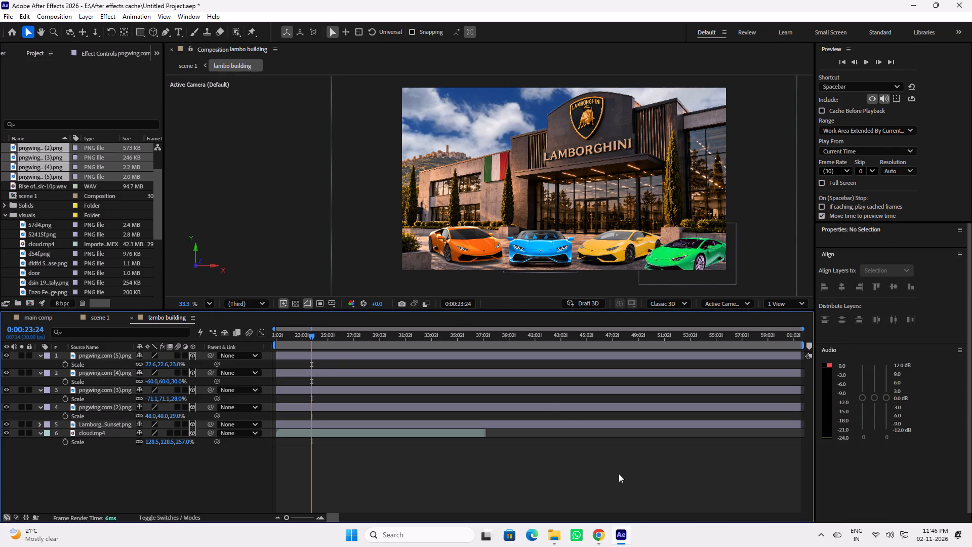
Save the project.
key(ctrl+s)
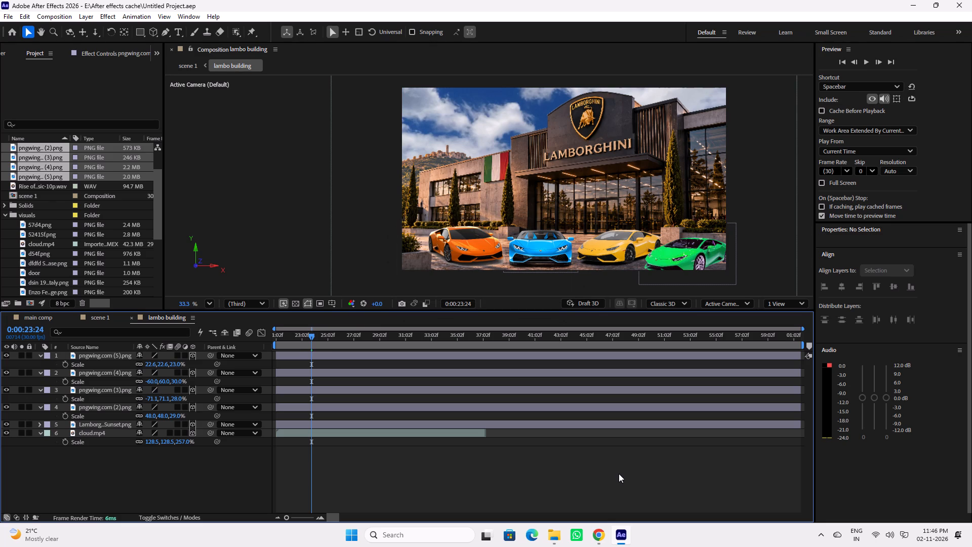
key(ctrl+s)
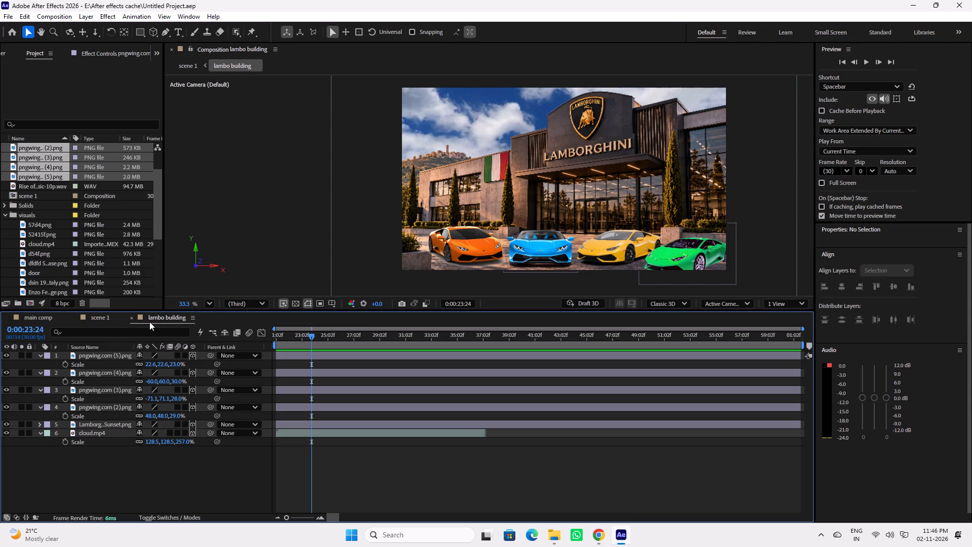
Switch to the scene 1 composition and preview the camera move down to the lambo building from about 20 seconds onward.
click(134, 318)
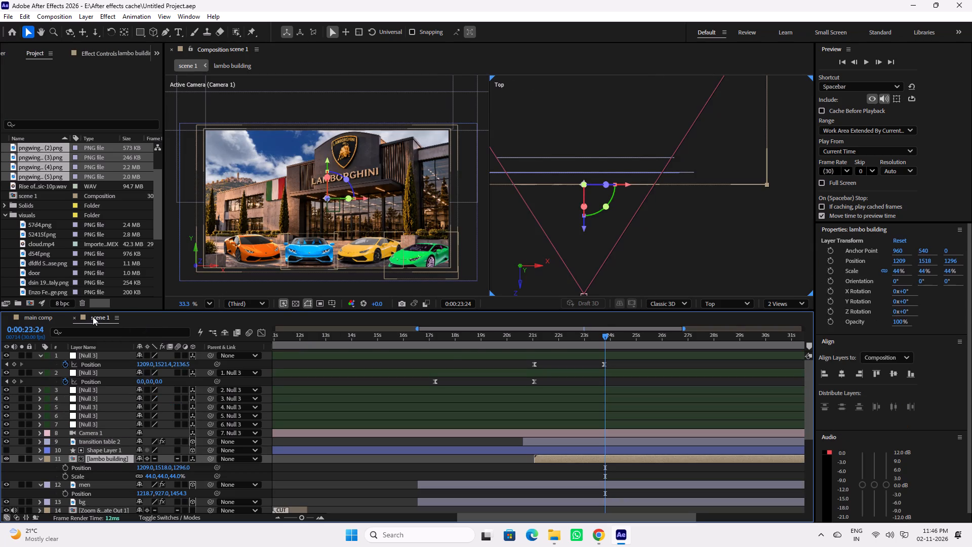
drag(548, 340, 524, 339)
key(space)
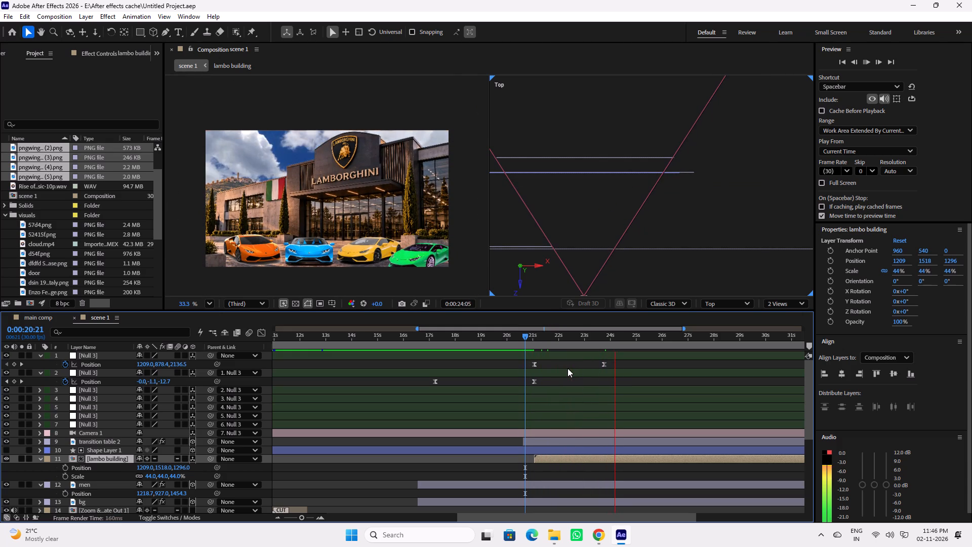
key(space)
drag(584, 337, 579, 336)
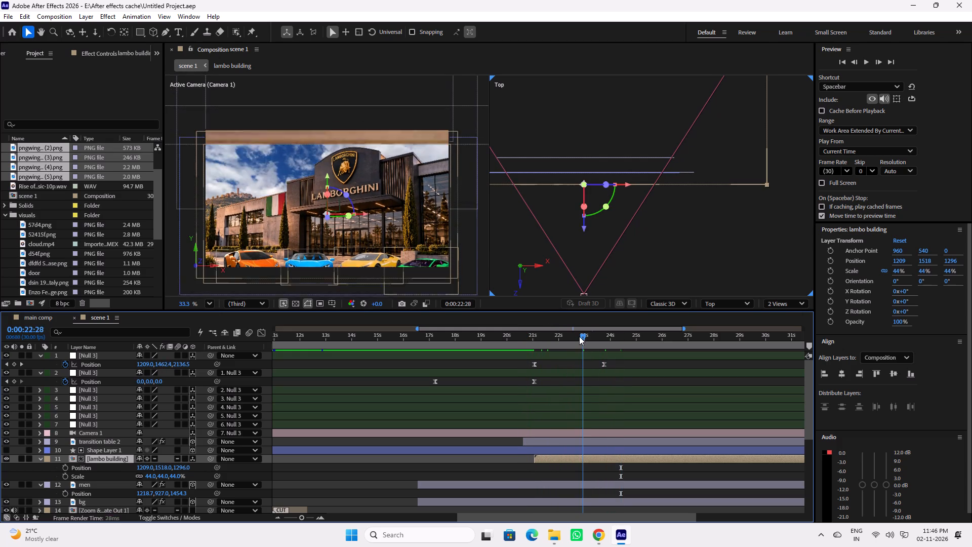
drag(579, 336, 578, 336)
key(space)
key(space)
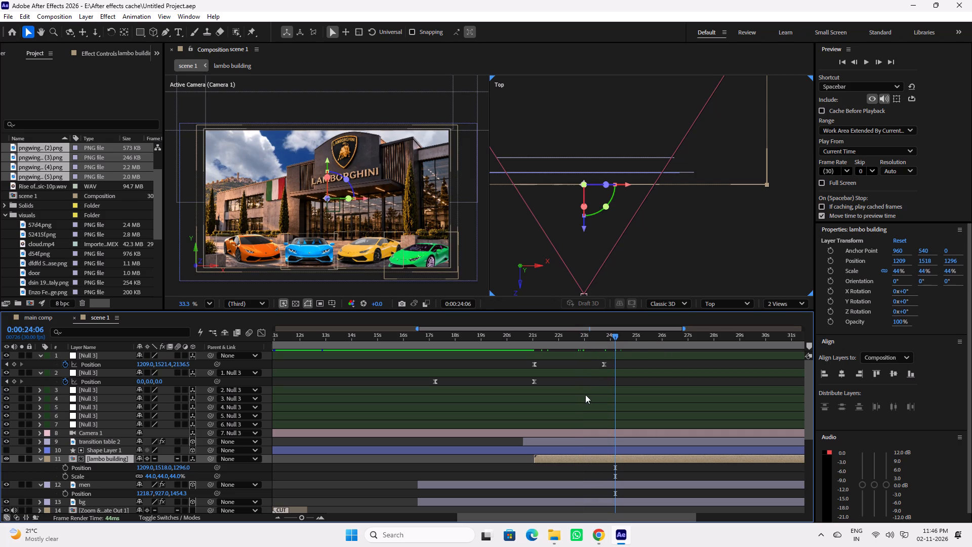
key(space)
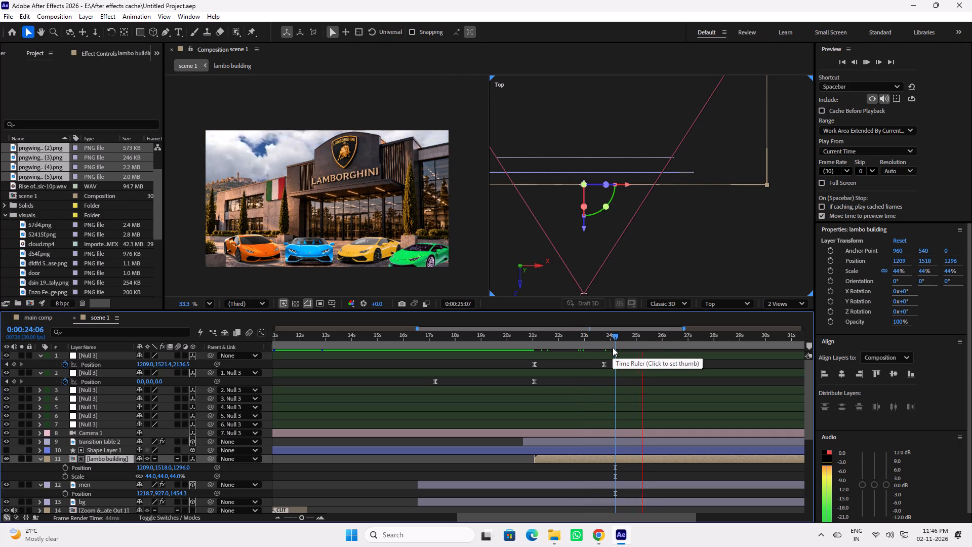
key(space)
Inspect the speed graph of the top null's Position keyframes and replay the transition from the men to the Lamborghini showroom.
click(605, 363)
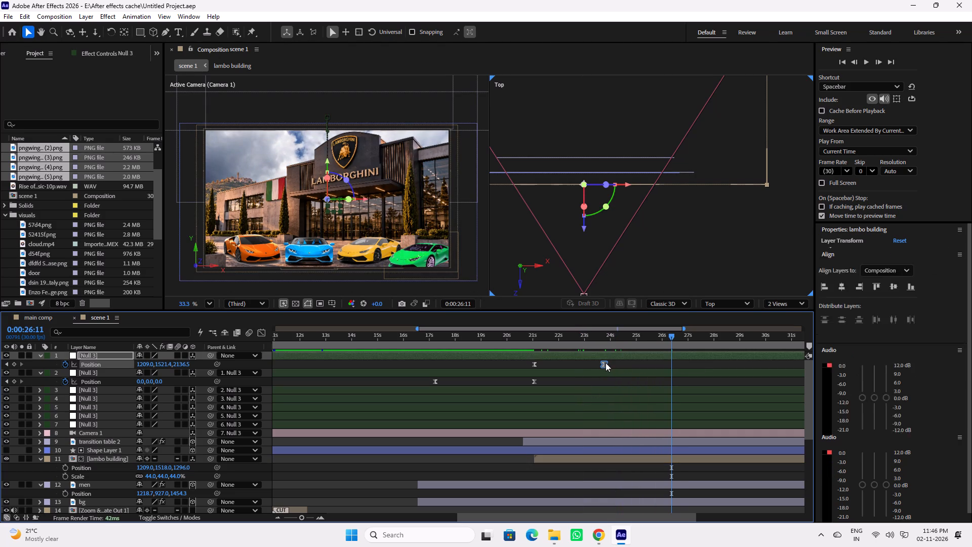
click(265, 331)
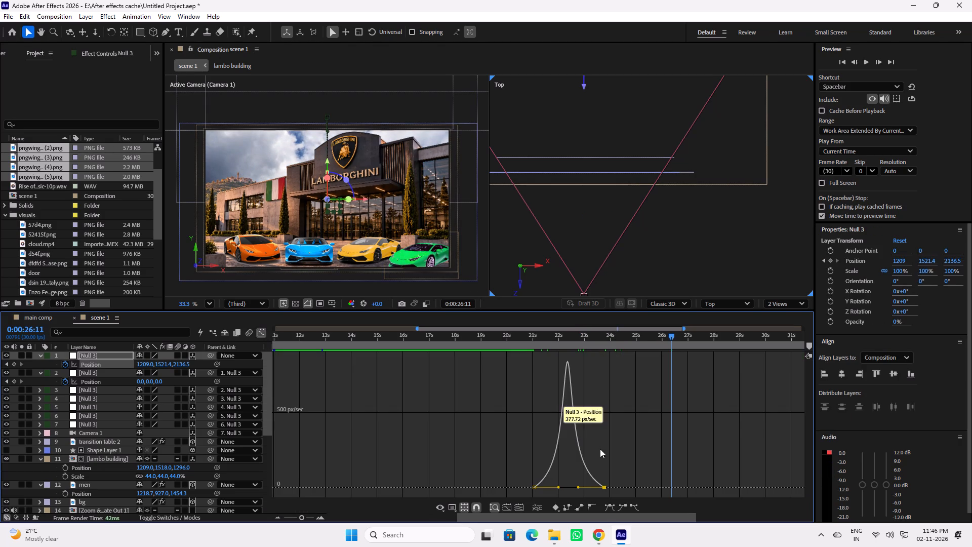
click(260, 336)
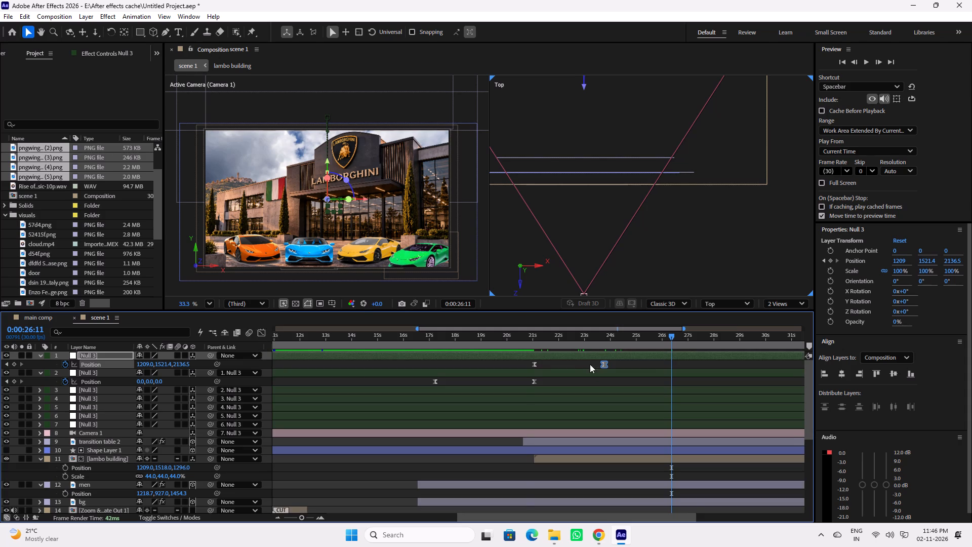
click(526, 341)
key(space)
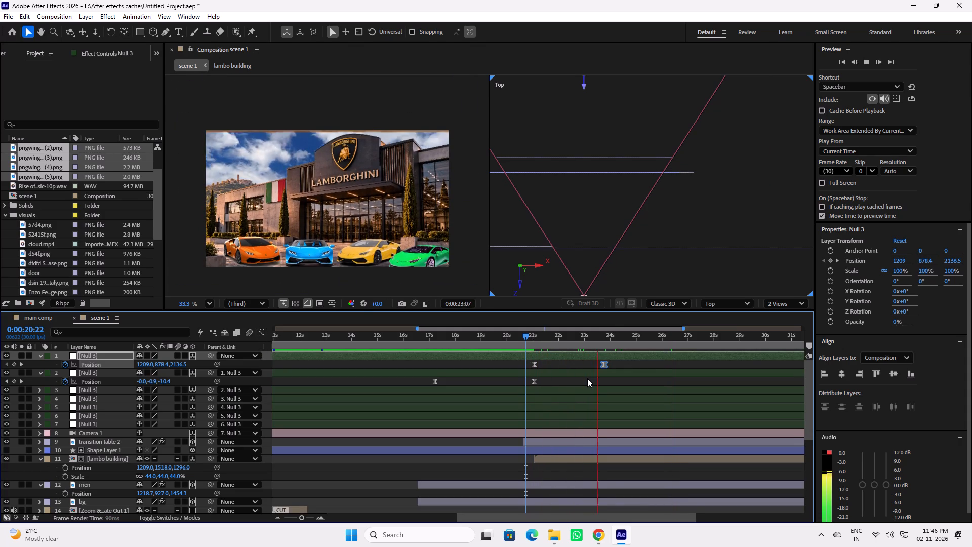
key(space)
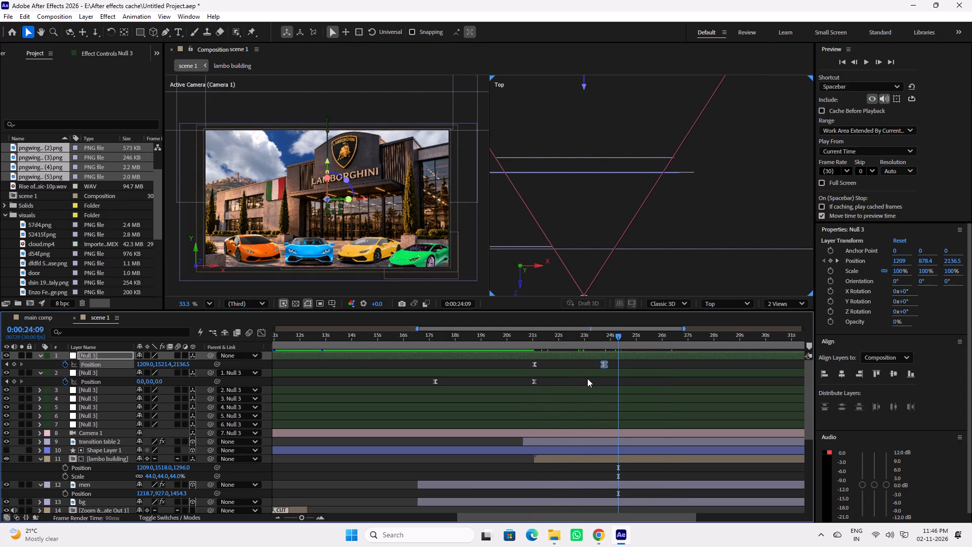
drag(479, 340, 462, 340)
key(space)
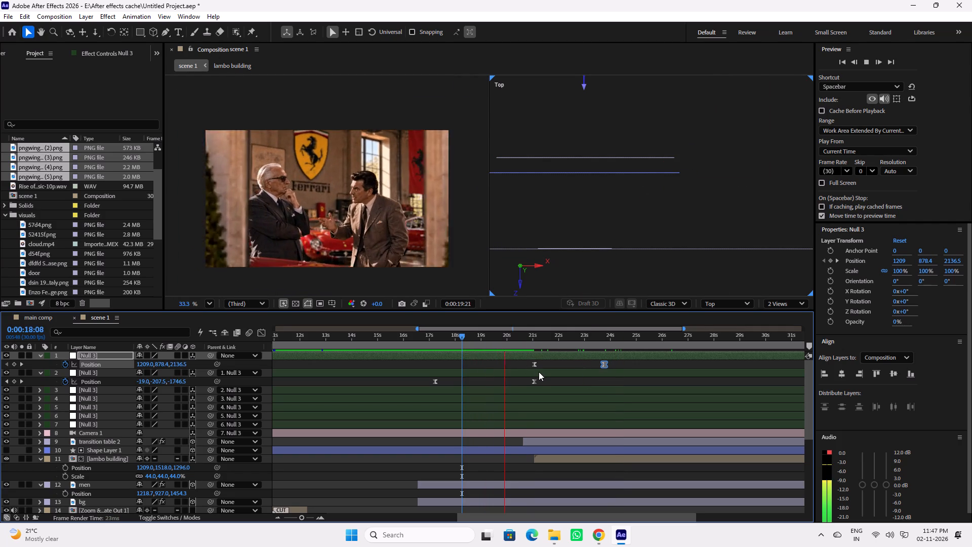
key(space)
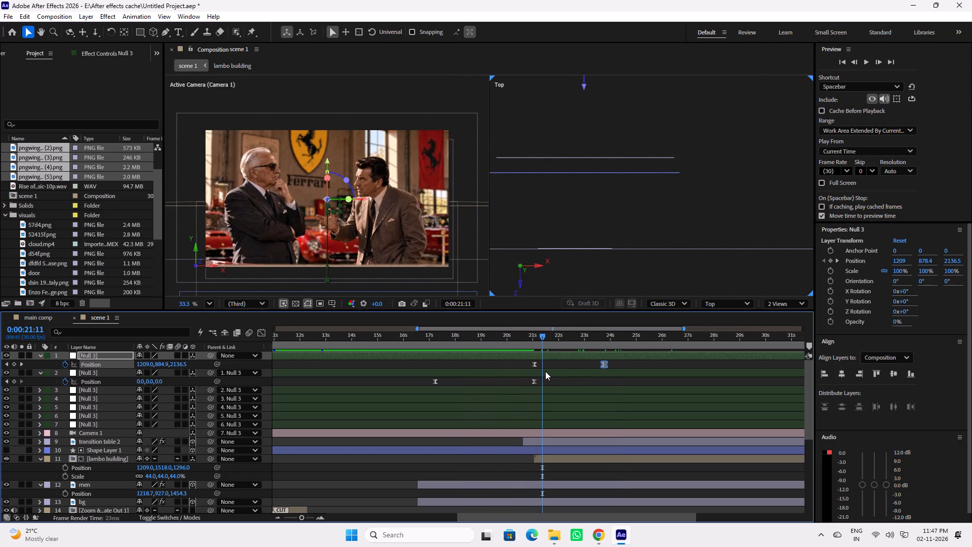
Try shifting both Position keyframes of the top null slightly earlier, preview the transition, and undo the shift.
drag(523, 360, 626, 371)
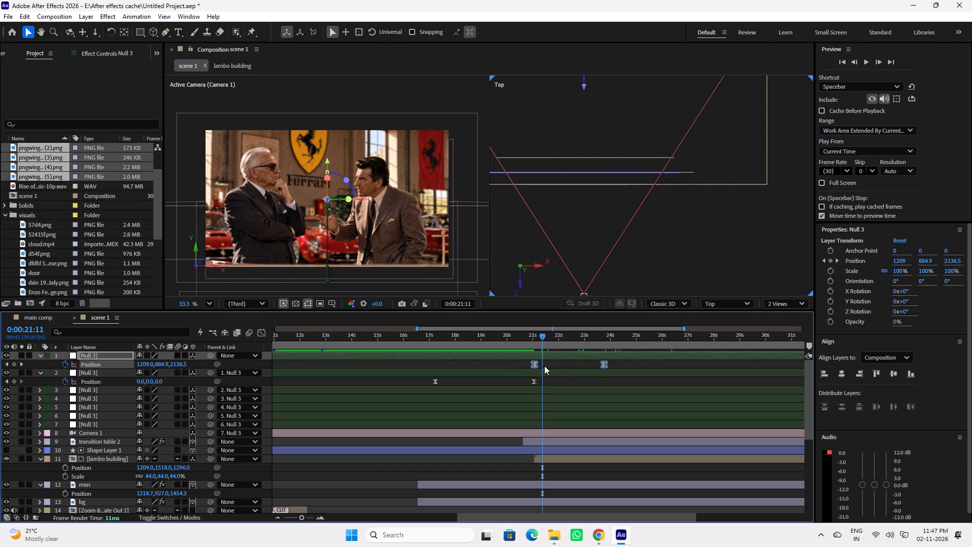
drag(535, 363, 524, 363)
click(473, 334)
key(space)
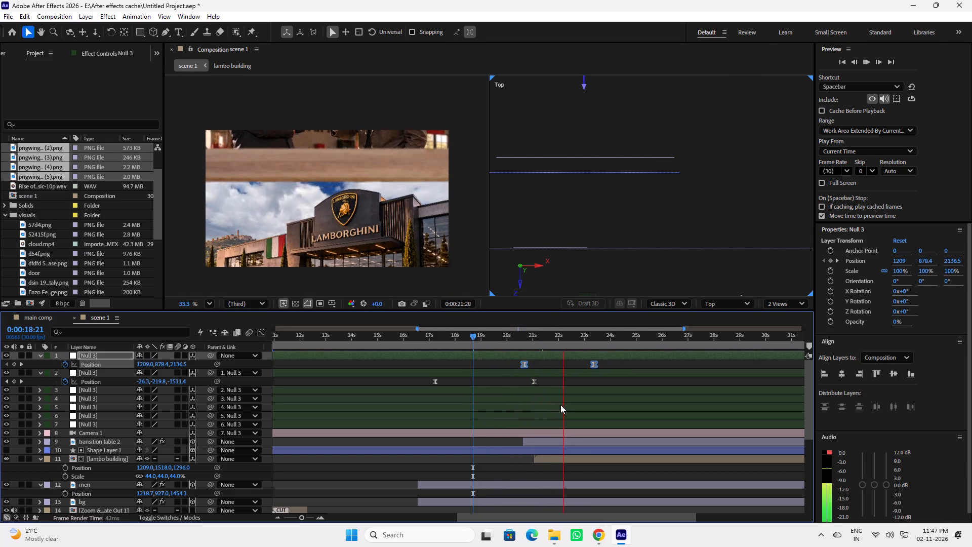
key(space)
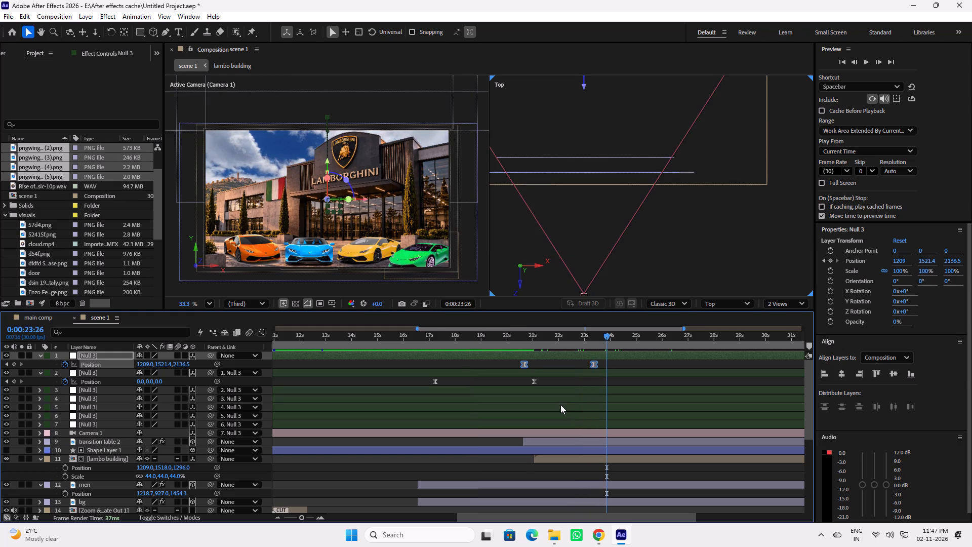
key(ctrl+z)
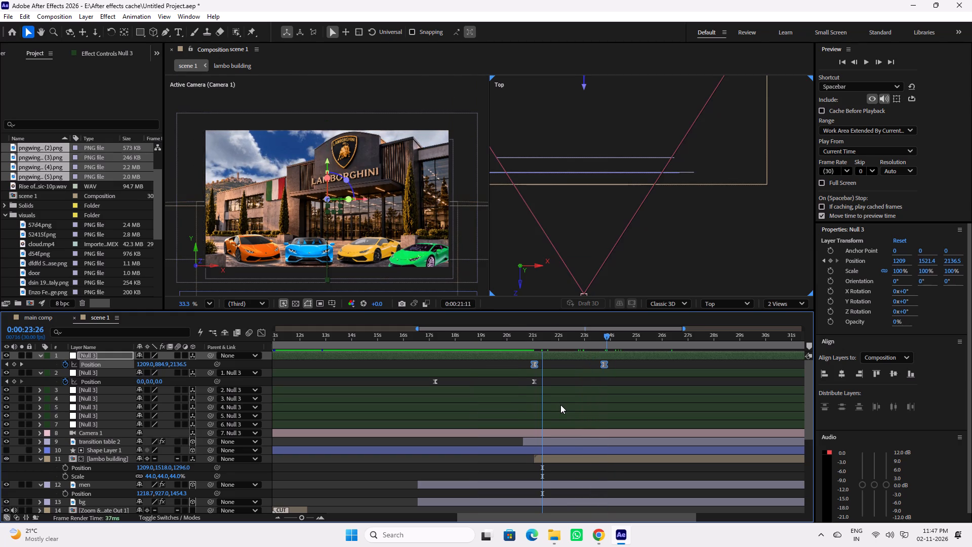
Replay the camera transition from the men to the Lamborghini showroom, starting from about 20:19 and again from about 20:29.
drag(532, 337, 523, 337)
key(space)
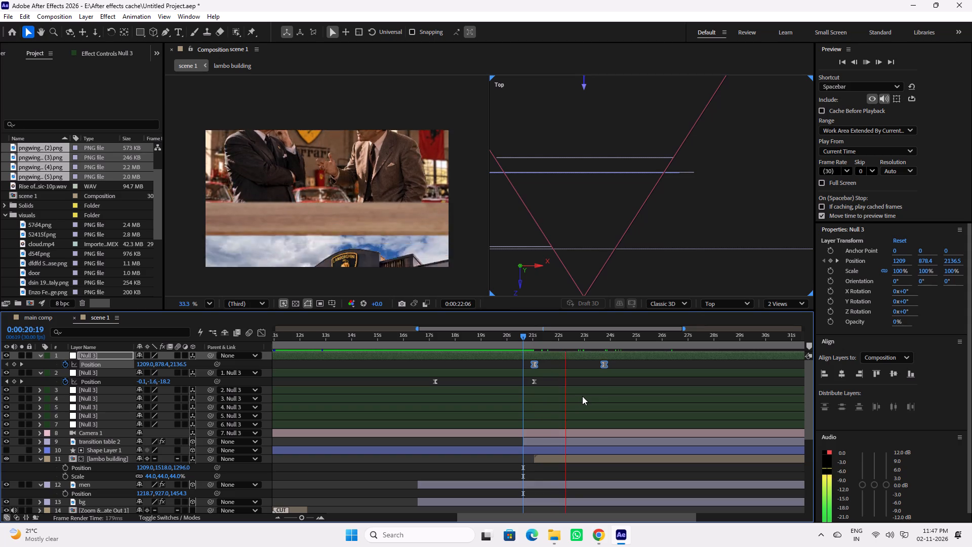
key(space)
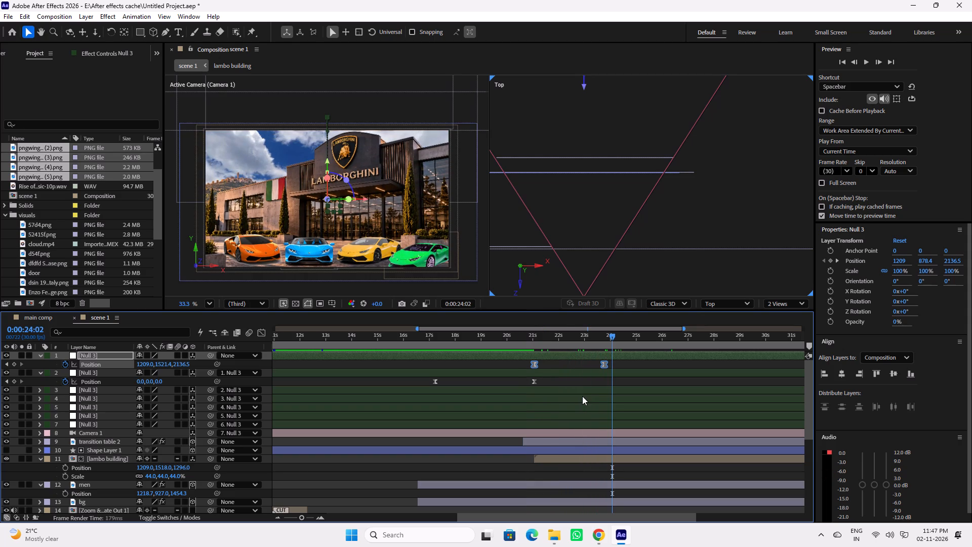
click(534, 337)
key(space)
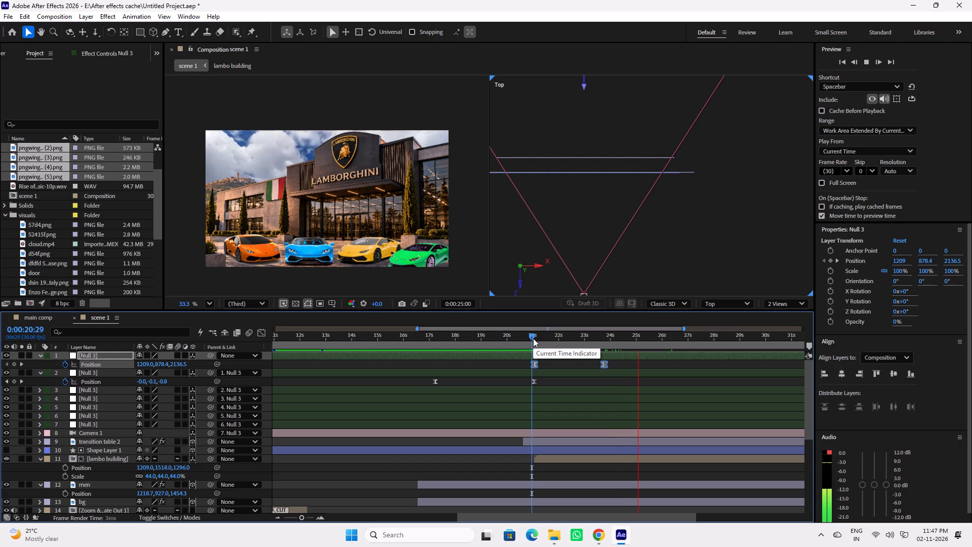
key(space)
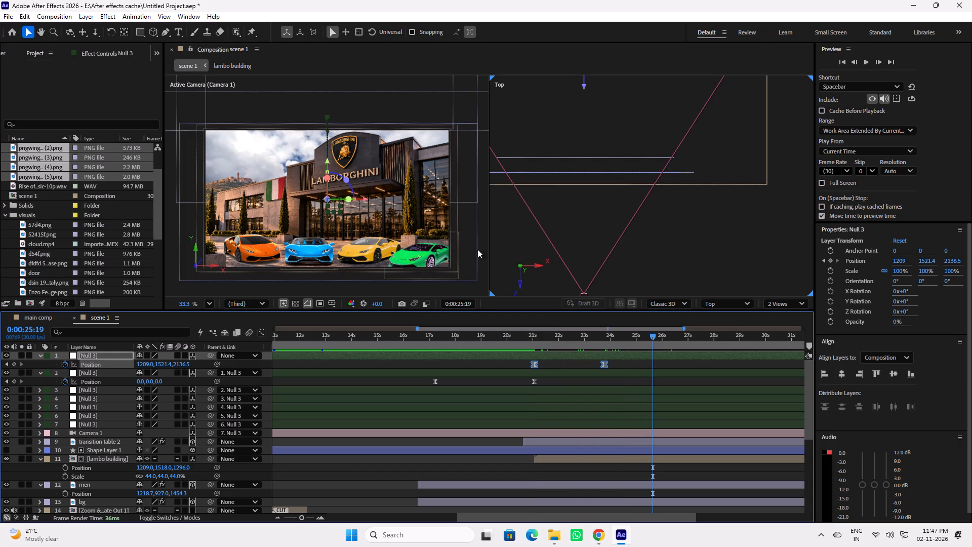
Look through the Downloads images available for import to find a picture for the showroom scene.
double_click(9, 240)
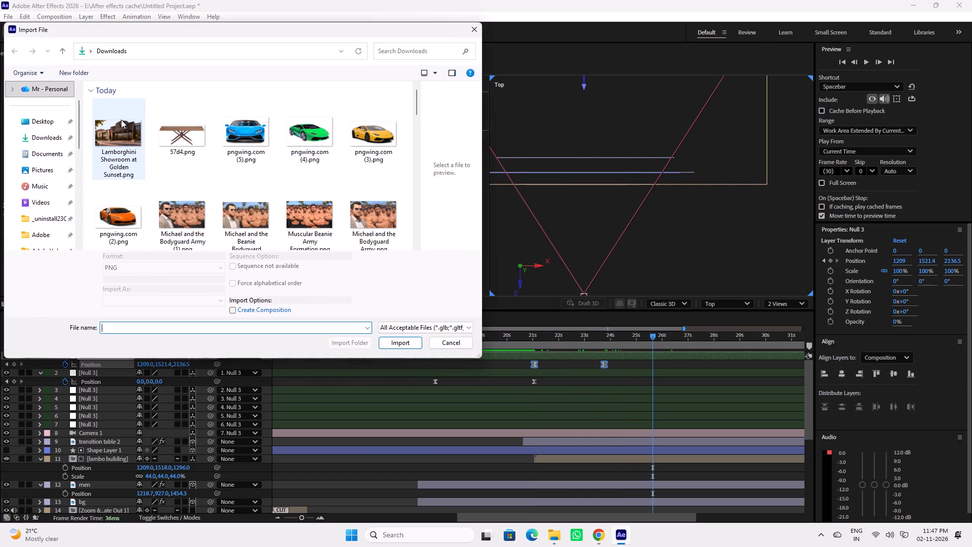
scroll(201, 209, down, 6)
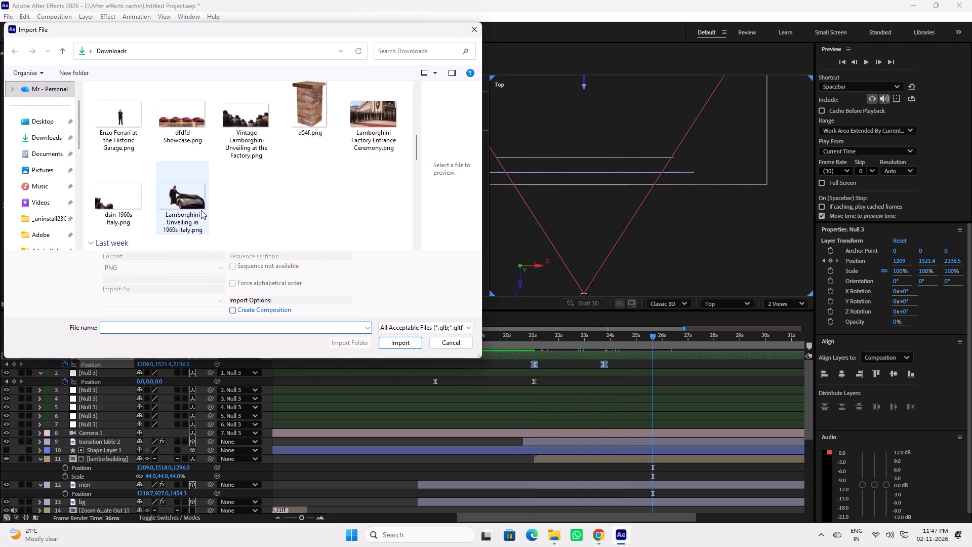
scroll(201, 210, up, 2)
scroll(201, 210, down, 1)
scroll(201, 210, up, 3)
scroll(201, 211, down, 2)
scroll(251, 207, down, 4)
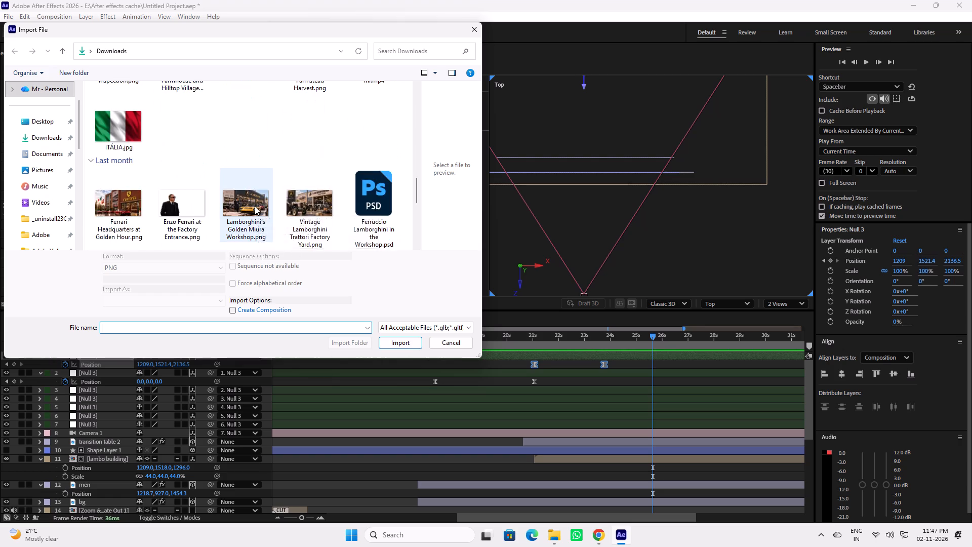
scroll(255, 206, down, 3)
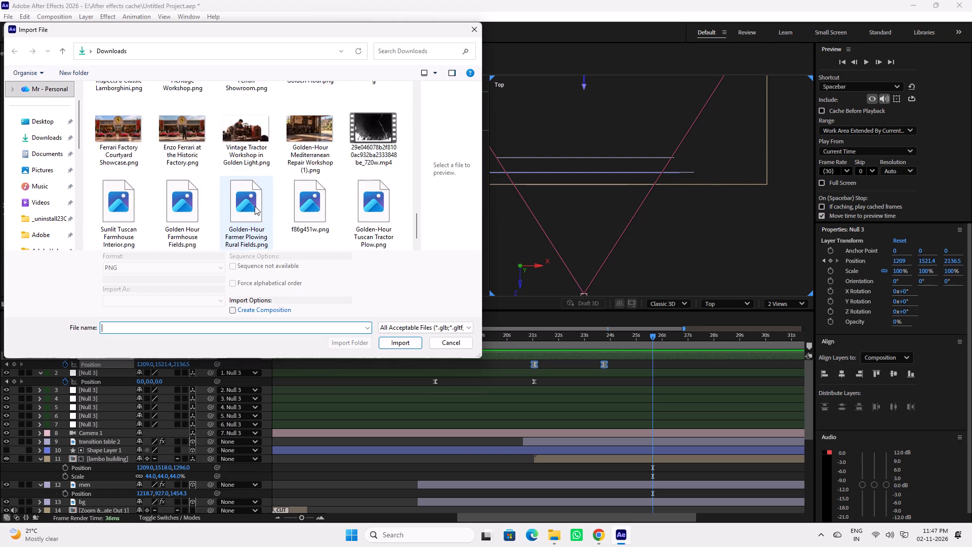
scroll(255, 206, down, 6)
scroll(255, 206, up, 1)
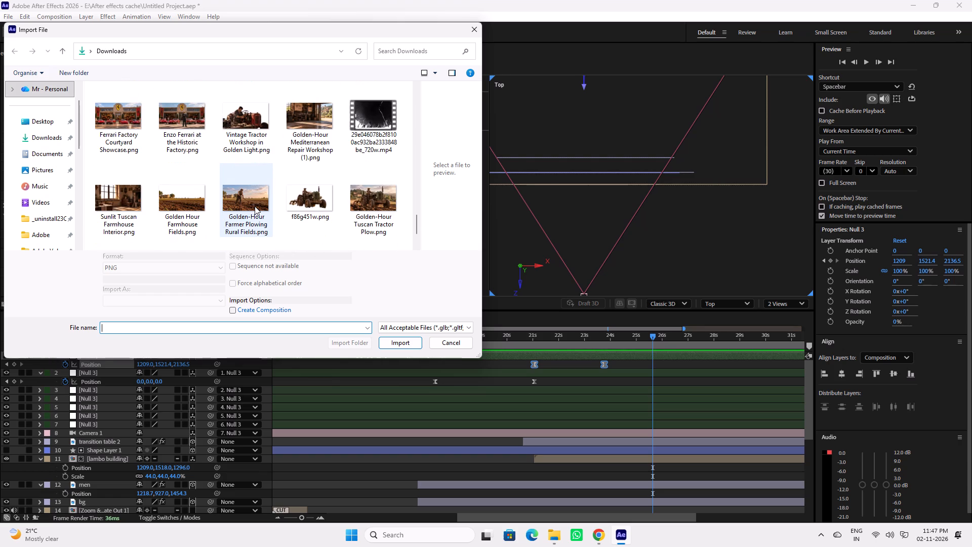
scroll(255, 206, up, 3)
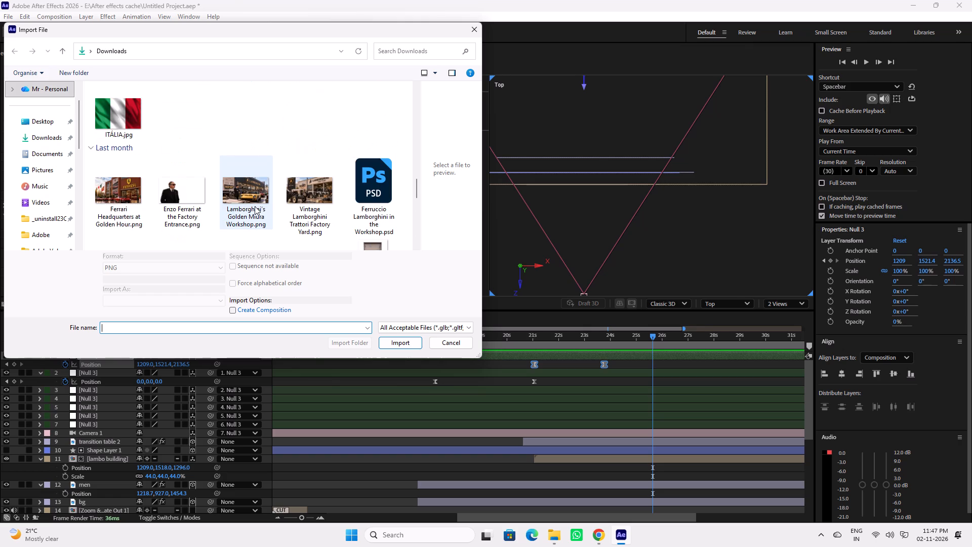
scroll(255, 206, up, 2)
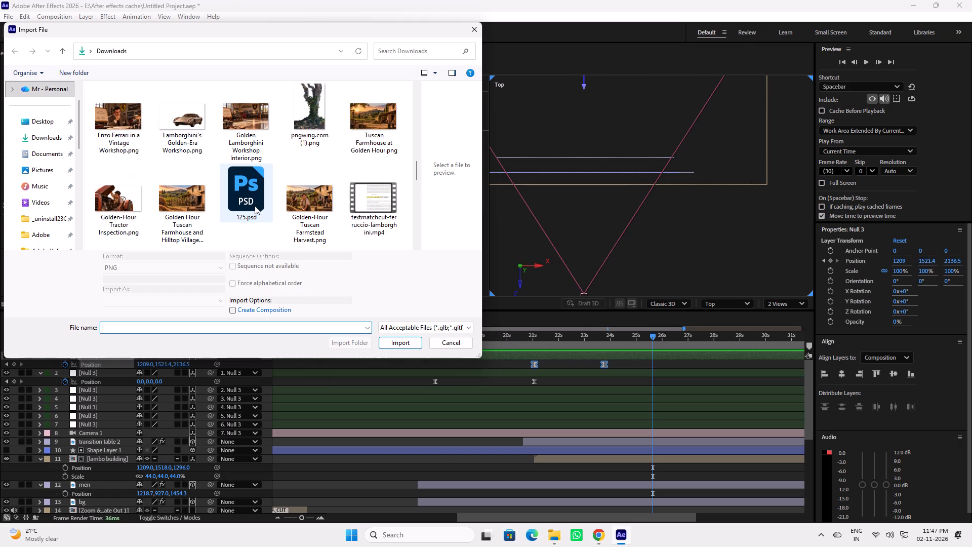
scroll(255, 206, up, 1)
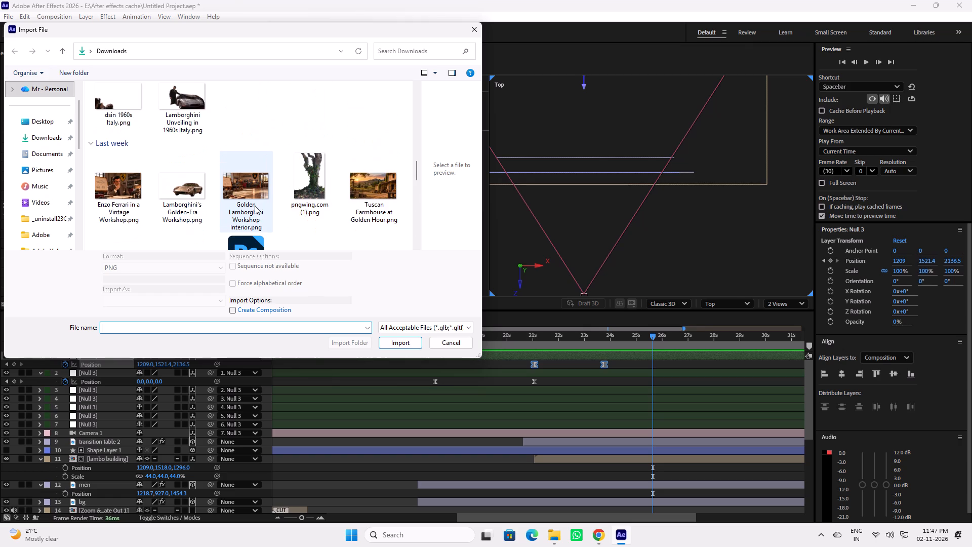
scroll(255, 206, up, 1)
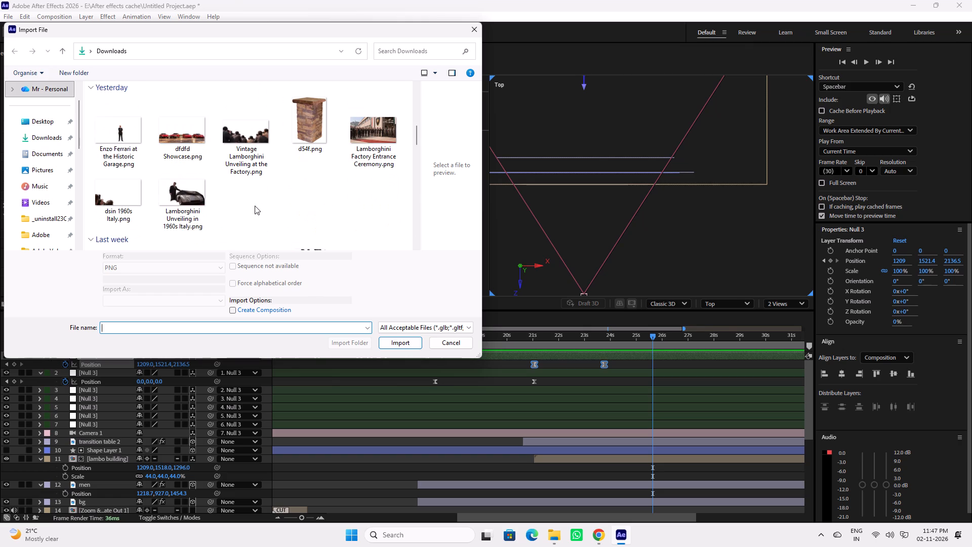
scroll(255, 206, up, 3)
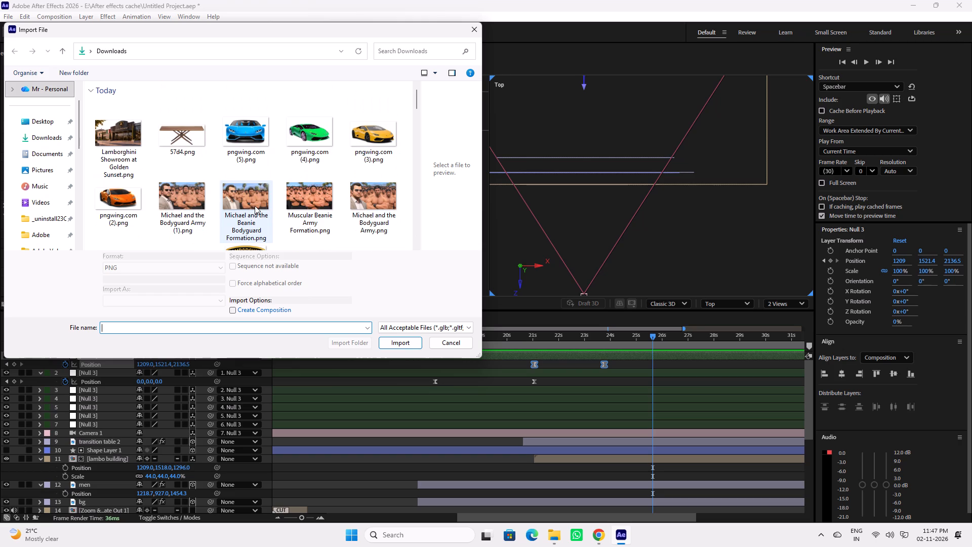
scroll(252, 203, down, 3)
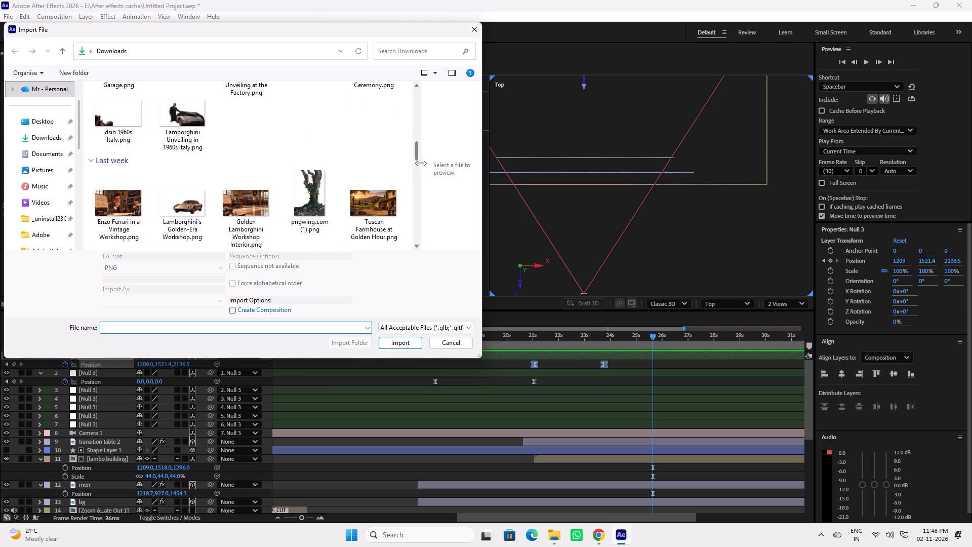
Import "Ferruccio Lamborghini in the Workshop.png" from Downloads and file it in the visuals folder.
click(449, 70)
scroll(333, 159, up, 2)
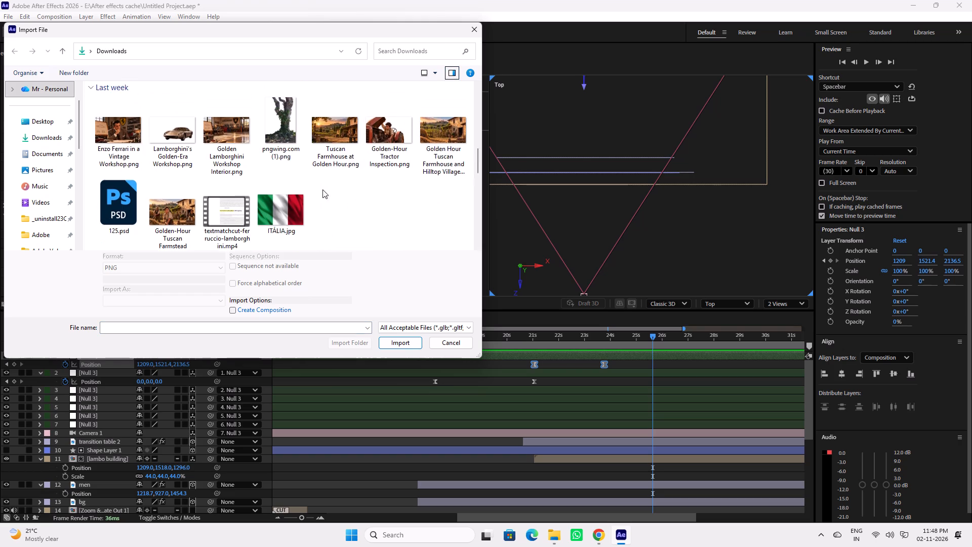
scroll(322, 189, up, 6)
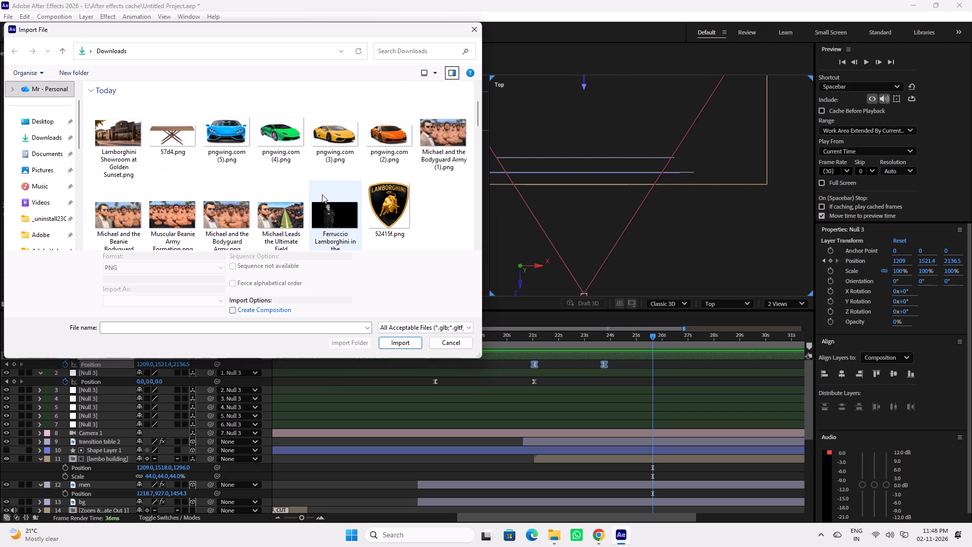
scroll(322, 194, down, 3)
scroll(322, 194, up, 1)
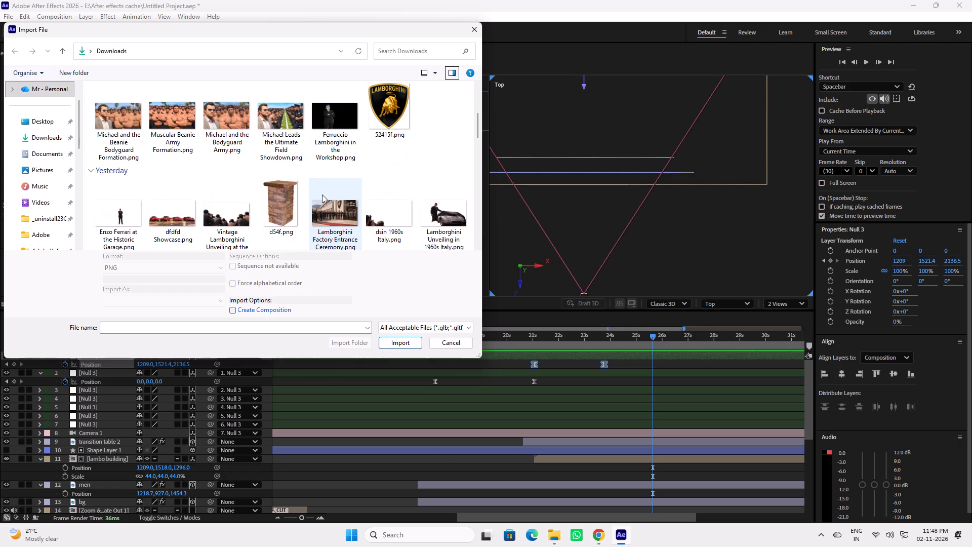
click(348, 115)
click(397, 338)
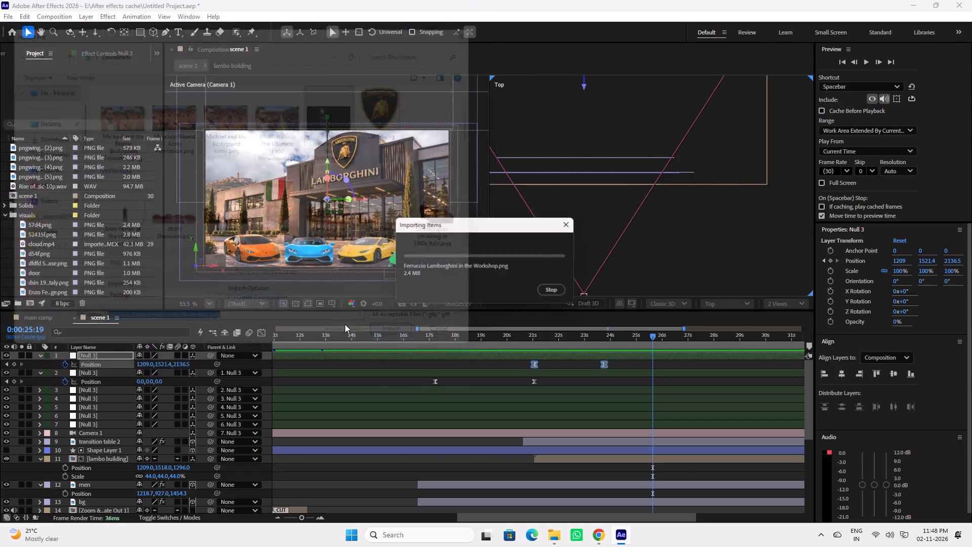
drag(25, 145, 39, 241)
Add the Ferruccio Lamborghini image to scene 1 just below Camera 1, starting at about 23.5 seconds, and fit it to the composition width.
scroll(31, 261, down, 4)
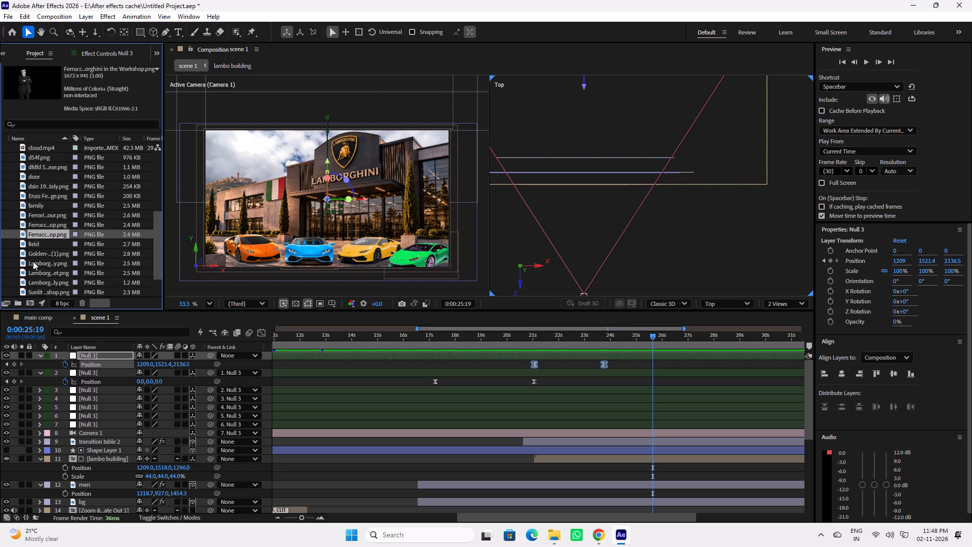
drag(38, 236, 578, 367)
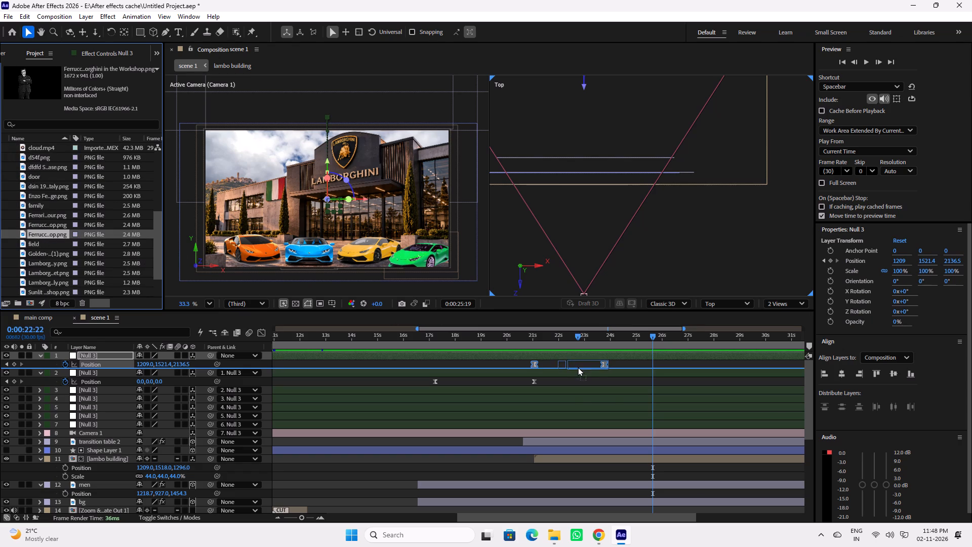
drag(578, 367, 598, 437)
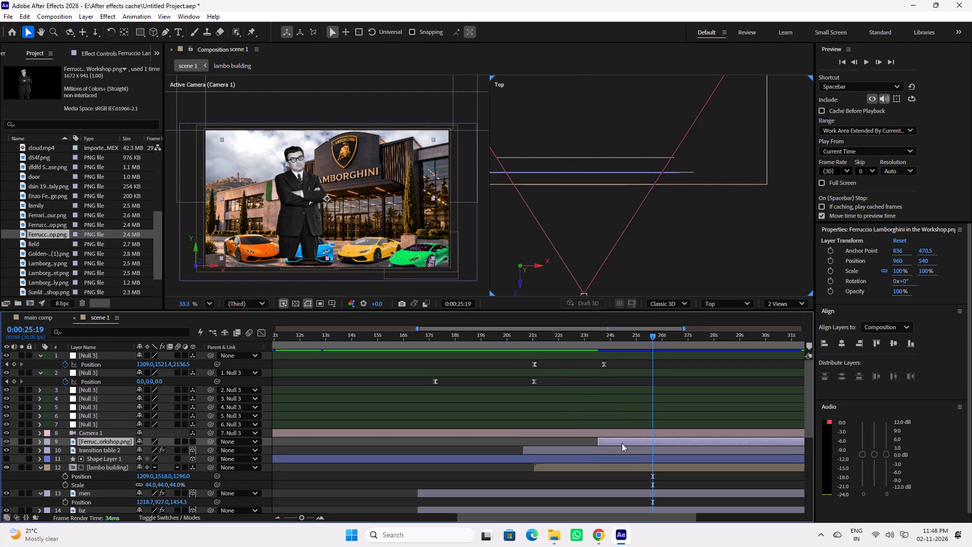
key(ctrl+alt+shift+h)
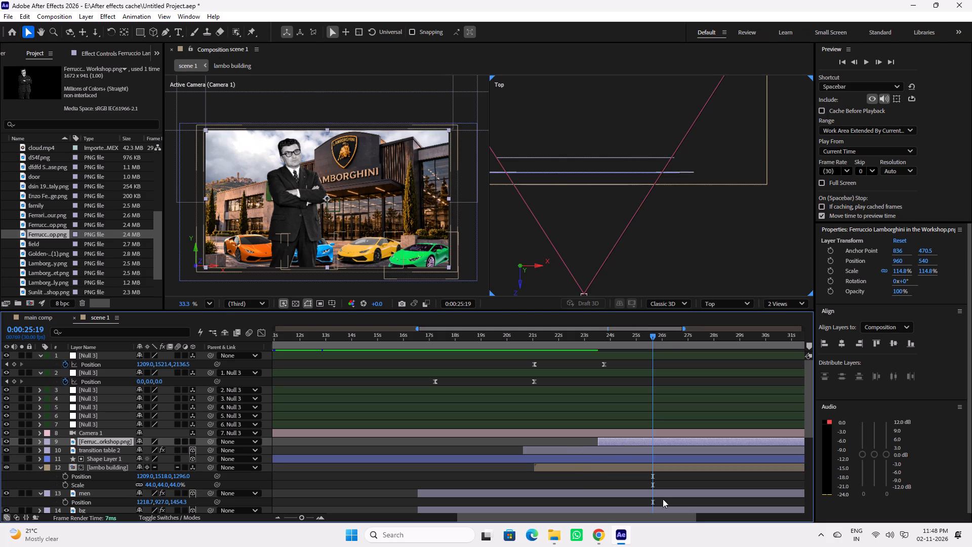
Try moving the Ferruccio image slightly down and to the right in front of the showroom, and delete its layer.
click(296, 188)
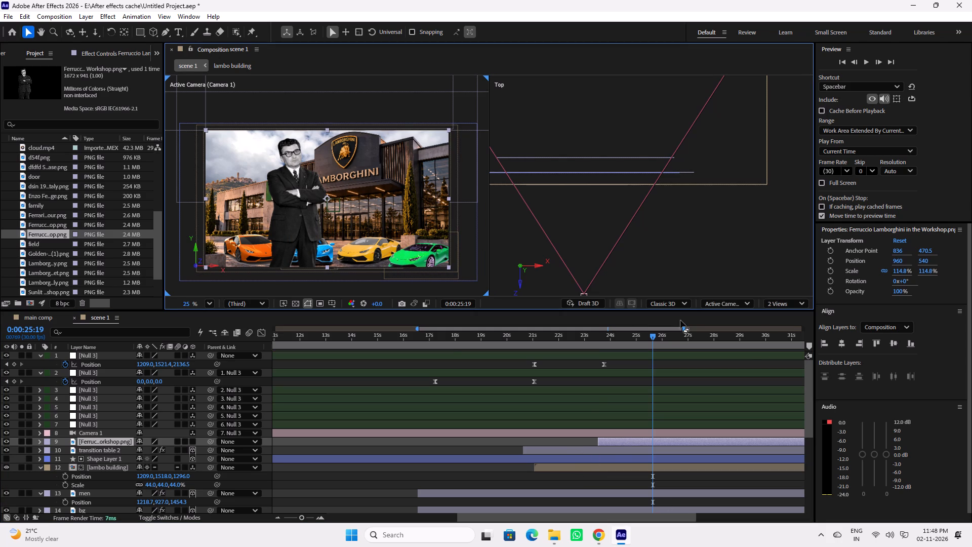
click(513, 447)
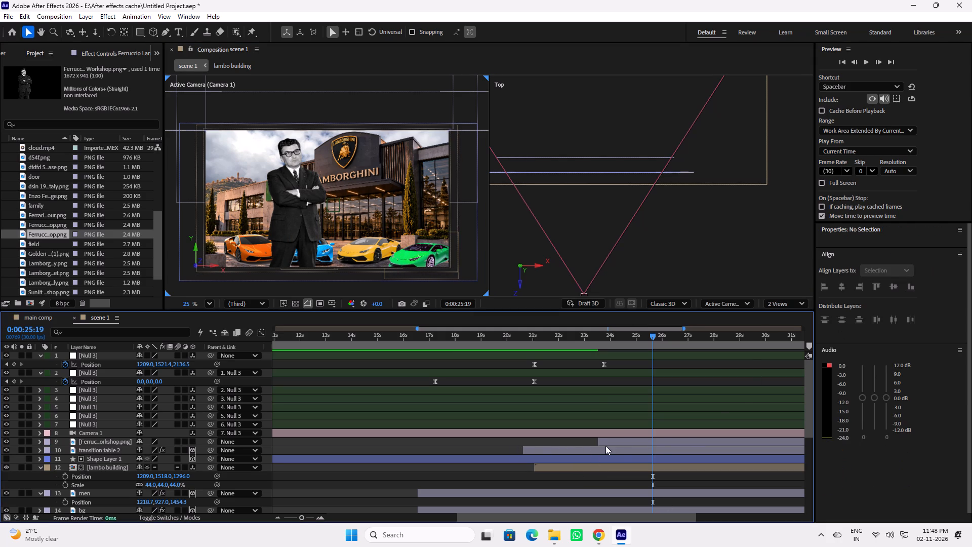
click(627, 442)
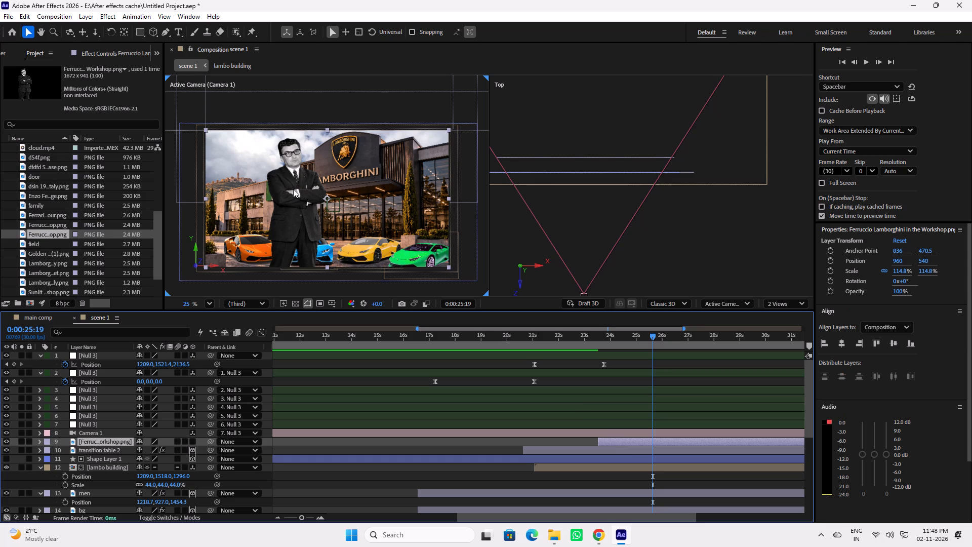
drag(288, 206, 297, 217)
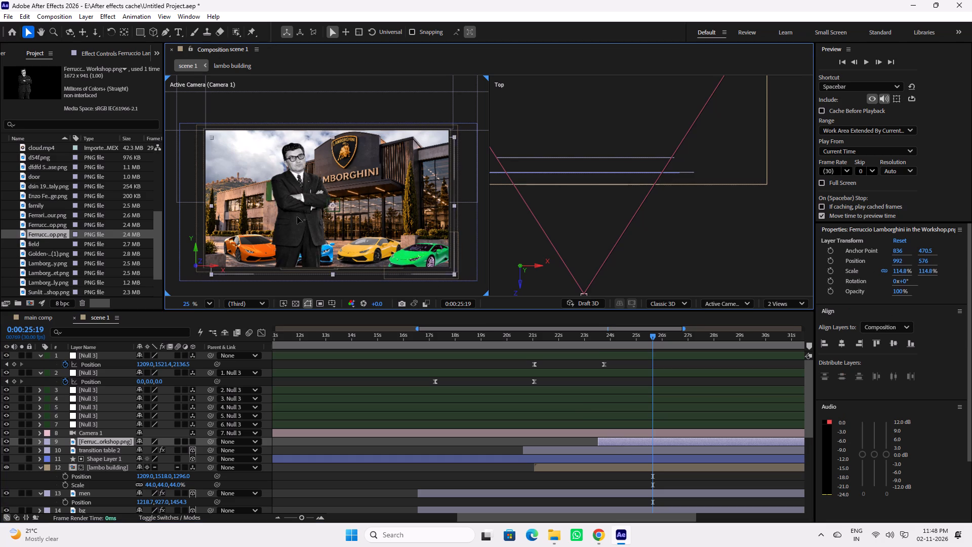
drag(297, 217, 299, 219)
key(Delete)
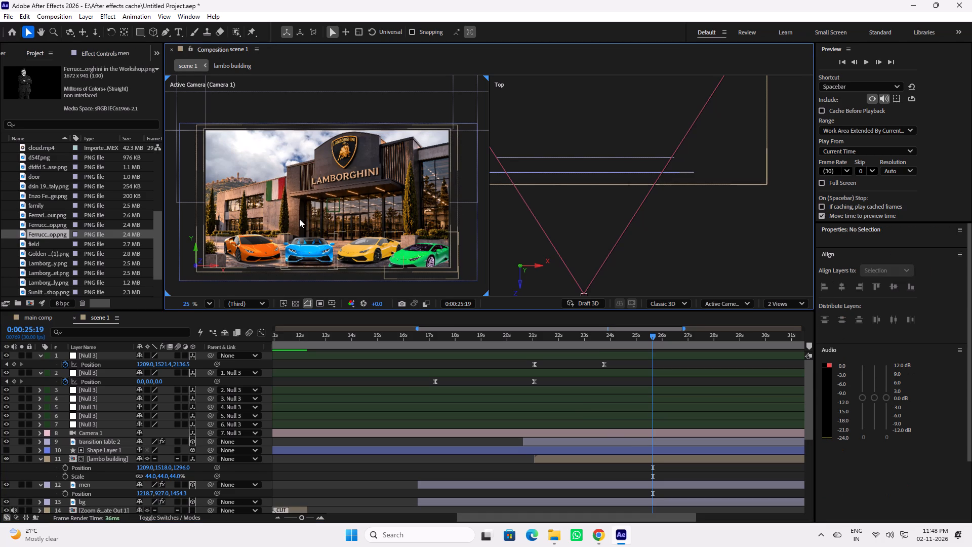
Switch to Chrome and bring up the PNGWing page of Lamborghini car images.
click(602, 535)
click(199, 0)
click(307, 0)
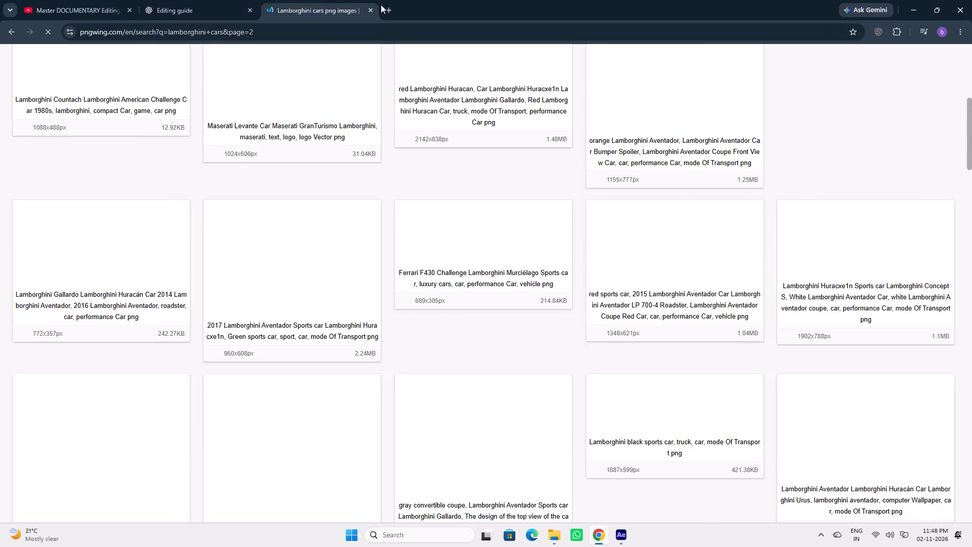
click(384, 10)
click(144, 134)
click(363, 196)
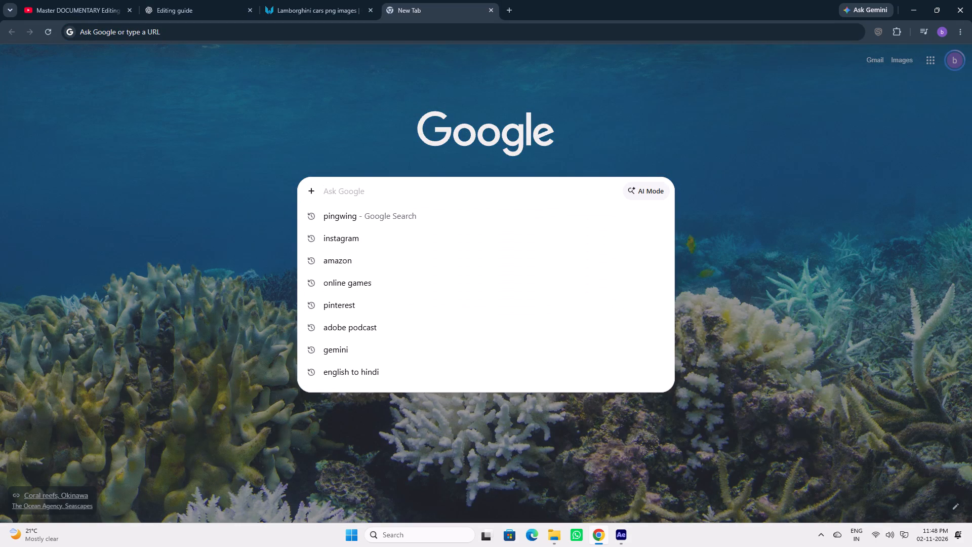
Search PNGWing for "ferruccio".
click(345, 0)
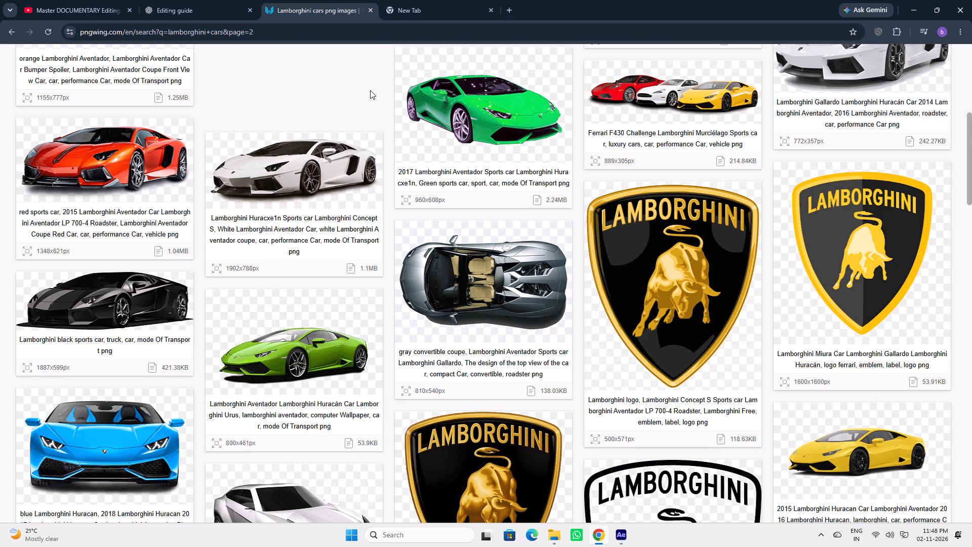
scroll(410, 174, up, 16)
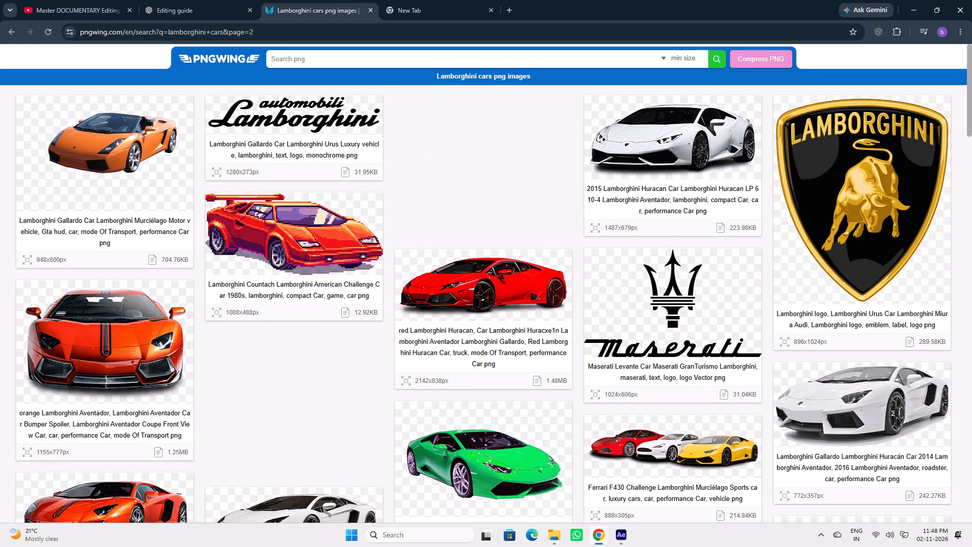
click(384, 65)
text(fe)
text(rruccio)
key(Return)
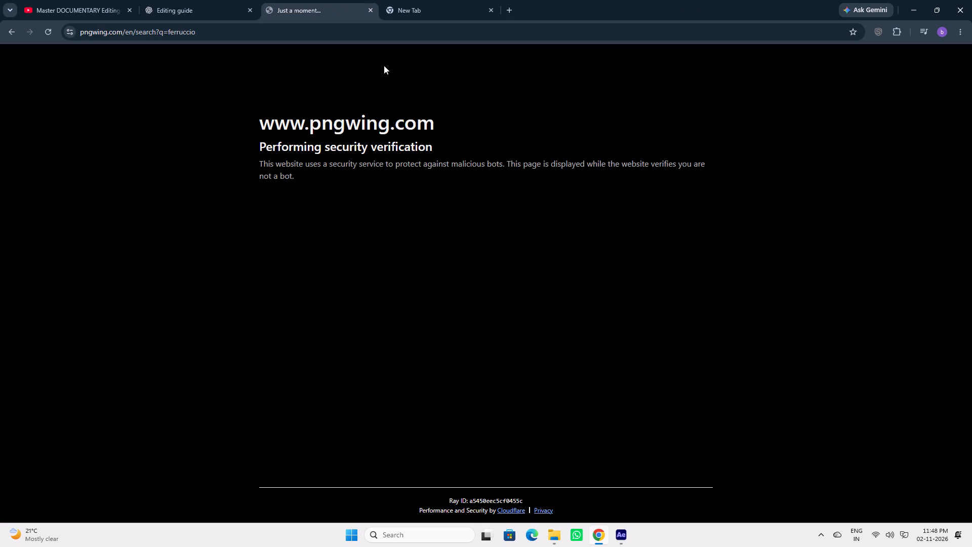
Look through the PNGWing results for a usable cutout of Ferruccio Lamborghini.
scroll(384, 65, up, 1)
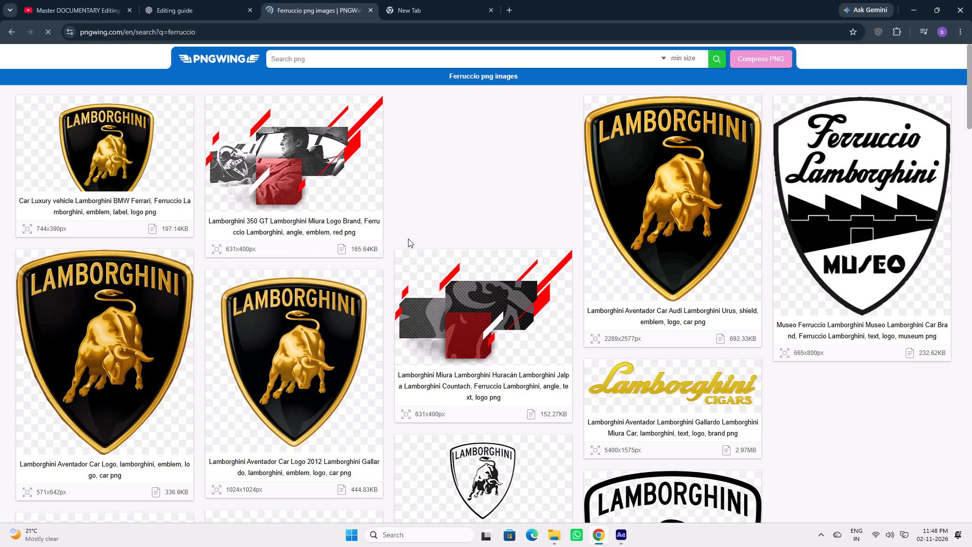
scroll(408, 239, down, 7)
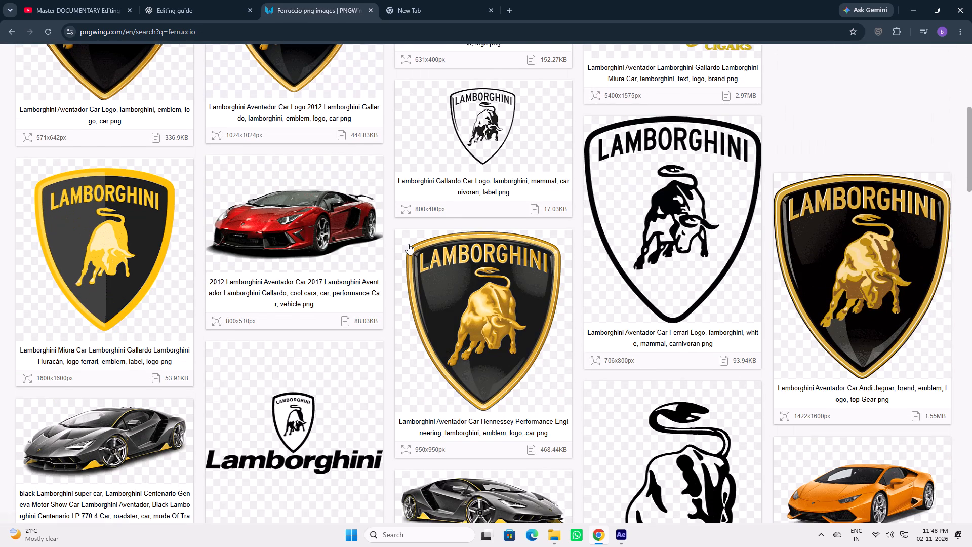
scroll(408, 244, up, 2)
scroll(409, 244, down, 14)
scroll(409, 245, down, 8)
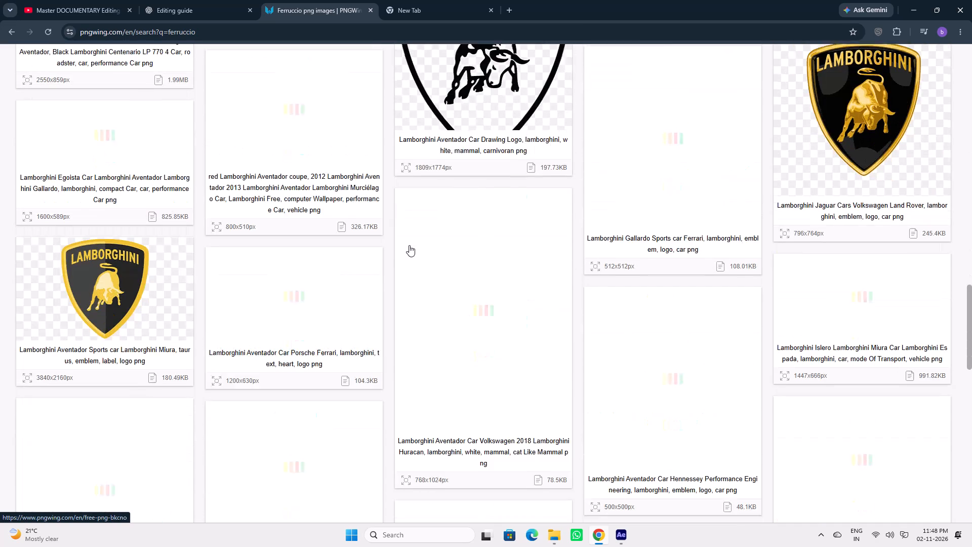
scroll(409, 245, up, 19)
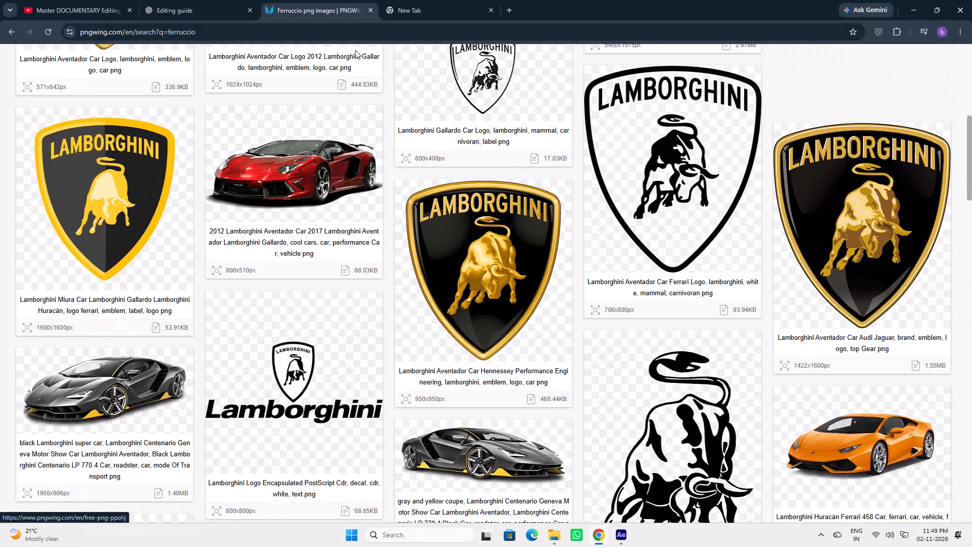
scroll(364, 153, up, 10)
Repeat the "ferruccio" search on PNGWing, examine the results down to the end of the page, and close the site.
click(339, 60)
text(fe)
text(rruccio)
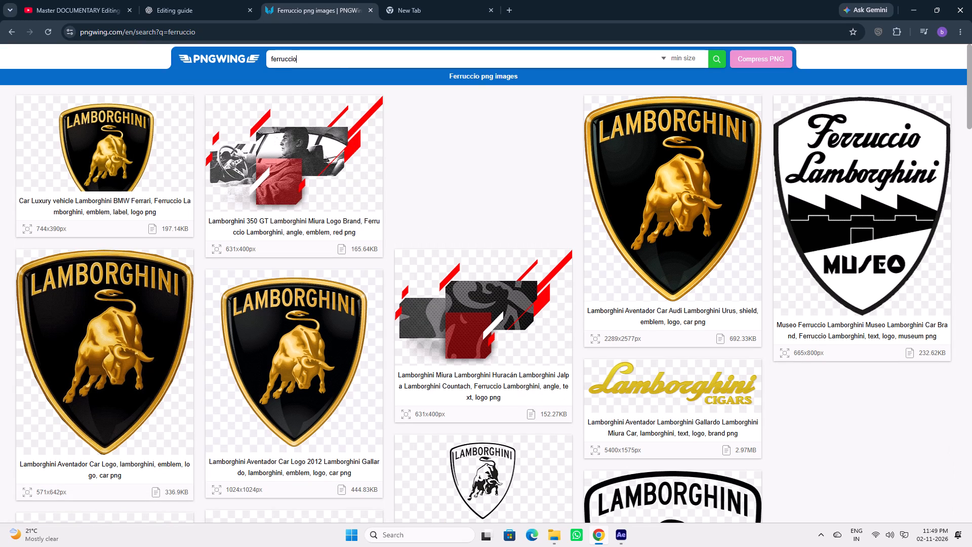
key(Return)
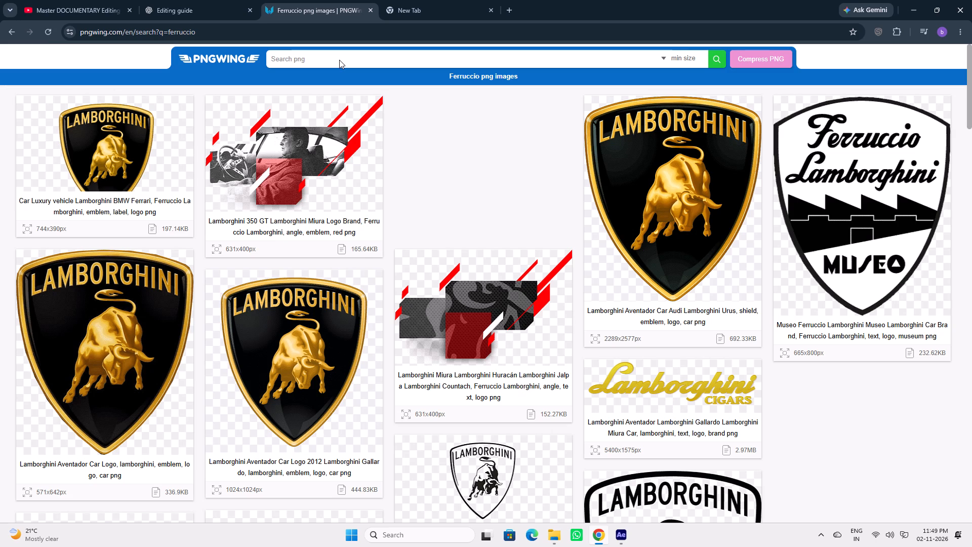
scroll(501, 234, down, 5)
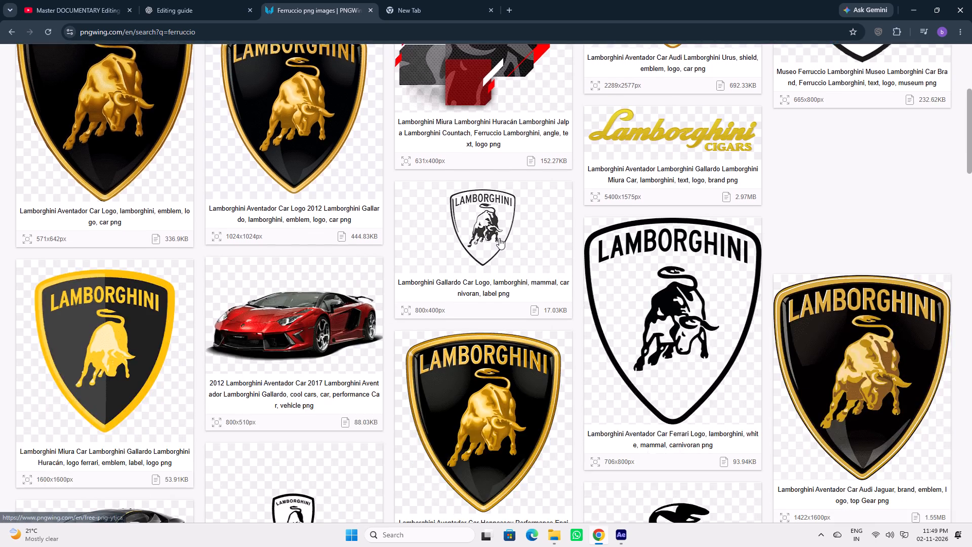
scroll(499, 238, down, 17)
scroll(498, 241, down, 9)
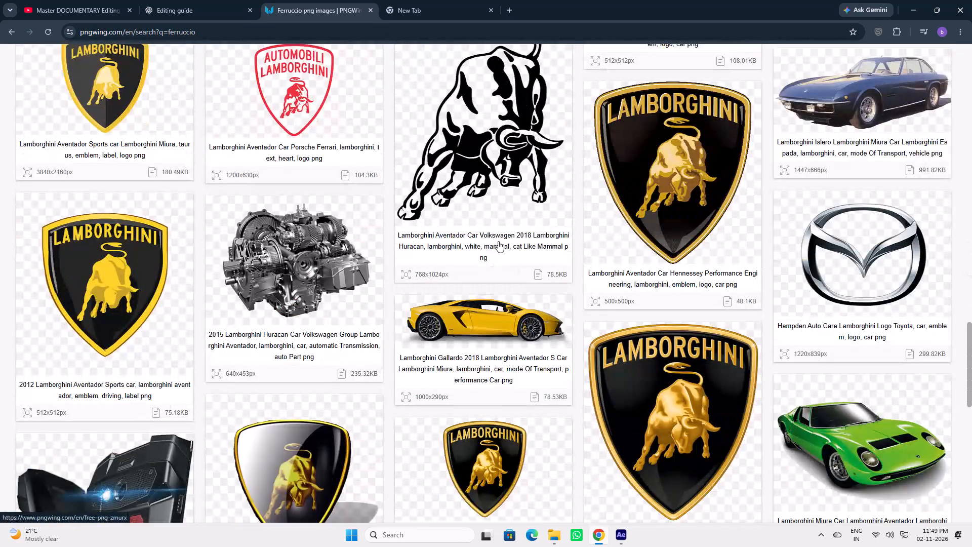
scroll(498, 241, down, 10)
scroll(498, 241, up, 7)
scroll(498, 241, down, 9)
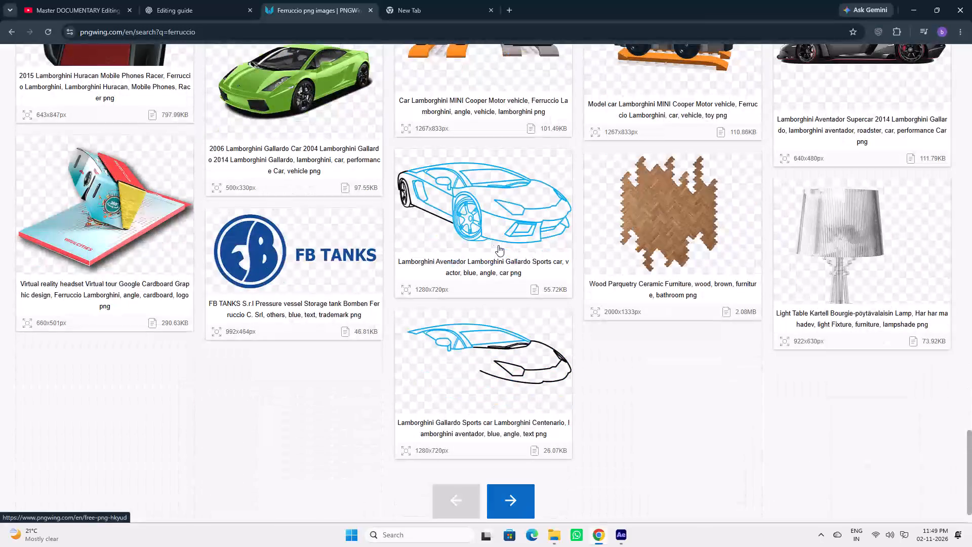
scroll(498, 245, up, 4)
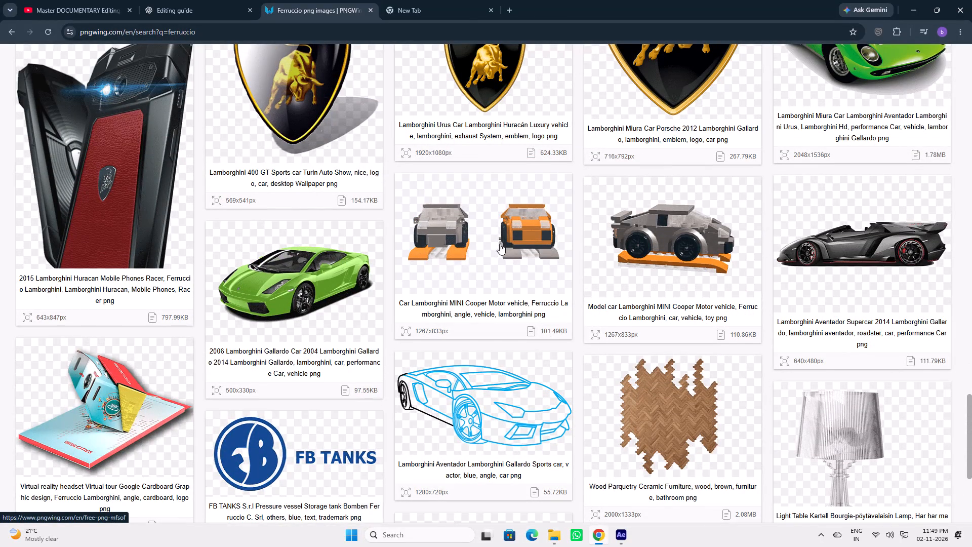
scroll(500, 244, up, 3)
right_click(500, 244)
scroll(500, 244, down, 7)
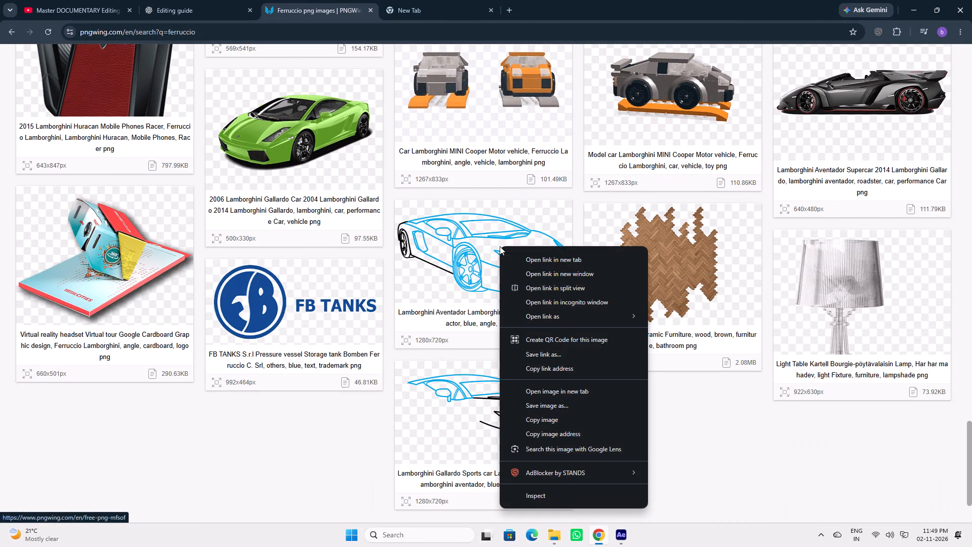
scroll(378, 323, down, 6)
click(336, 412)
scroll(430, 181, up, 5)
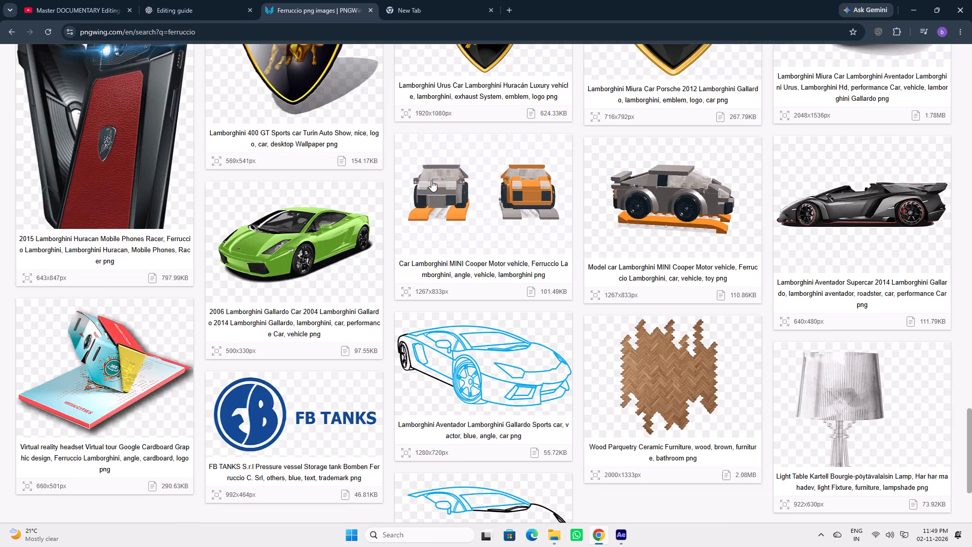
scroll(431, 180, up, 17)
click(370, 9)
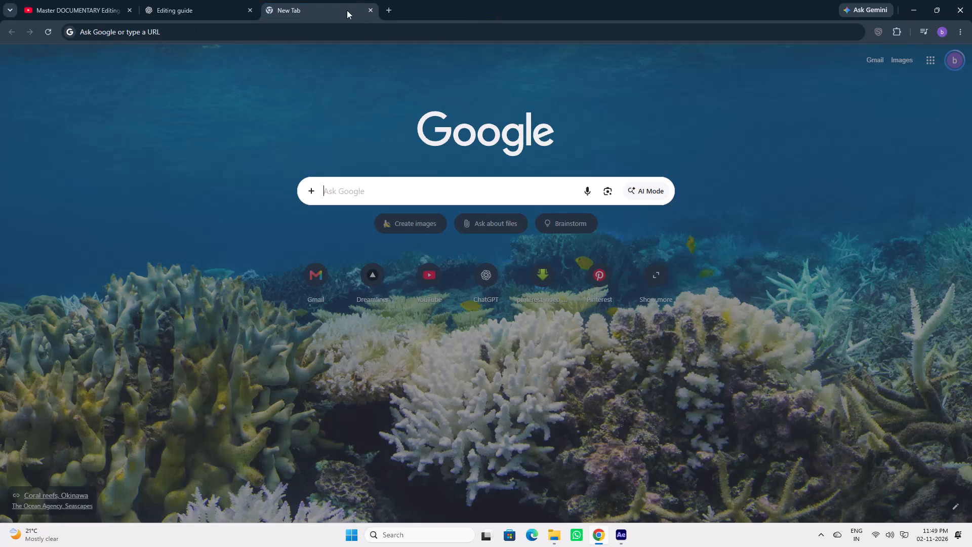
Search Google Images for "ferruccio lamborghini" and look through the photos for a suitable portrait.
click(311, 5)
click(374, 190)
text(fe)
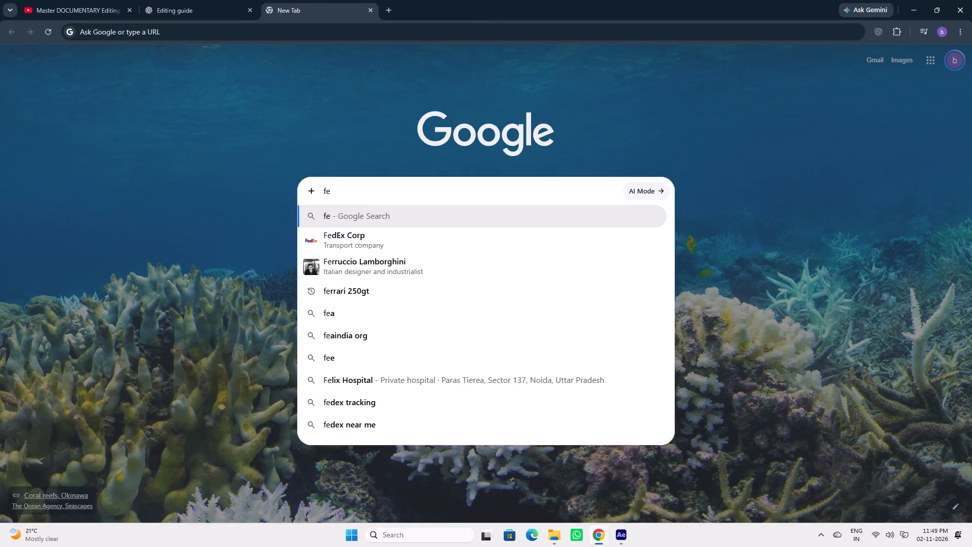
text(rru)
key(Down)
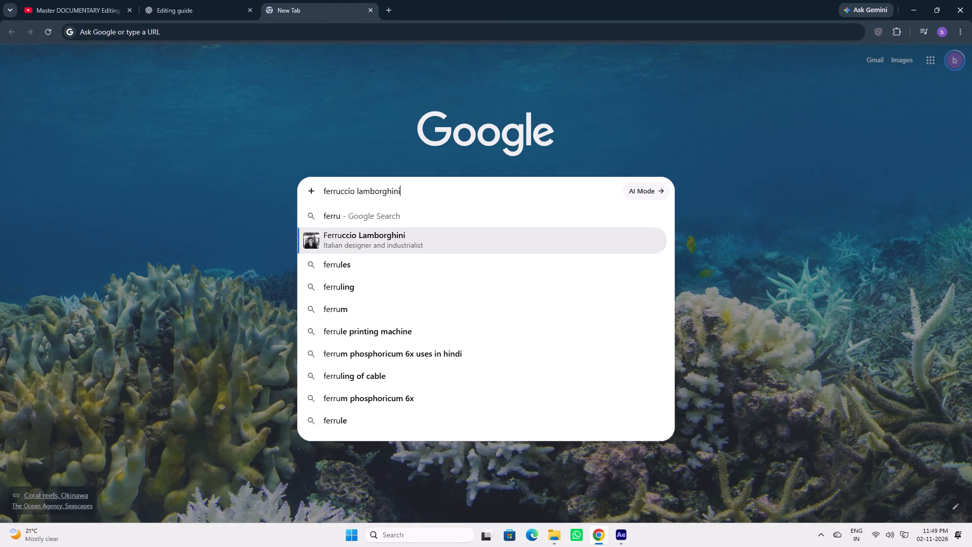
key(Return)
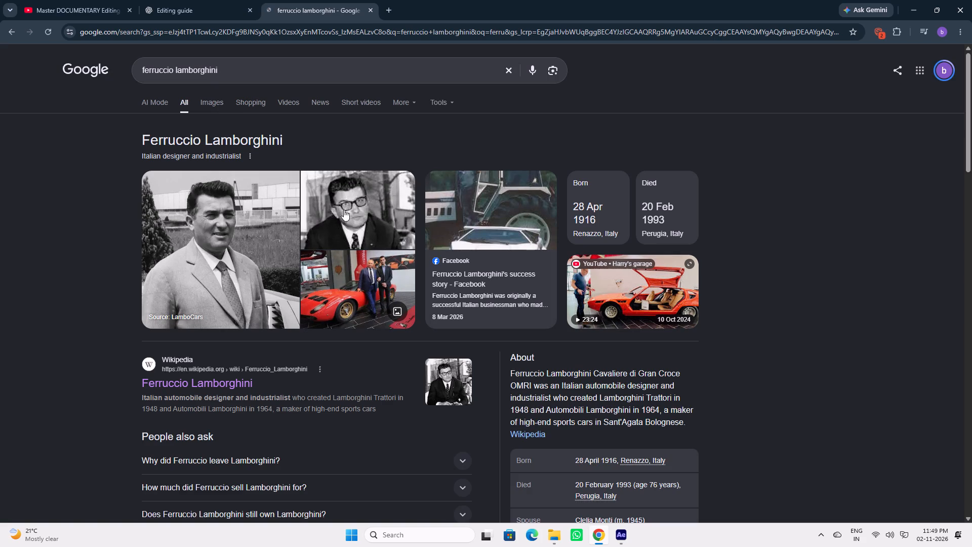
click(207, 107)
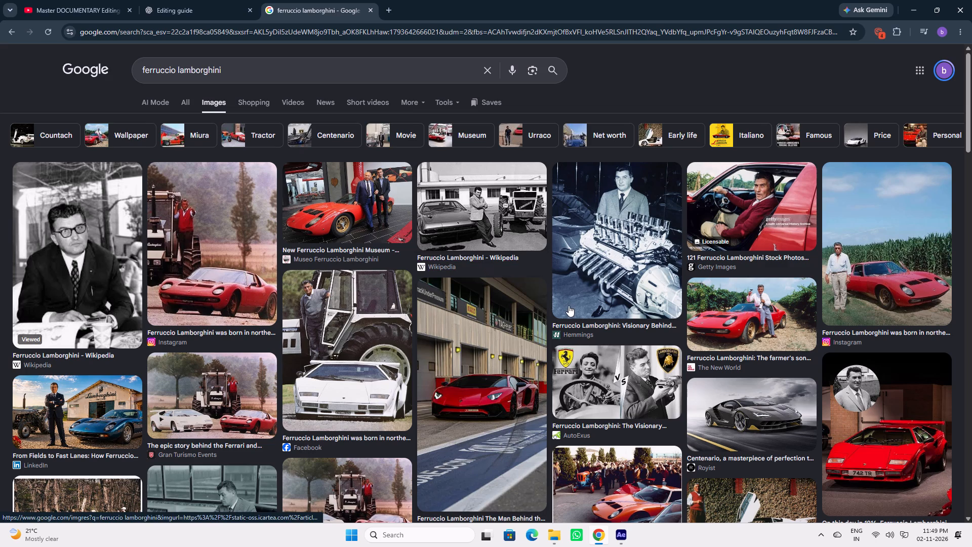
scroll(569, 305, down, 2)
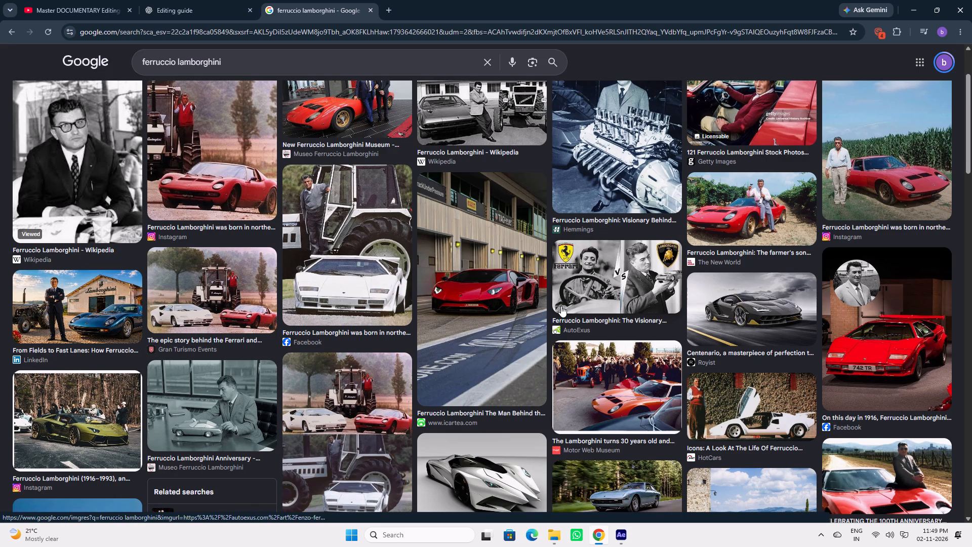
scroll(561, 306, down, 2)
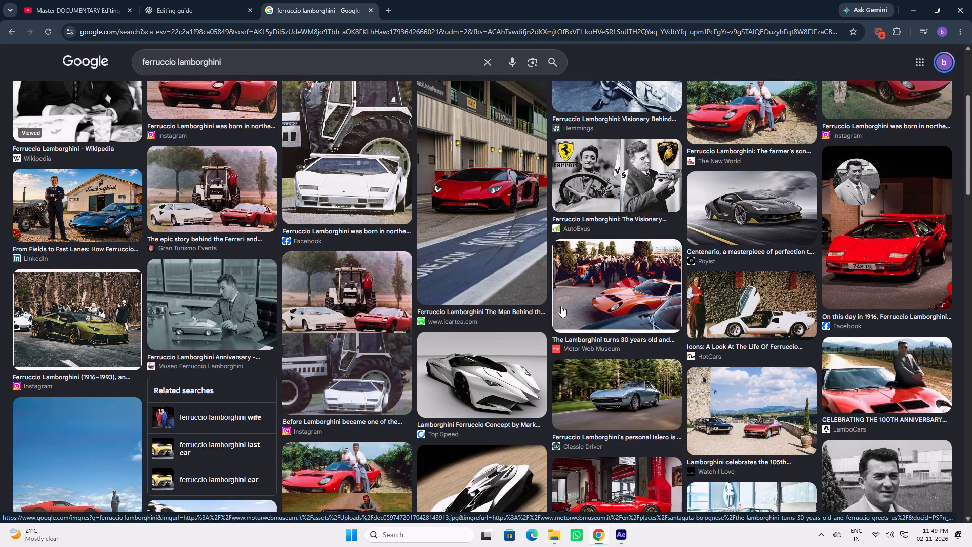
scroll(565, 307, down, 3)
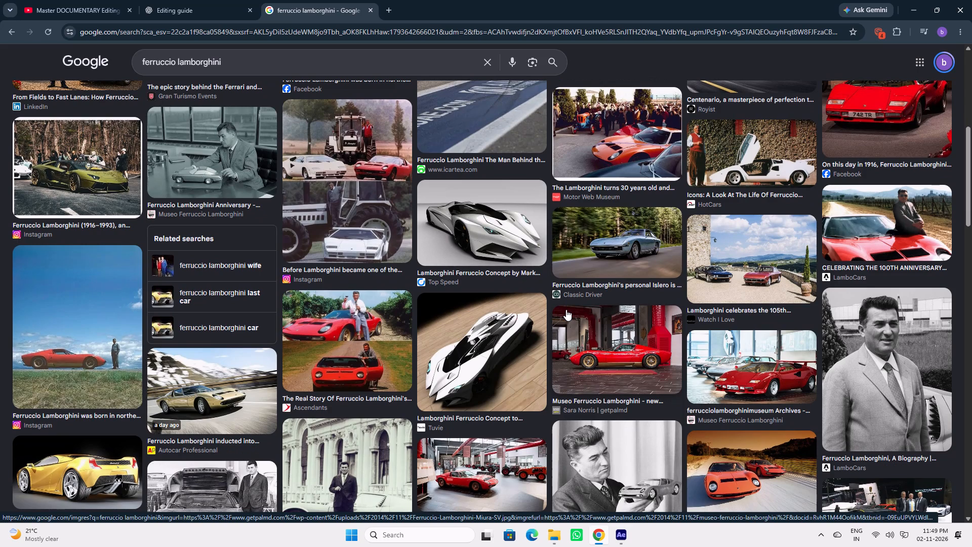
scroll(566, 309, down, 5)
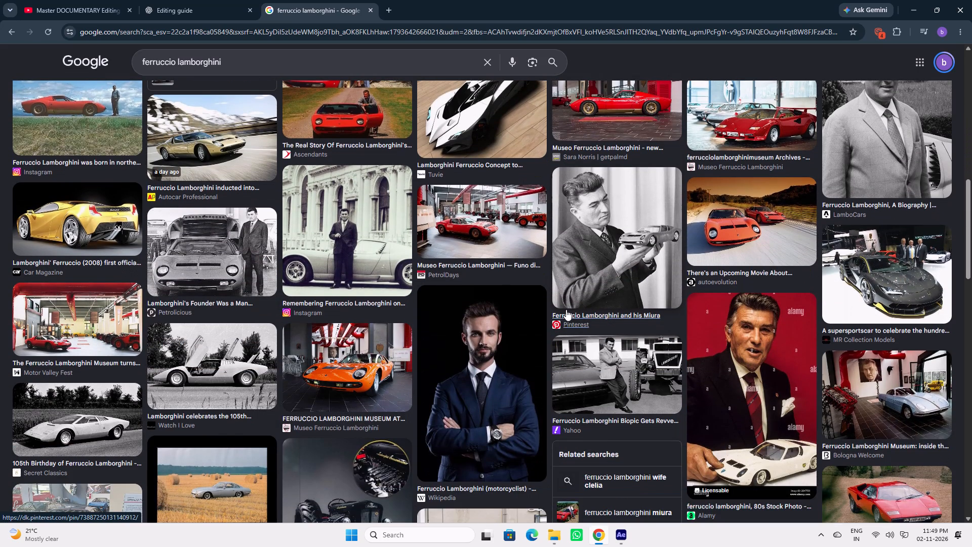
scroll(566, 309, down, 8)
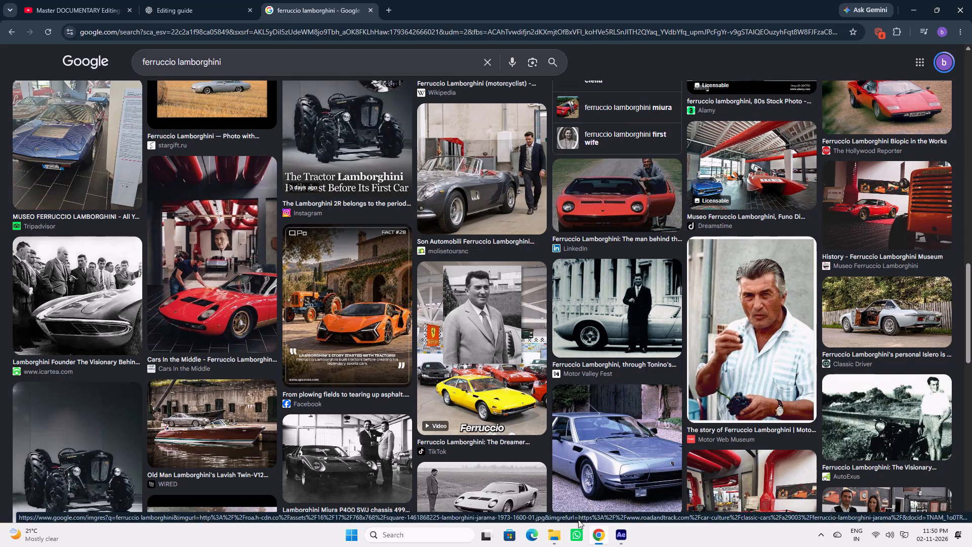
Switch to After Effects and undo the deletion of the Ferruccio workshop image layer in scene 1.
click(618, 535)
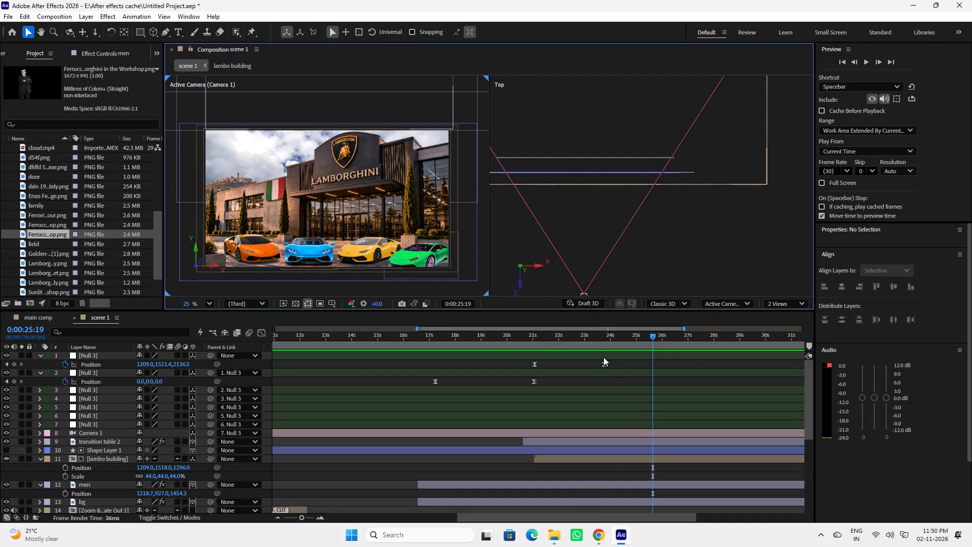
drag(577, 341, 568, 340)
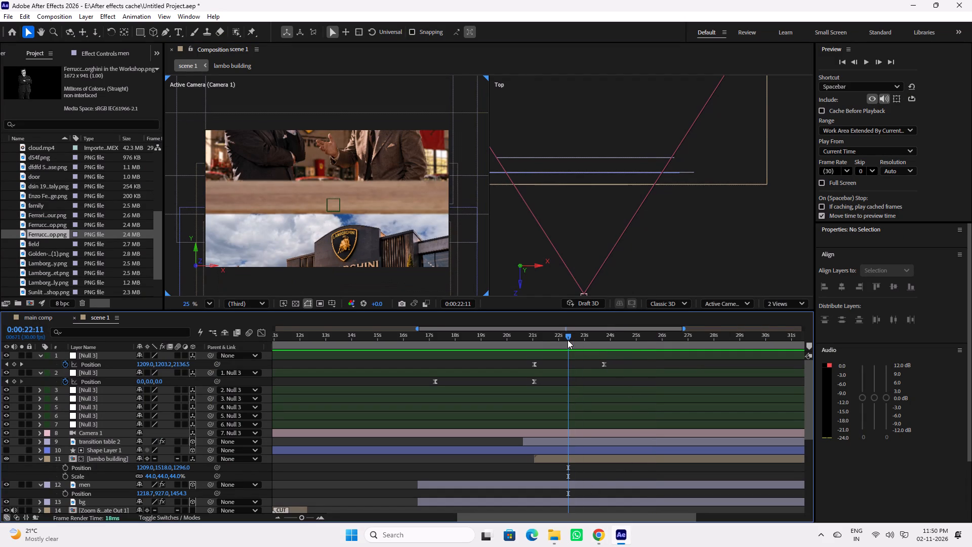
key(ctrl+z)
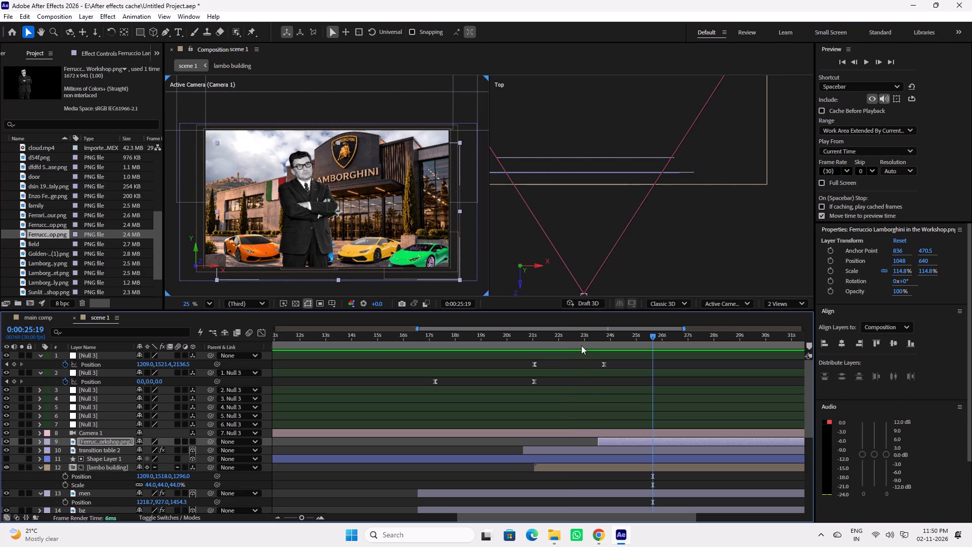
Shift the Ferruccio layer earlier in scene 1 so it starts at about 22.3 seconds.
click(585, 339)
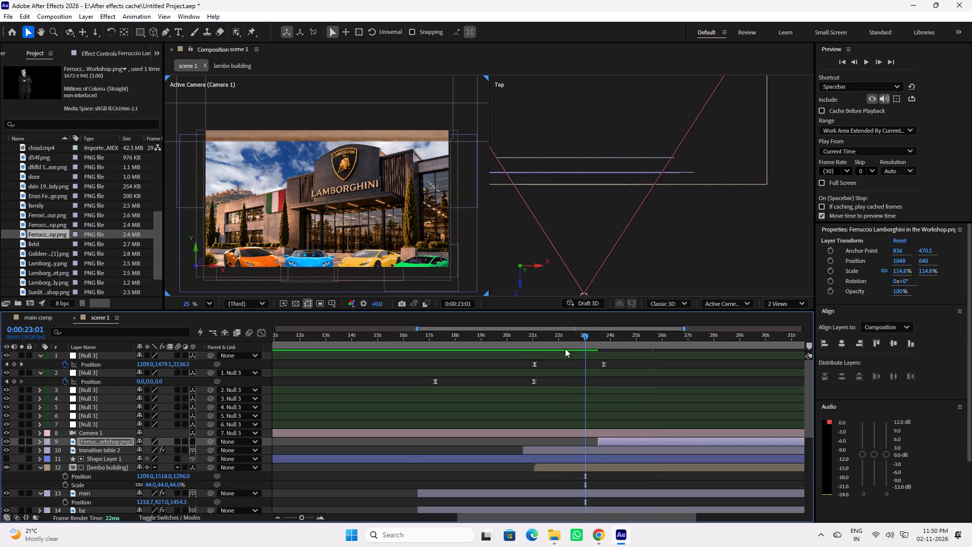
drag(617, 442, 584, 442)
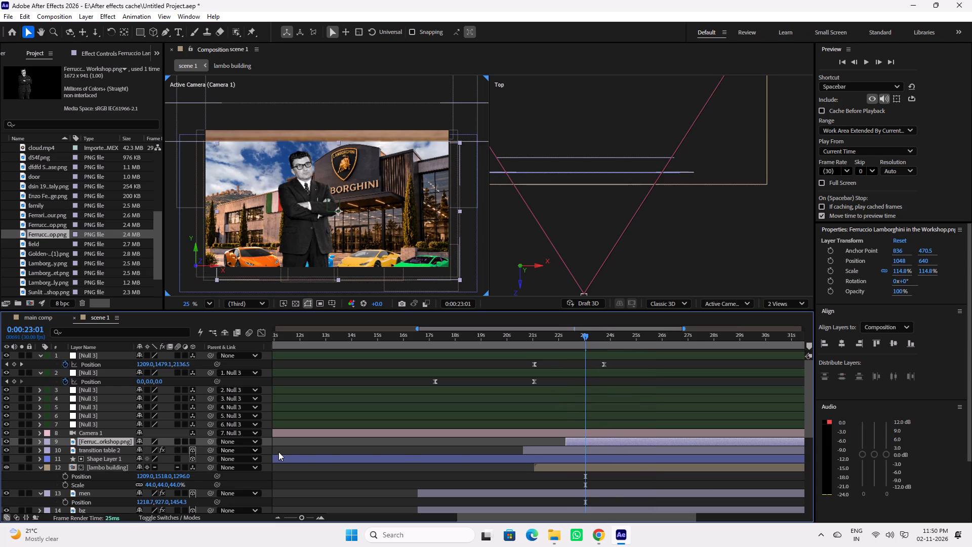
Make the Ferruccio layer 3D and centre it in the camera view at 0:00:23:01.
click(195, 442)
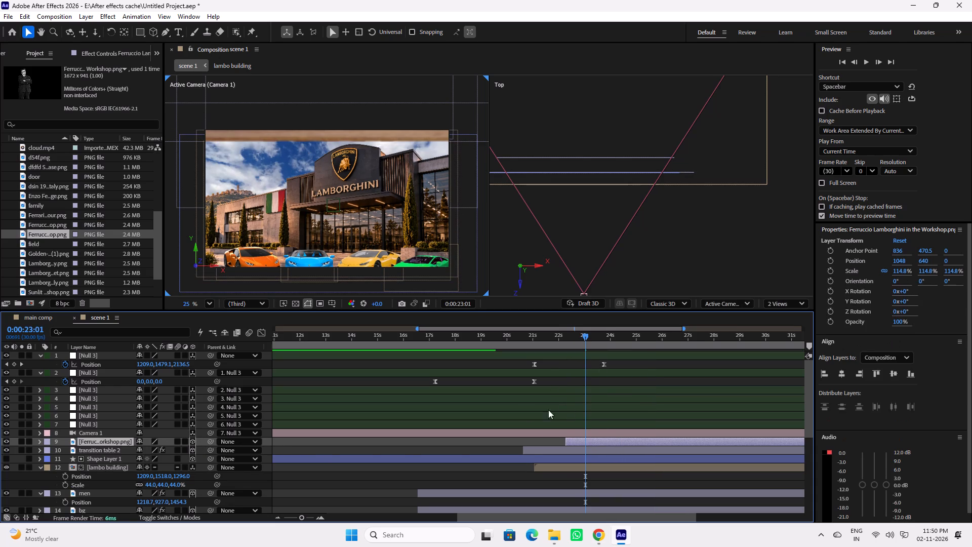
right_click(585, 440)
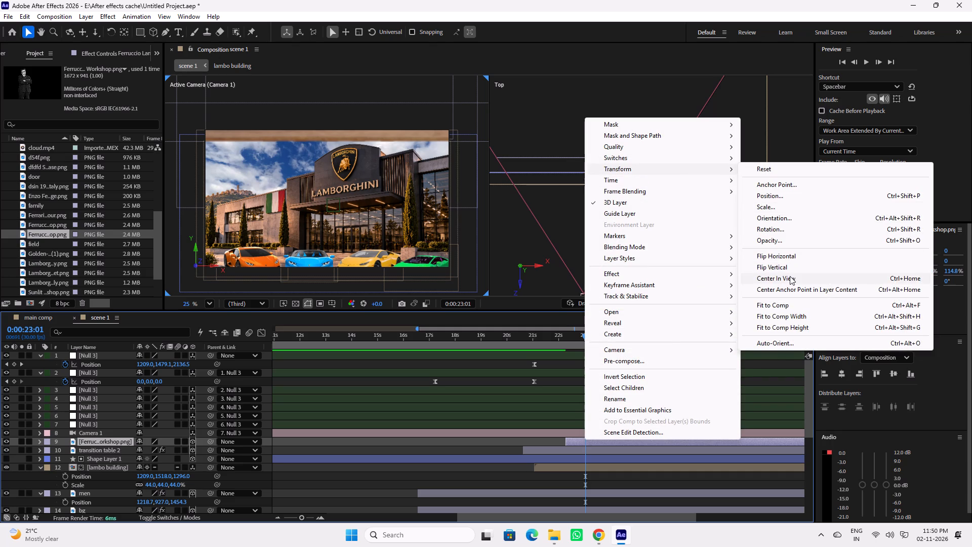
click(790, 277)
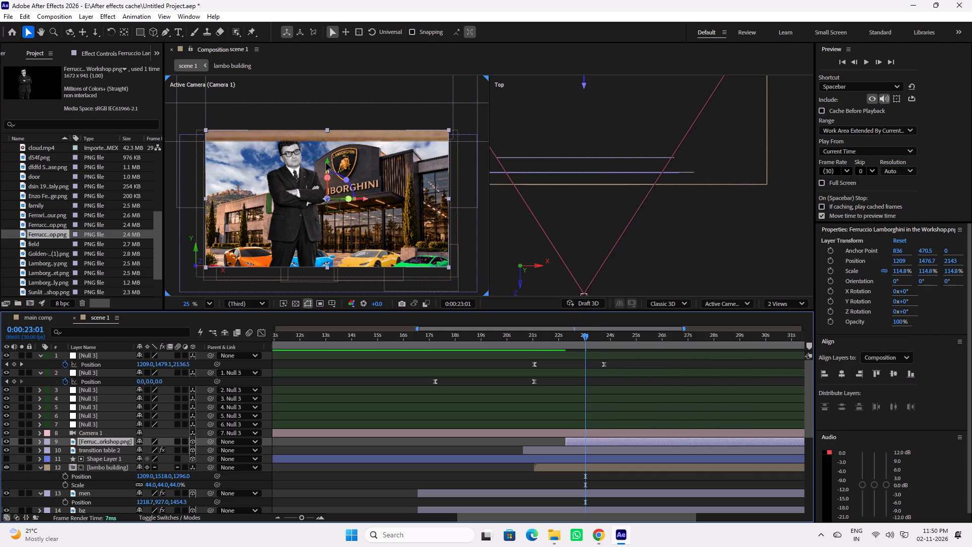
Lower the Ferruccio layer in front of the showroom to Y position 1716.7 and scale it up to about 142%.
drag(326, 163, 316, 195)
key(s)
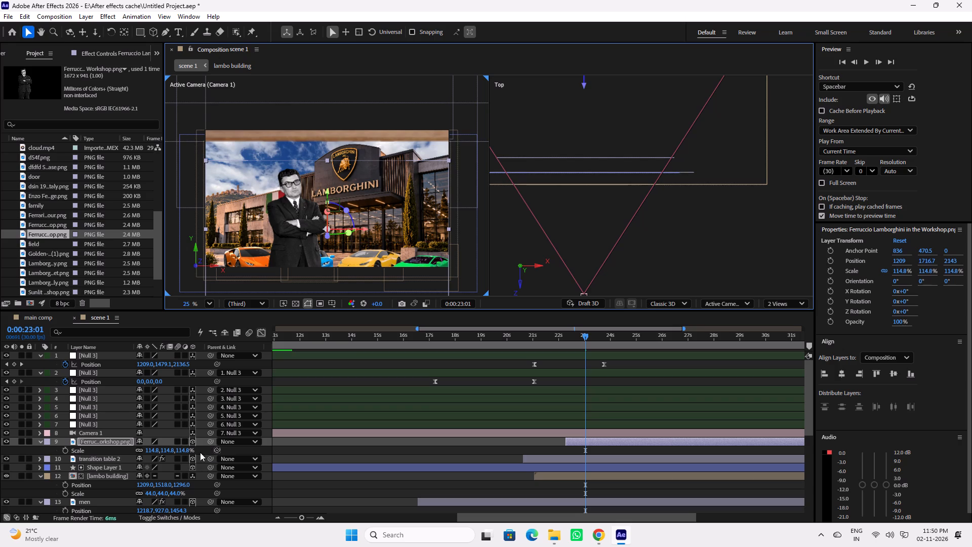
drag(182, 451, 195, 451)
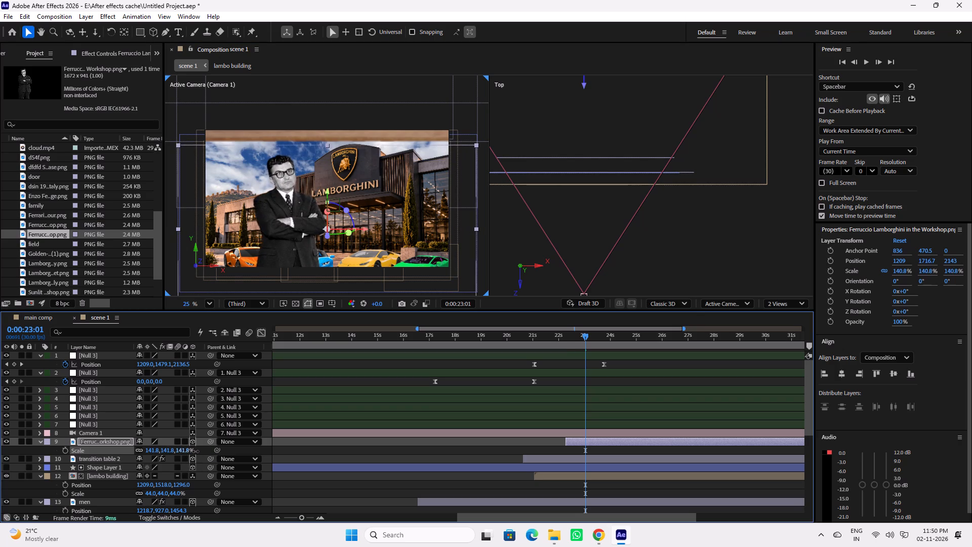
Scale the Ferruccio layer up to 146.8%, shift it sideways to X position 1125, and save the project.
drag(195, 451, 198, 451)
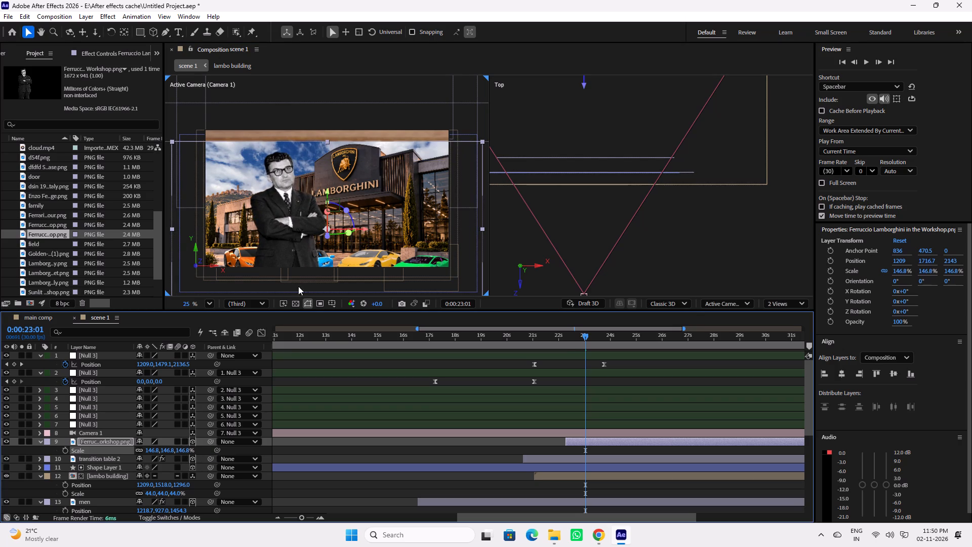
drag(366, 230, 381, 232)
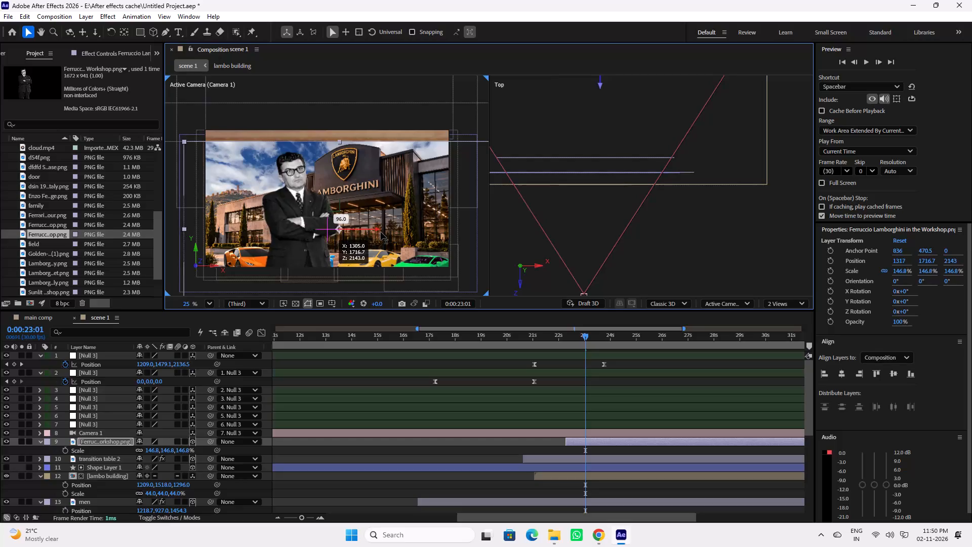
drag(381, 232, 354, 241)
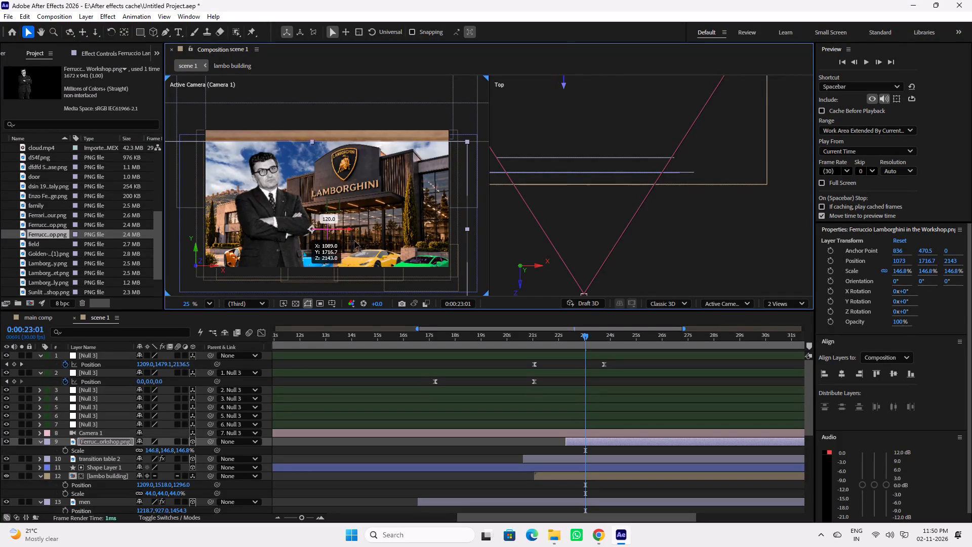
drag(354, 241, 356, 241)
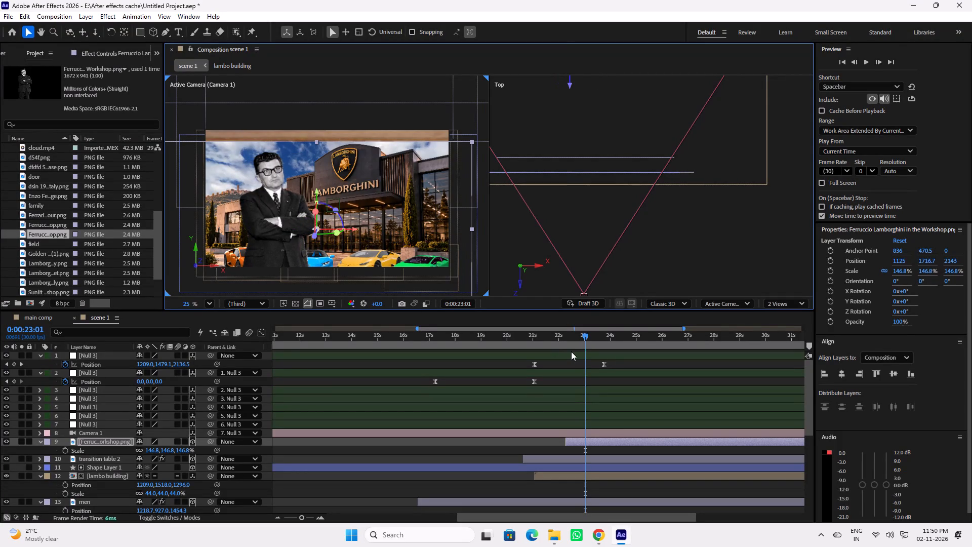
key(ctrl+s)
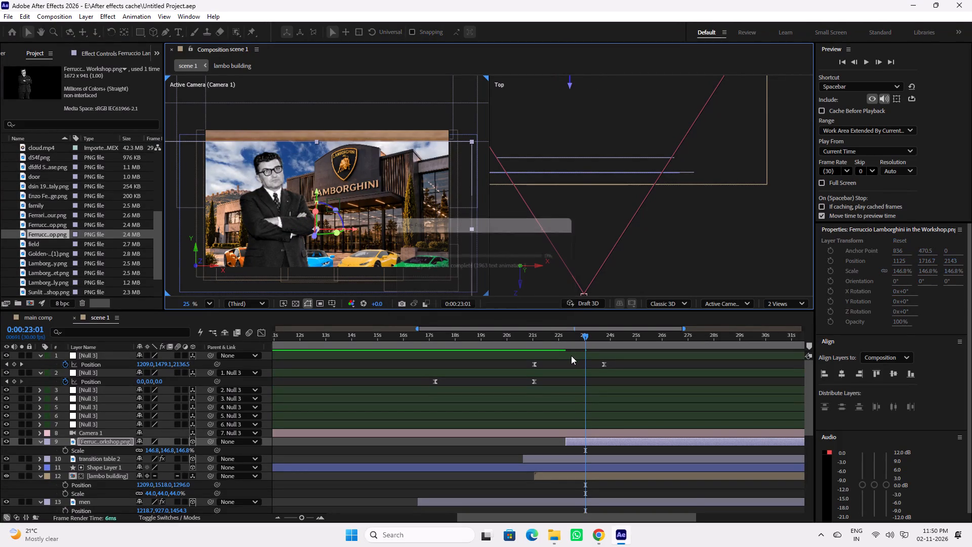
drag(570, 336, 548, 337)
key(space)
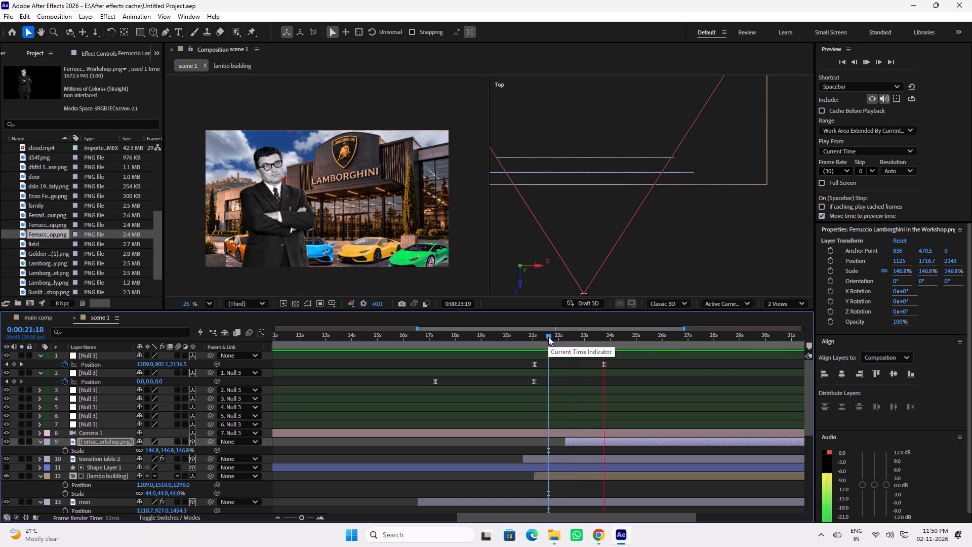
key(space)
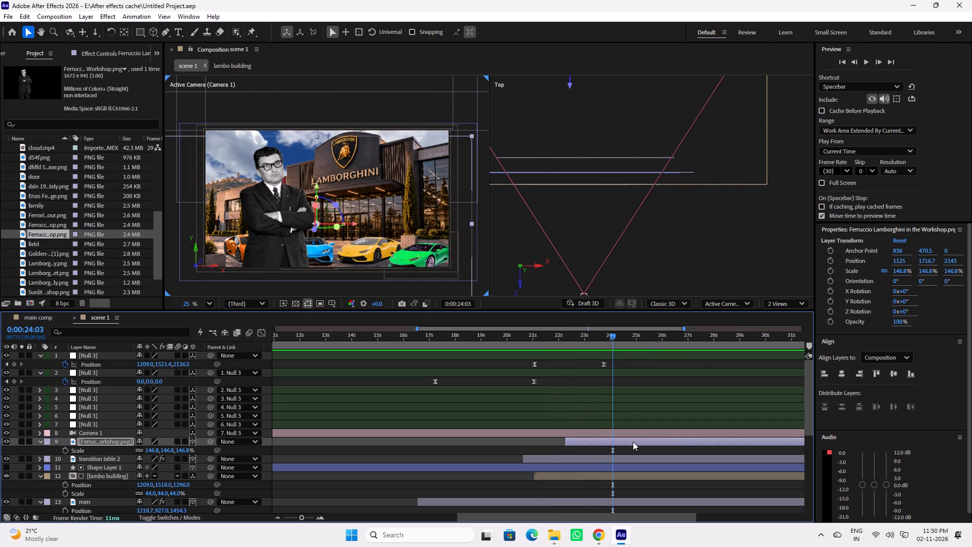
Start Position keyframing on the Ferruccio layer at 0:00:24:03, bringing its Z position to 842, and preview it.
key(p)
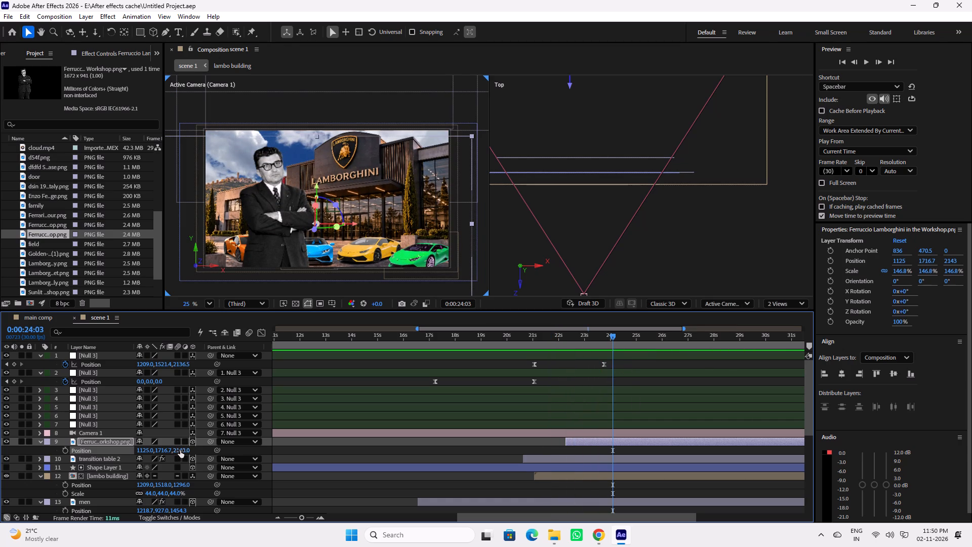
click(61, 449)
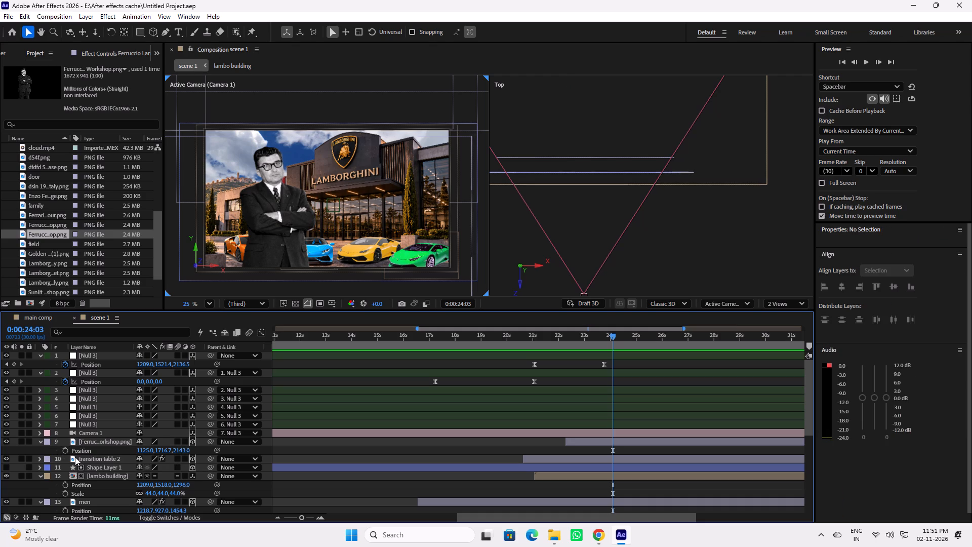
click(67, 452)
drag(183, 452, 184, 452)
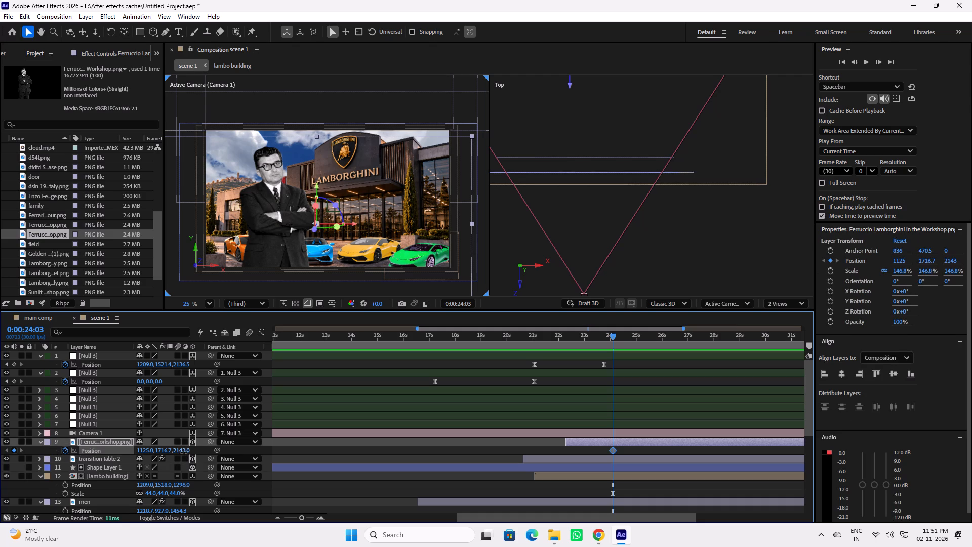
drag(184, 452, 0, 473)
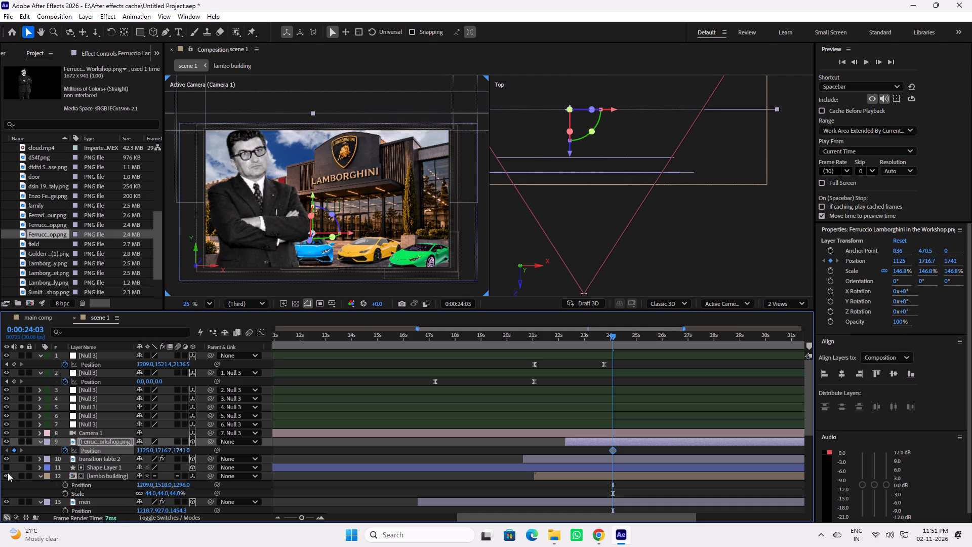
drag(187, 451, 0, 461)
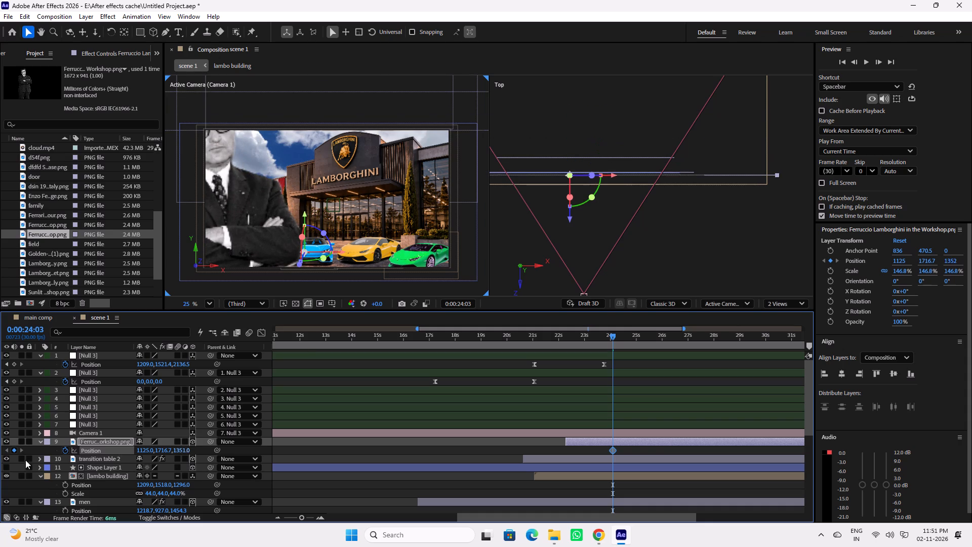
drag(185, 451, 0, 456)
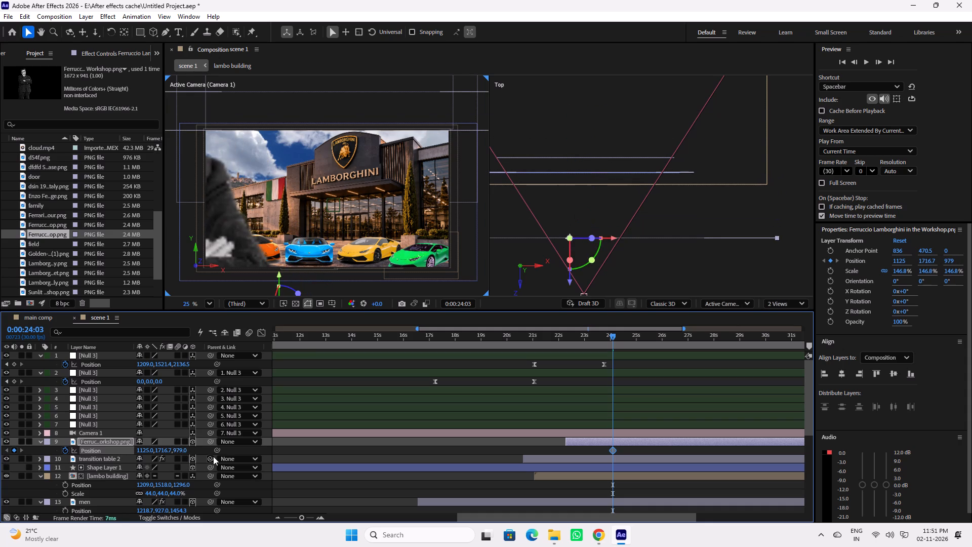
drag(186, 451, 94, 463)
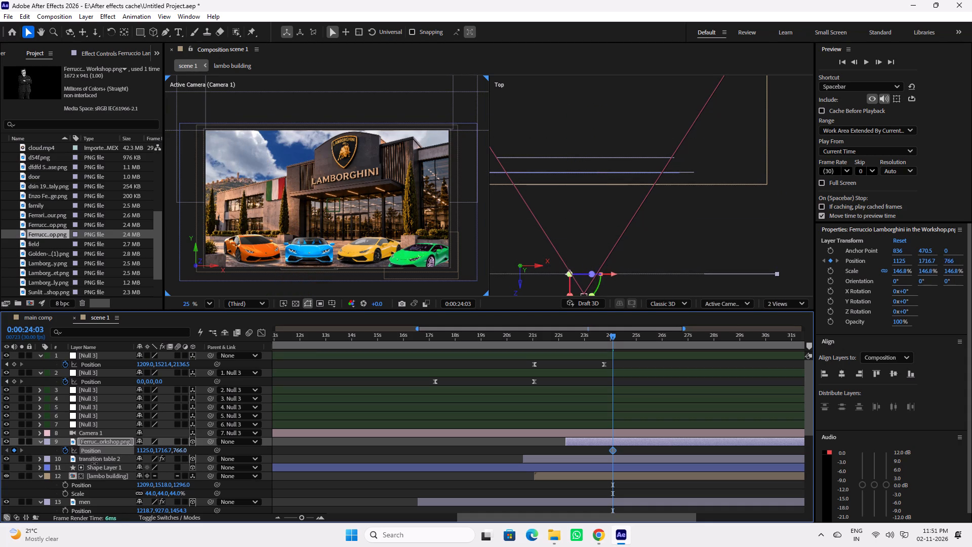
drag(94, 463, 145, 460)
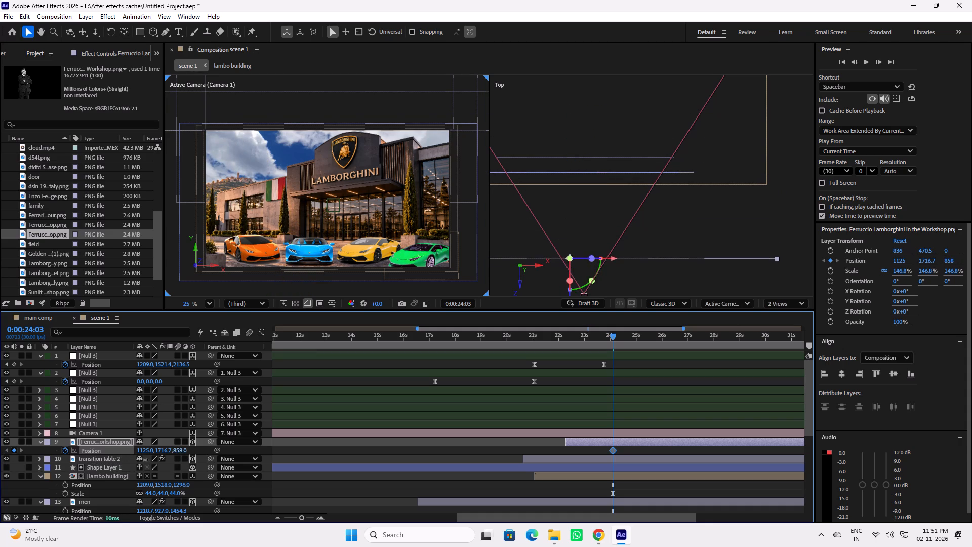
drag(145, 460, 128, 461)
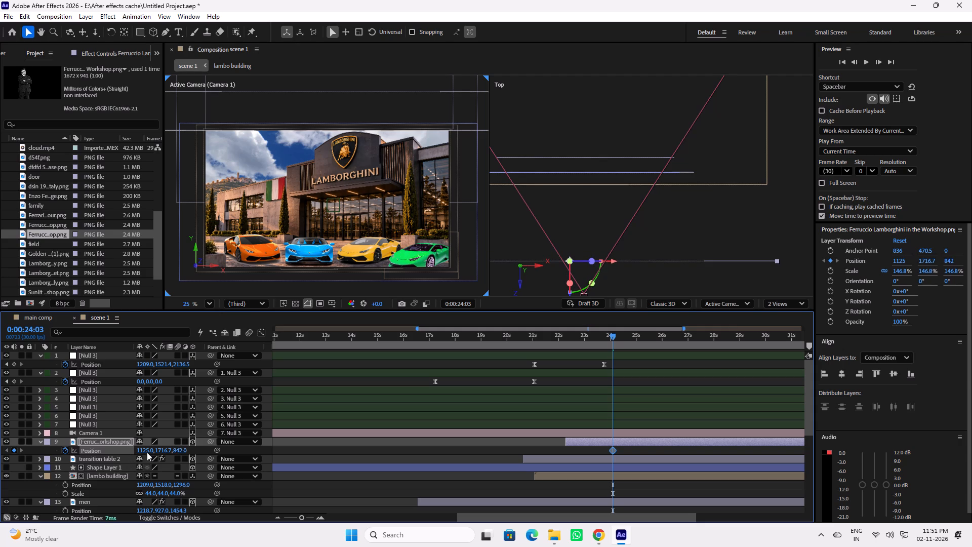
key(space)
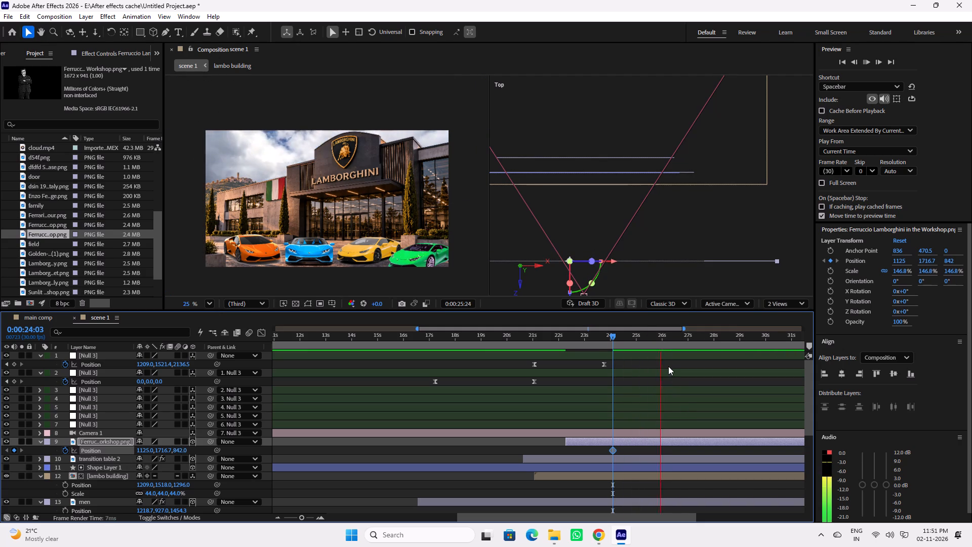
key(space)
Add a Ferruccio Position keyframe at 0:00:25:17 with Z position 1969, and preview the entrance.
click(651, 338)
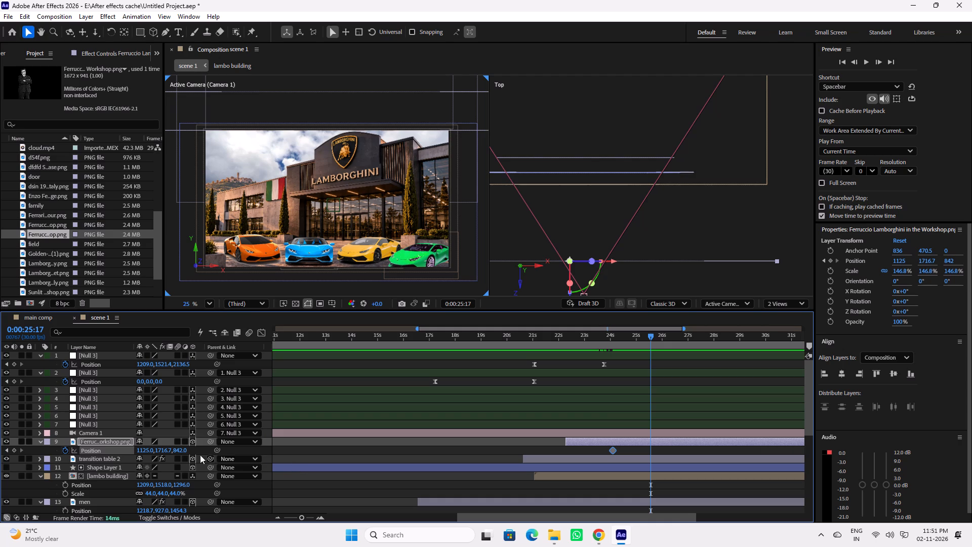
drag(142, 451, 150, 452)
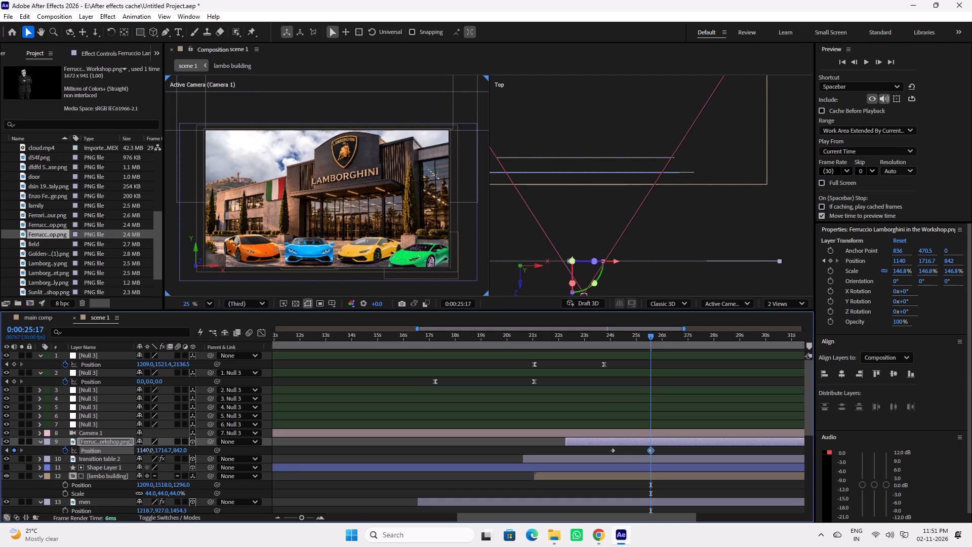
drag(150, 452, 210, 454)
key(ctrl+z)
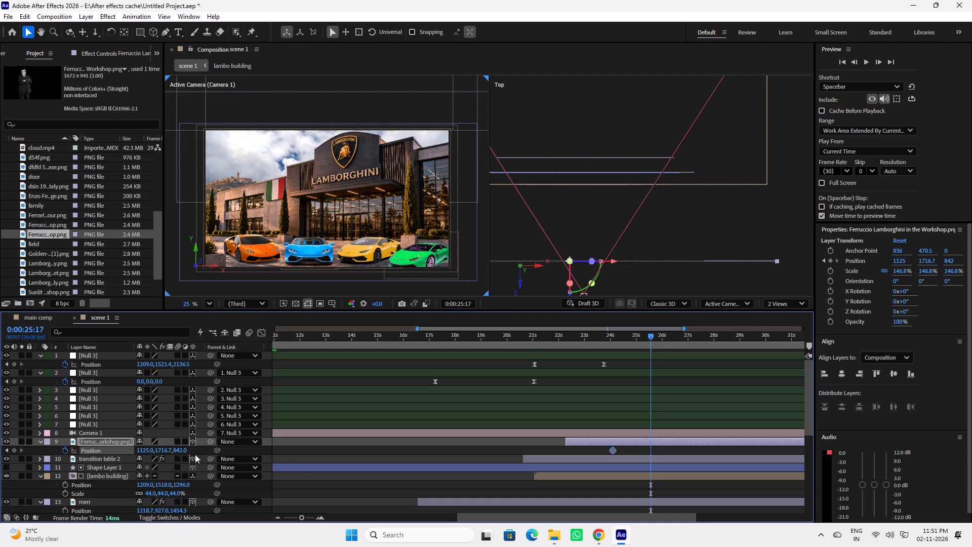
drag(180, 453, 286, 454)
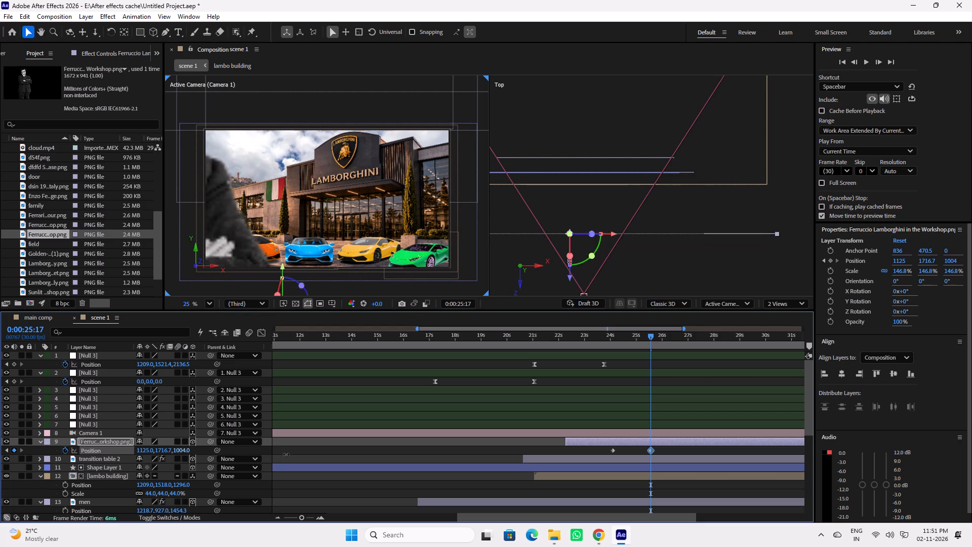
drag(286, 454, 626, 445)
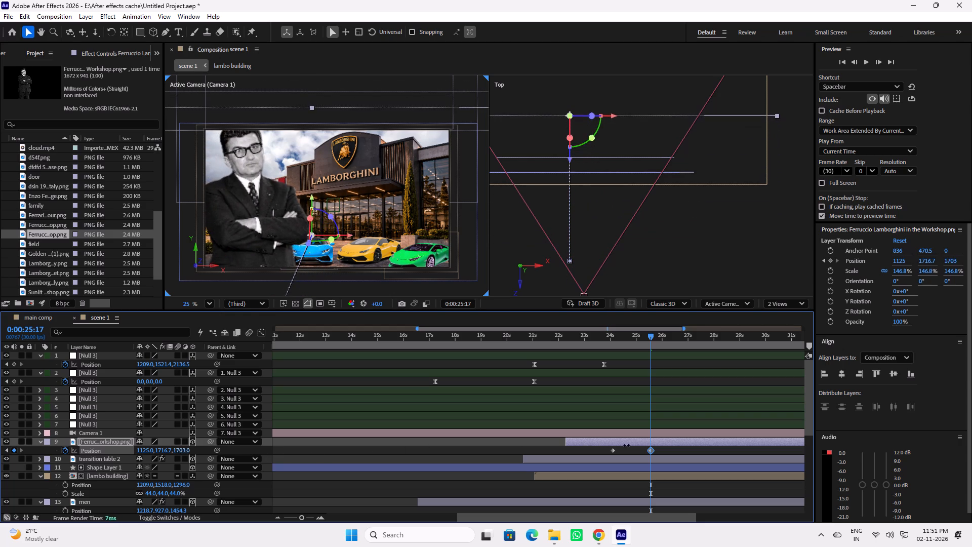
drag(626, 445, 727, 435)
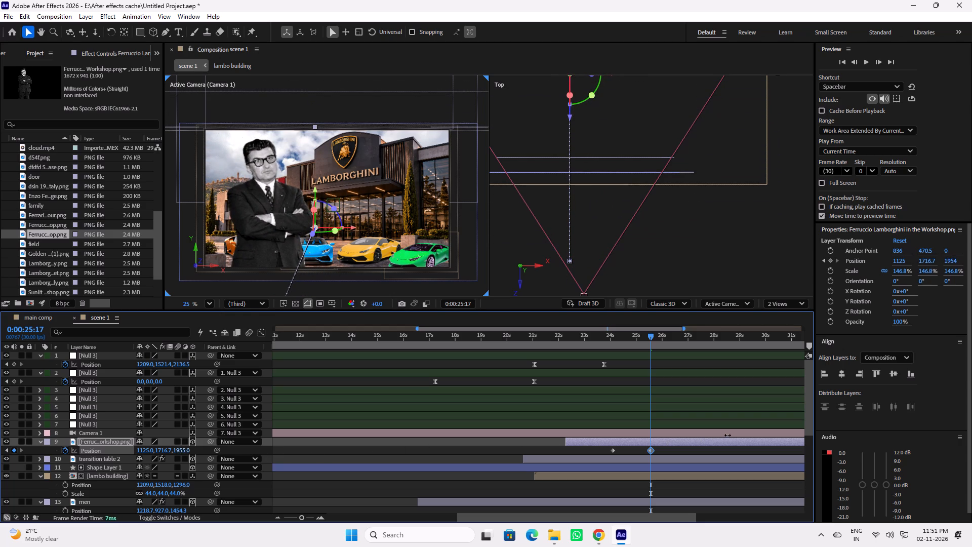
drag(727, 435, 731, 434)
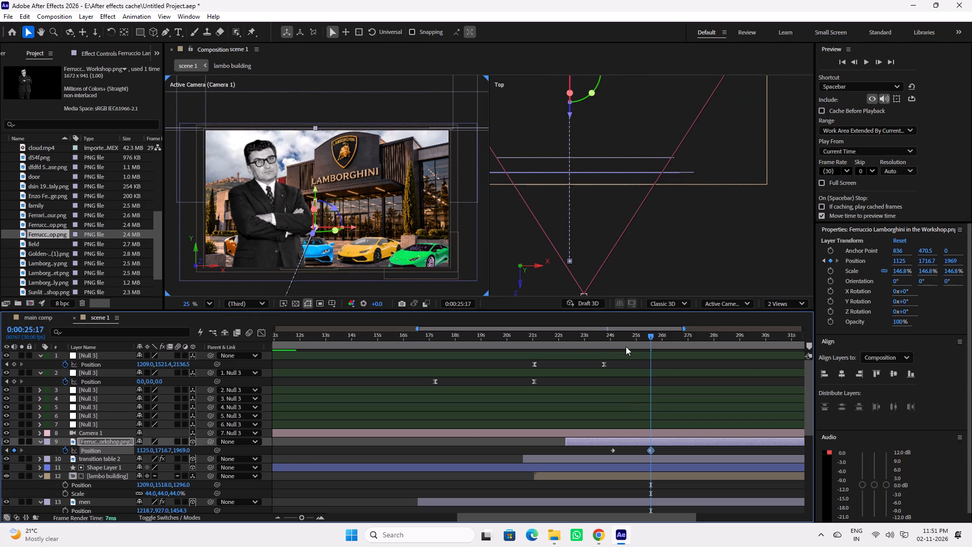
drag(619, 340, 613, 340)
key(space)
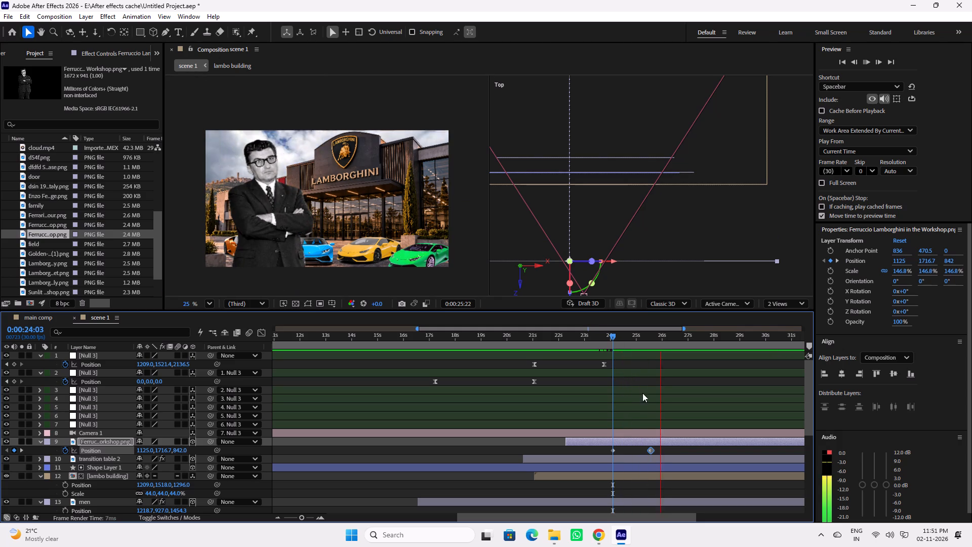
key(space)
Easy-ease both Ferruccio Position keyframes and shape their speed graph into an early sharp peak with a long slow-down.
drag(662, 447, 599, 453)
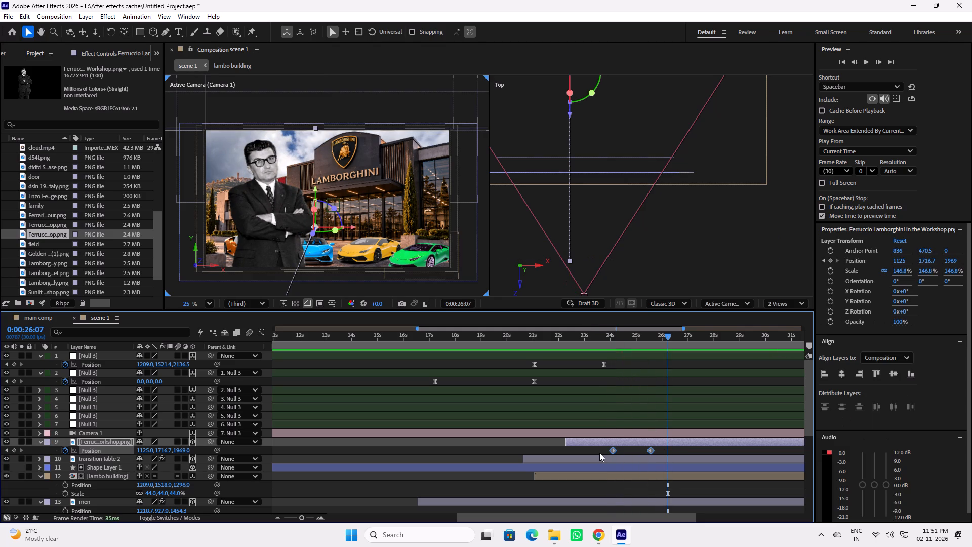
key(F9)
click(263, 336)
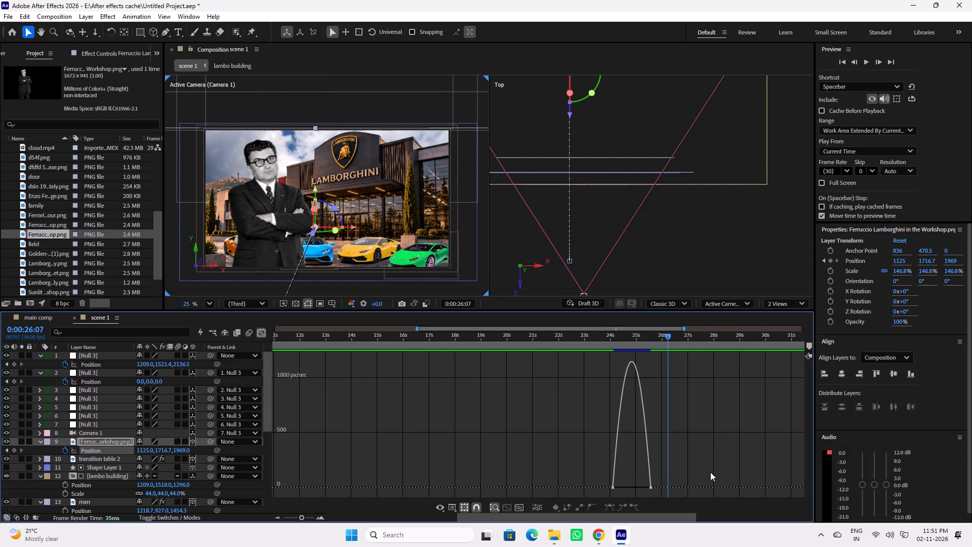
drag(707, 470, 630, 503)
drag(642, 487, 632, 487)
click(632, 487)
drag(634, 488, 627, 488)
click(594, 339)
key(space)
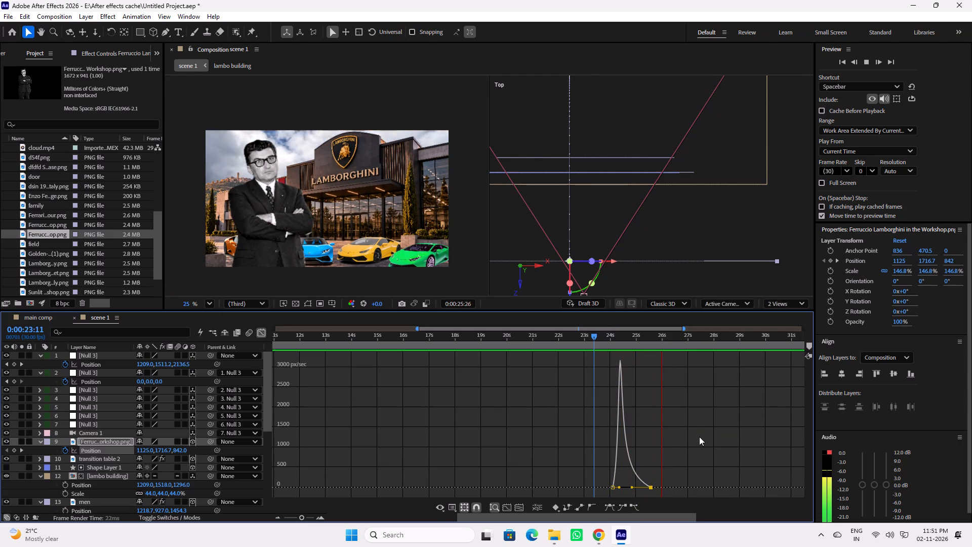
key(space)
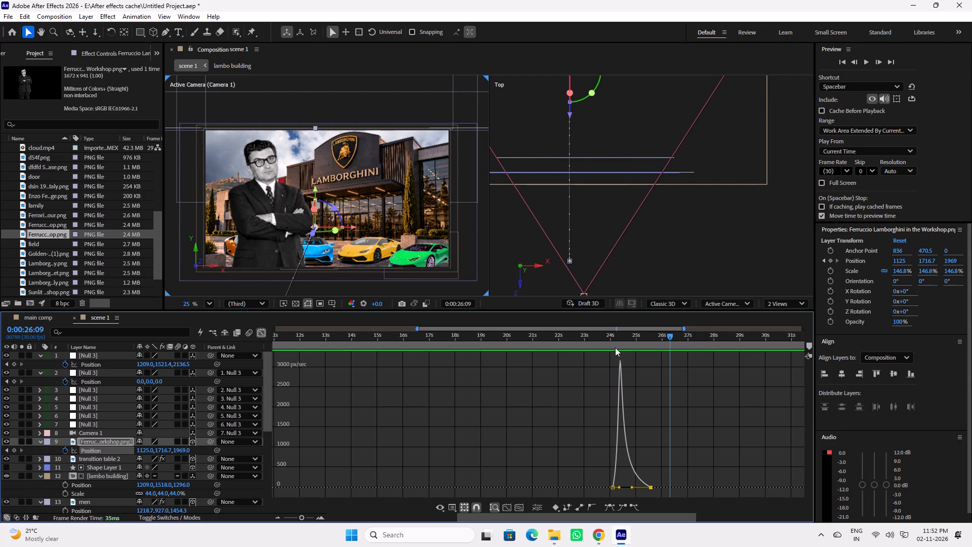
key(u)
click(258, 330)
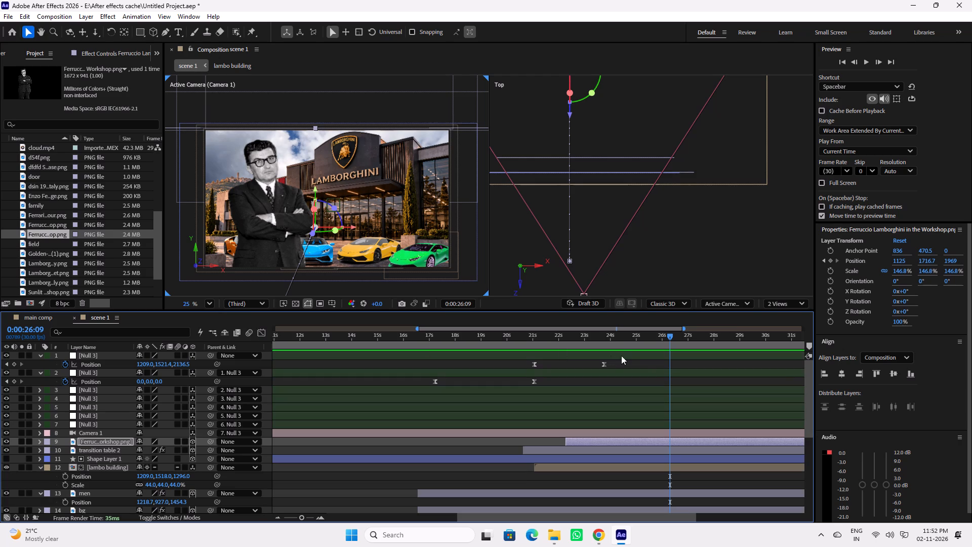
Lower the Ferruccio layer to Y position 1833.3 on its end Position keyframe at 0:00:25:17.
key(u)
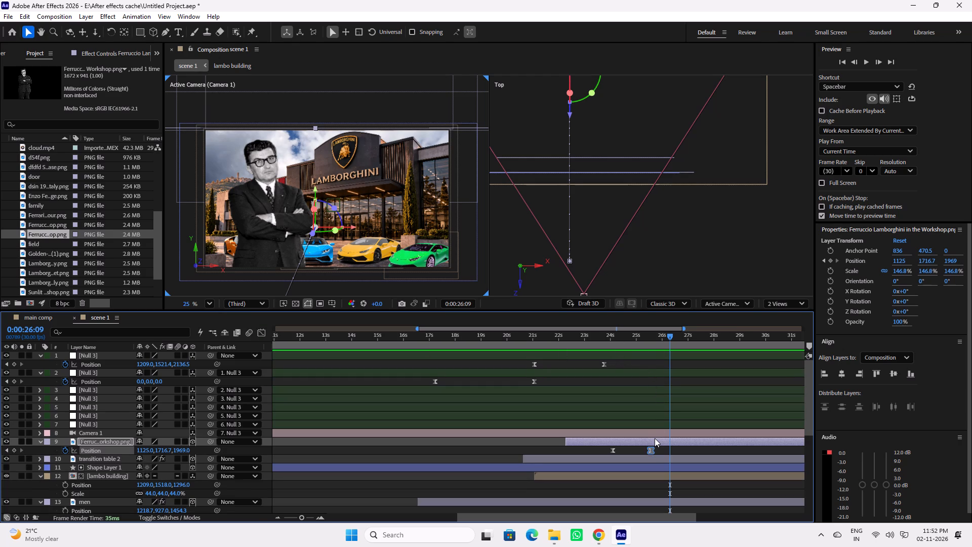
drag(667, 337, 651, 340)
drag(314, 190, 312, 202)
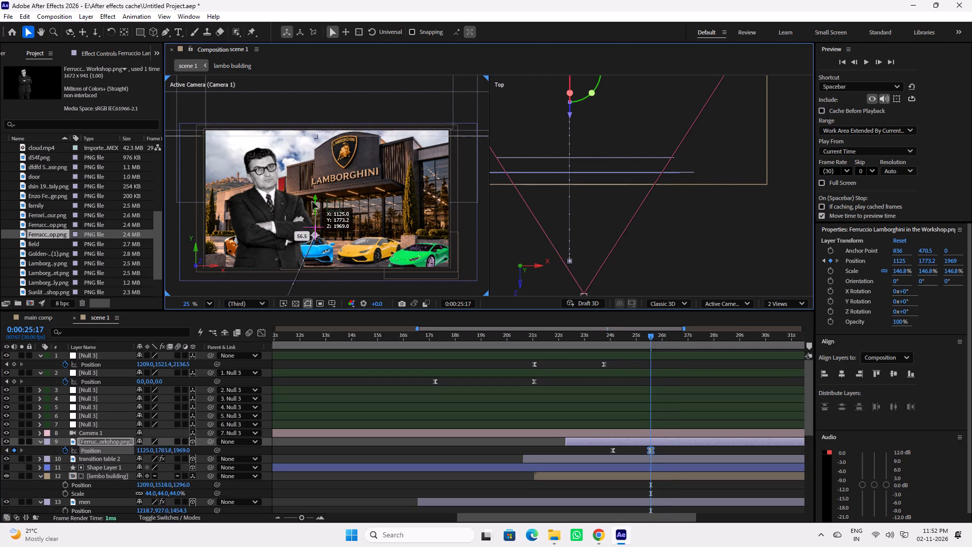
drag(312, 202, 311, 209)
drag(632, 342, 627, 342)
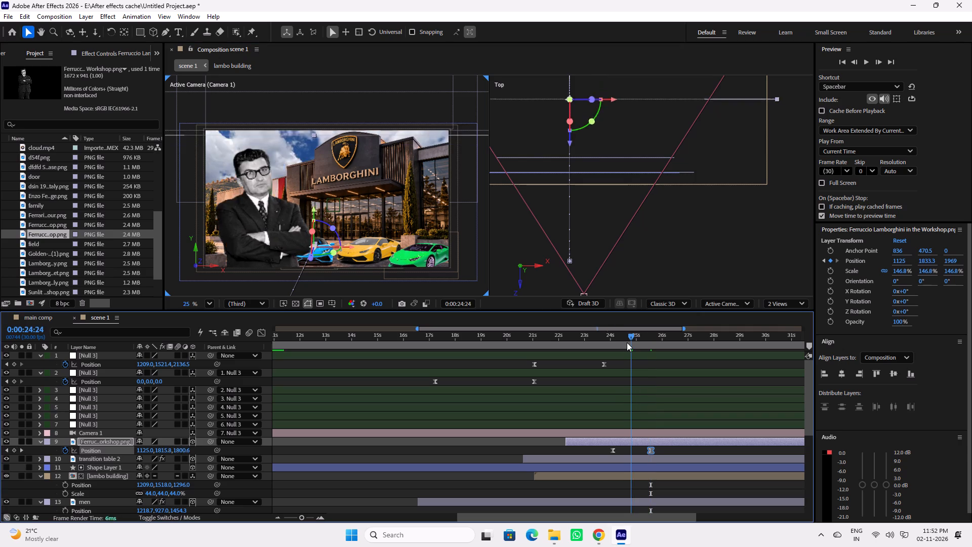
Move the Ferruccio layer's end Position keyframe to about 0:00:26:14 and preview the slower entrance.
drag(627, 342, 627, 343)
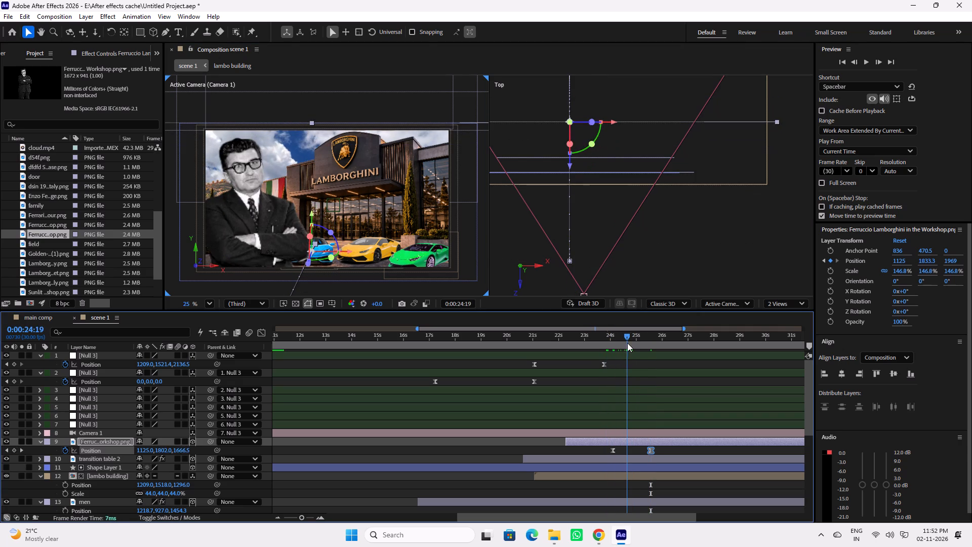
drag(627, 343, 614, 342)
key(space)
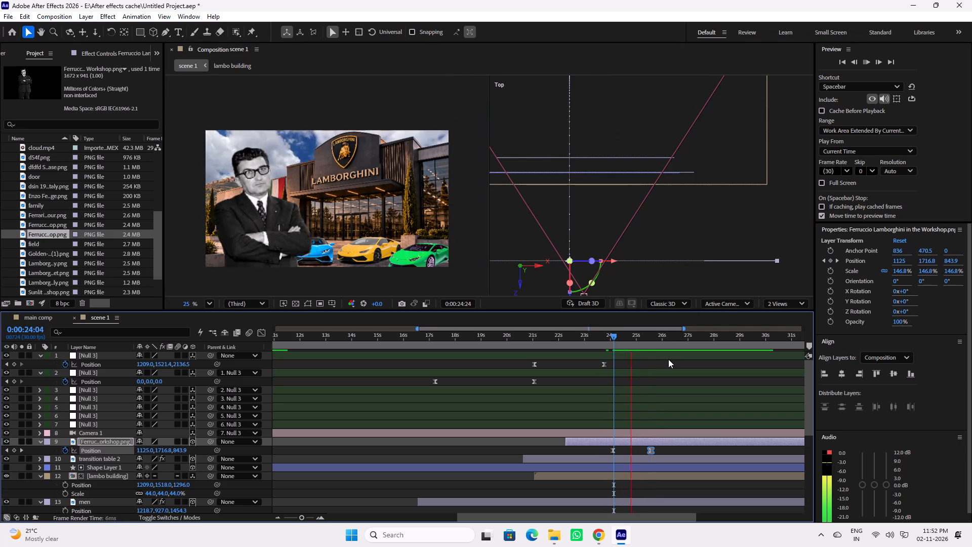
key(space)
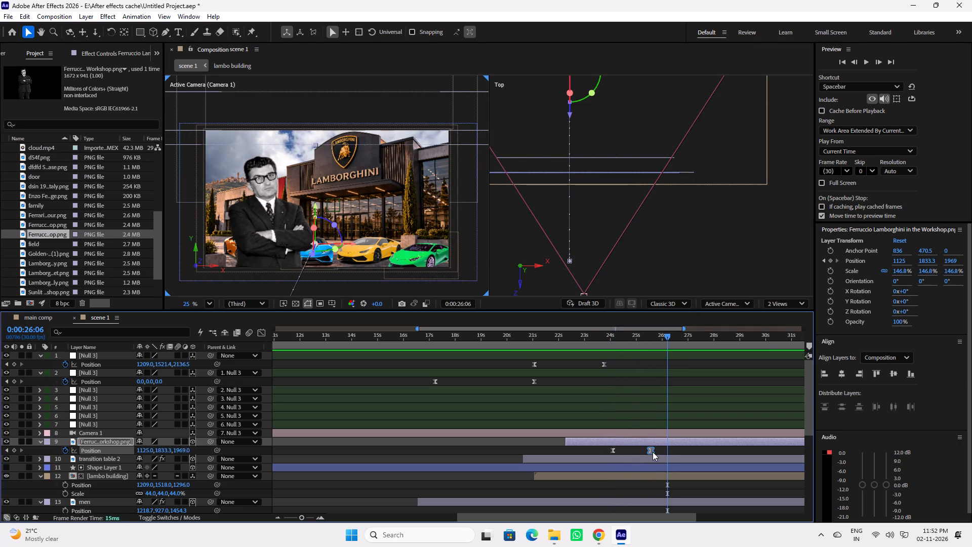
drag(653, 452, 675, 455)
click(596, 339)
key(space)
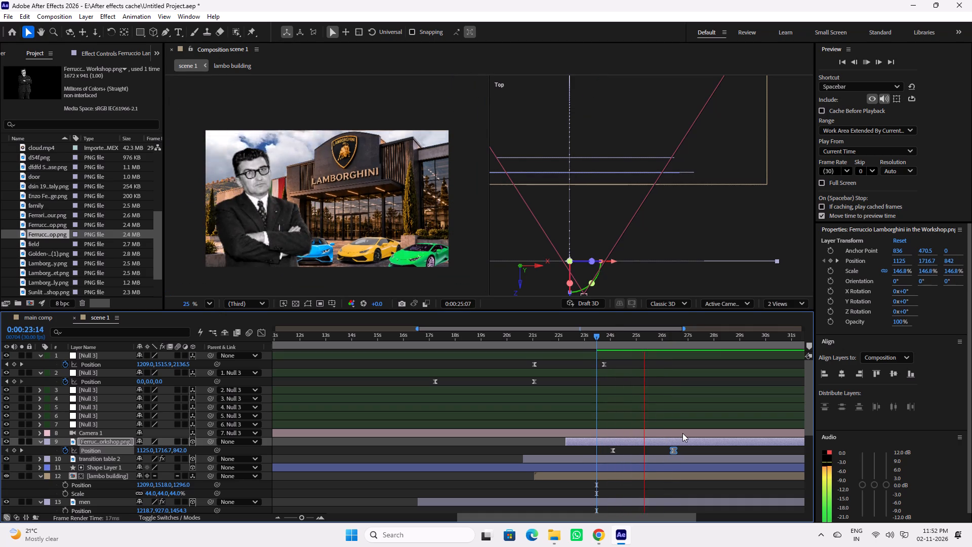
key(space)
Save the project while playing through the held showroom shot that follows Ferruccio's entrance.
key(ctrl+s)
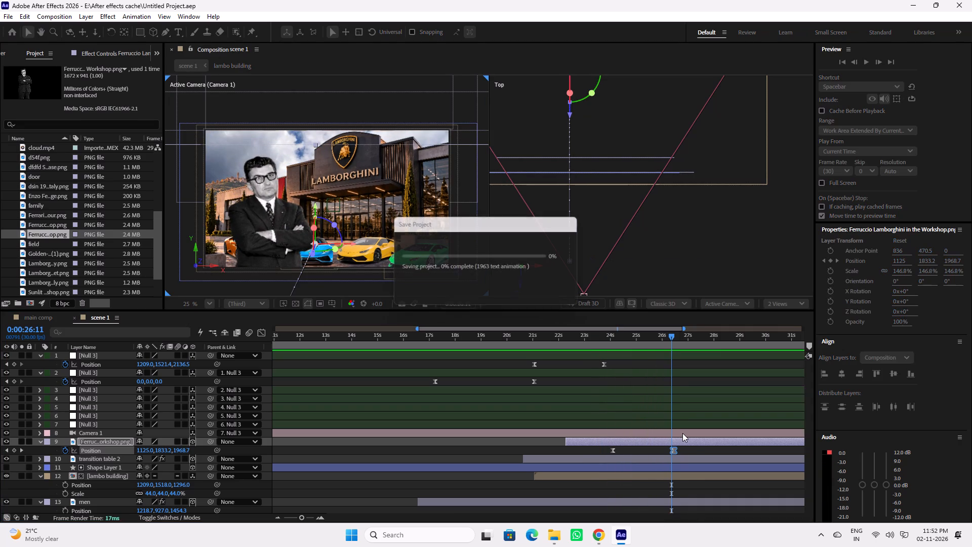
key(space)
key(space)
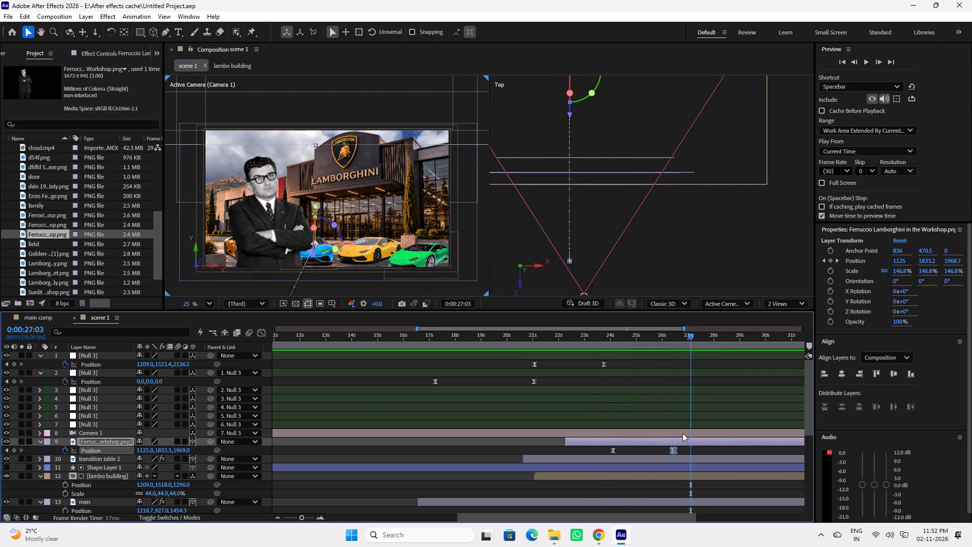
key(ctrl+s)
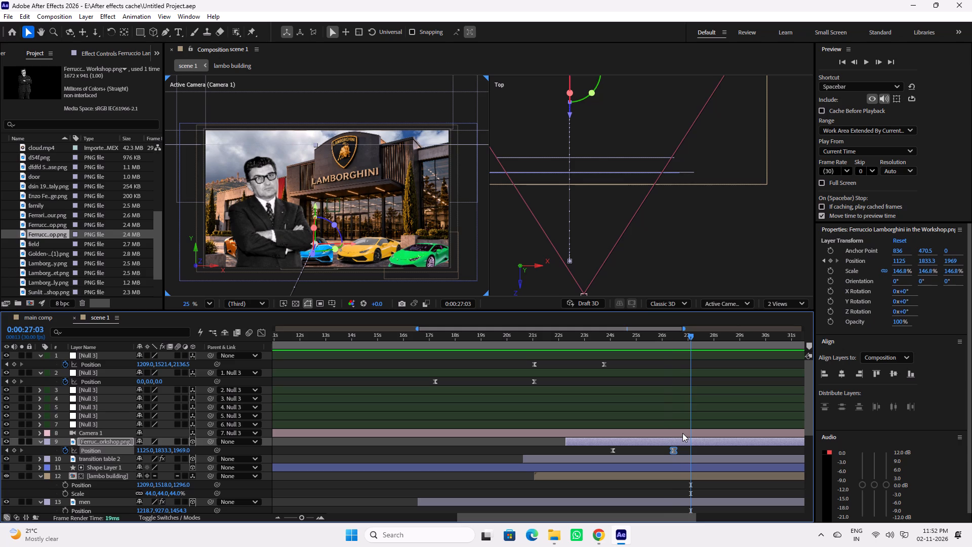
key(ctrl+s)
key(space)
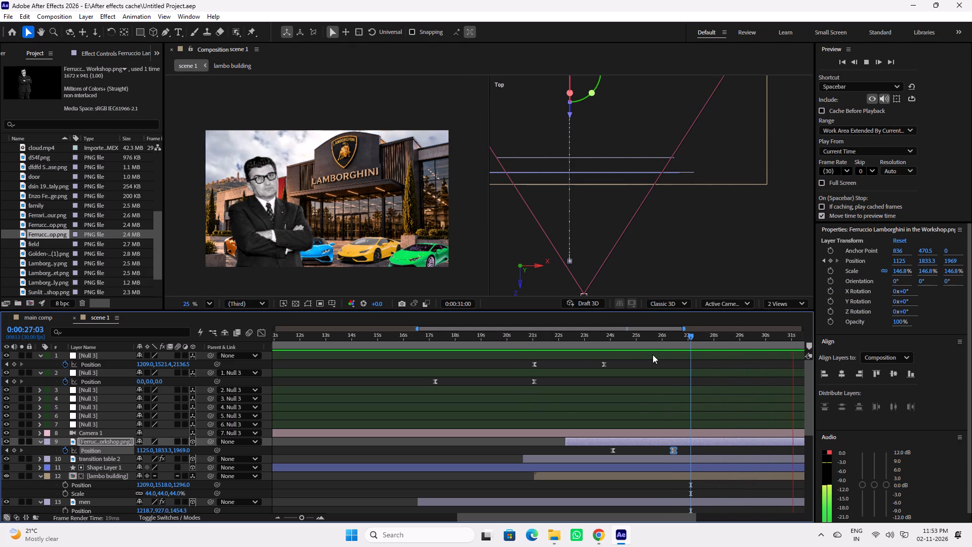
key(space)
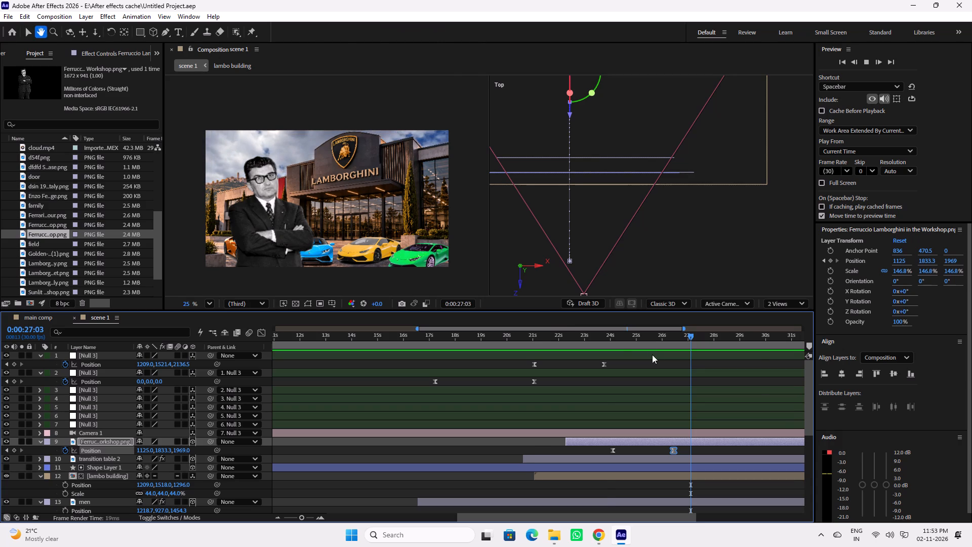
drag(535, 335, 443, 336)
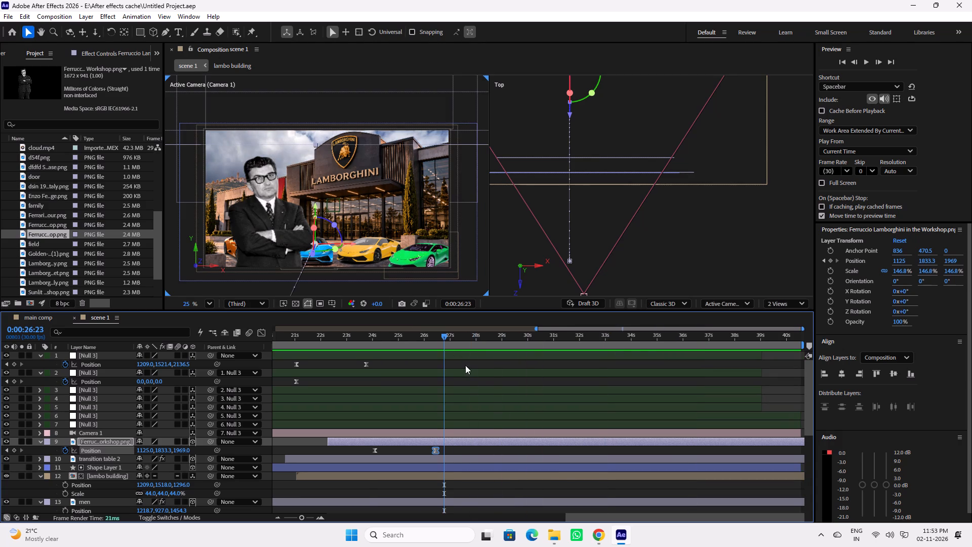
key(ctrl+s)
Replay Ferruccio's entrance from several start points between 0:00:22:07 and 0:00:25:03, checking its timing, slow-down and the hold that follows.
drag(398, 336, 364, 339)
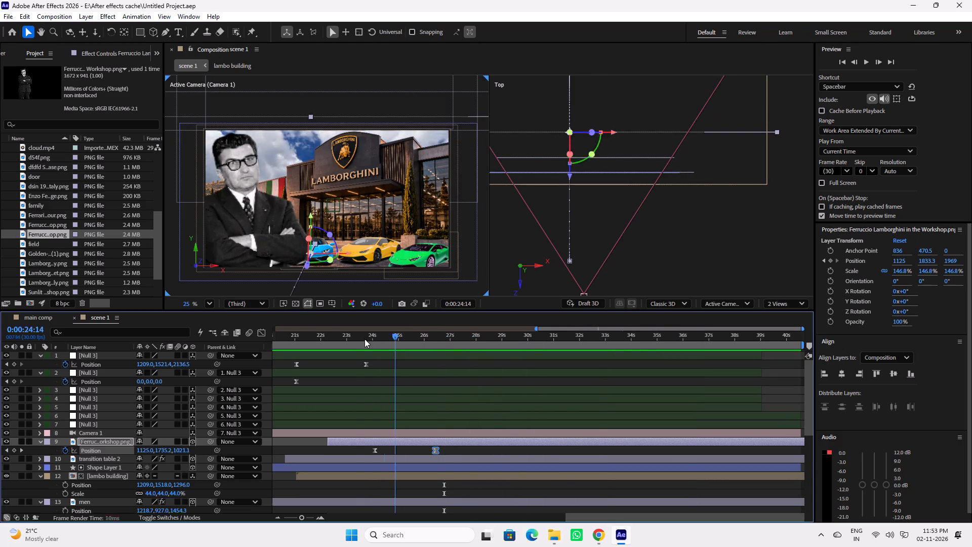
drag(364, 339, 364, 339)
key(space)
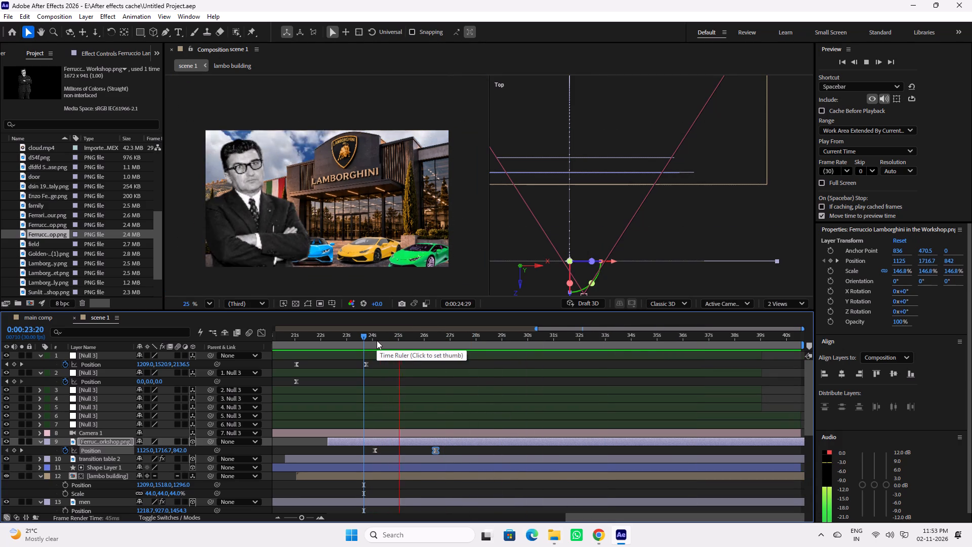
key(space)
drag(353, 334, 344, 335)
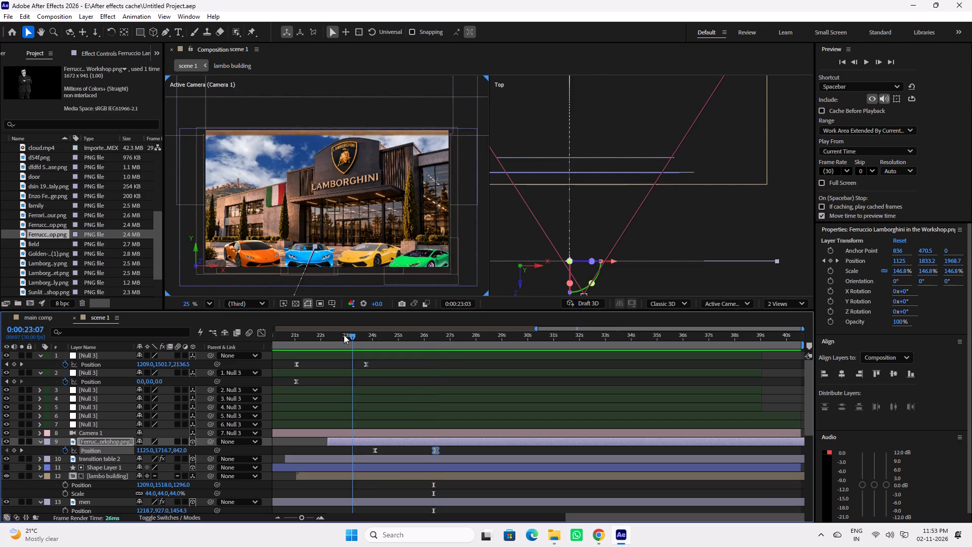
drag(344, 335, 327, 335)
key(space)
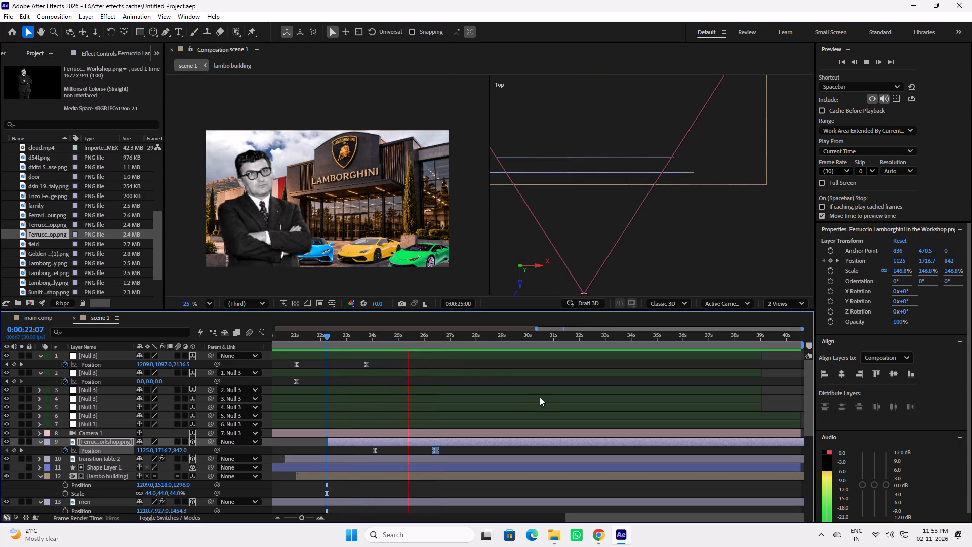
key(space)
scroll(529, 389, down, 6)
scroll(529, 389, up, 4)
key(space)
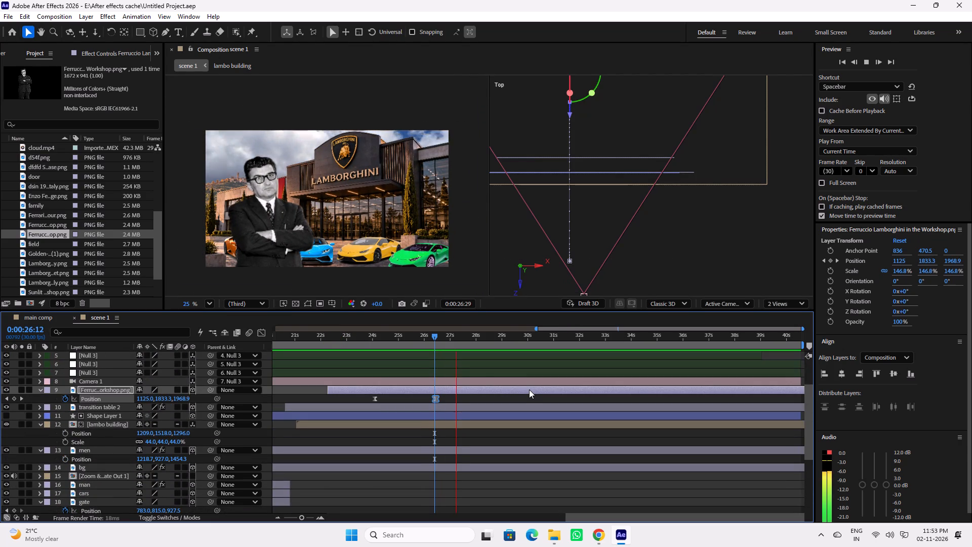
scroll(480, 386, up, 3)
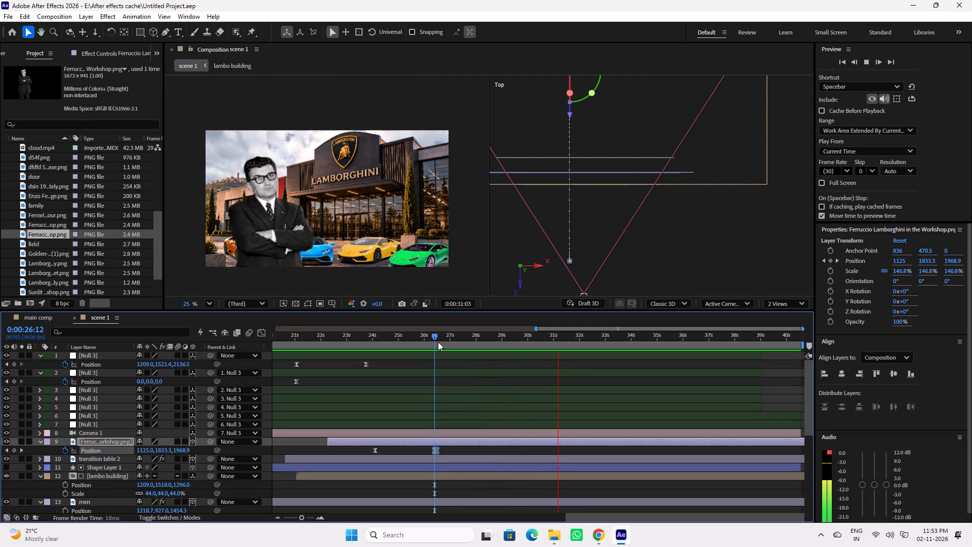
key(space)
drag(434, 336, 401, 338)
key(space)
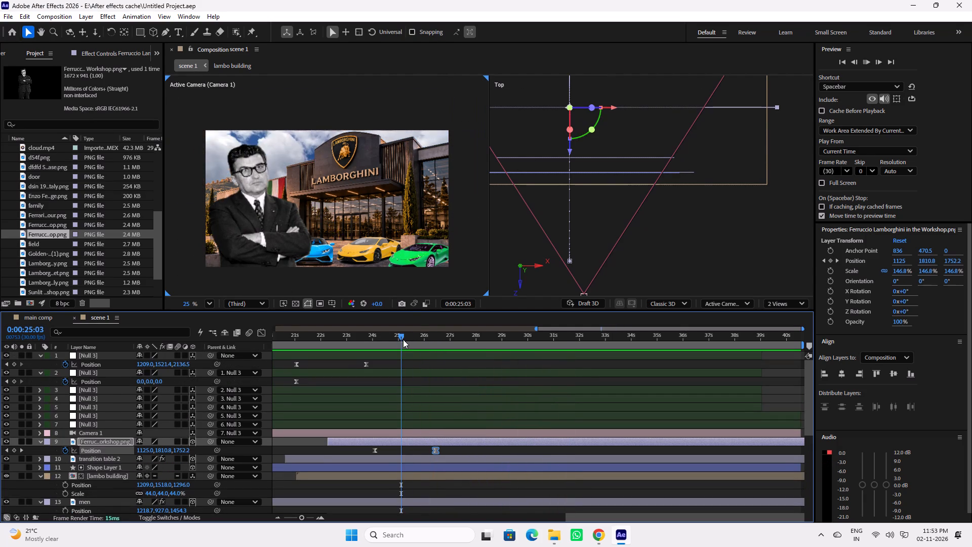
key(space)
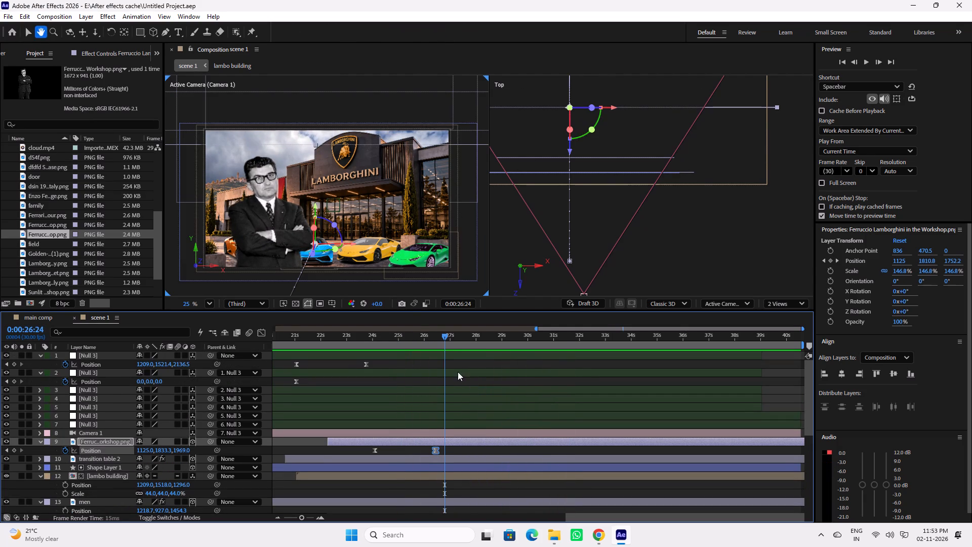
key(space)
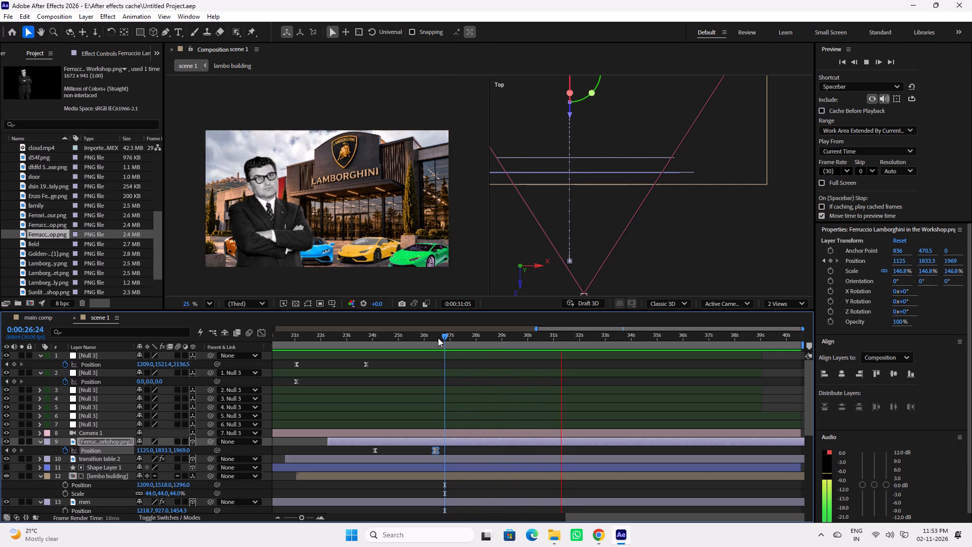
key(space)
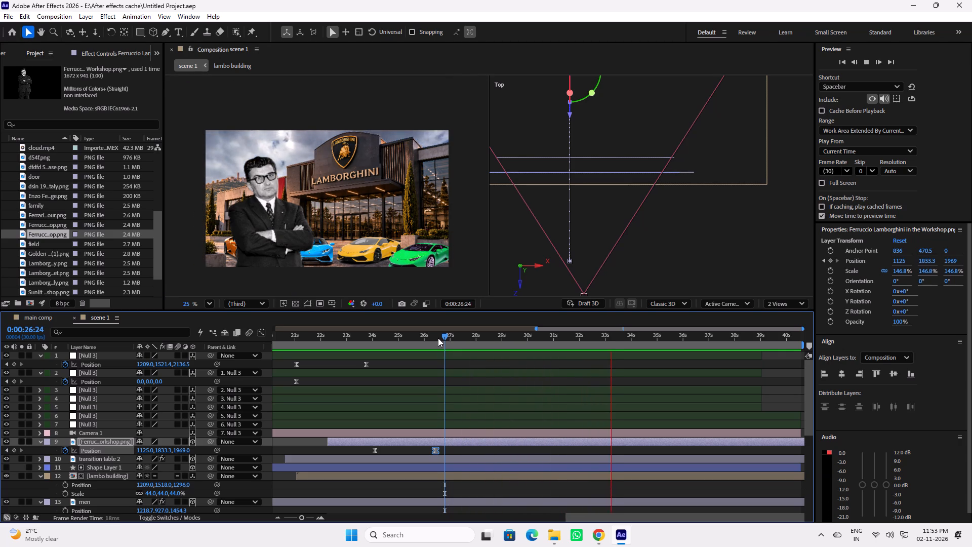
Review the showroom reveal and Ferruccio's entrance in playback from 0:00:20:14, and recheck the cutout's slow-down against the lower layers and music.
scroll(563, 348, down, 3)
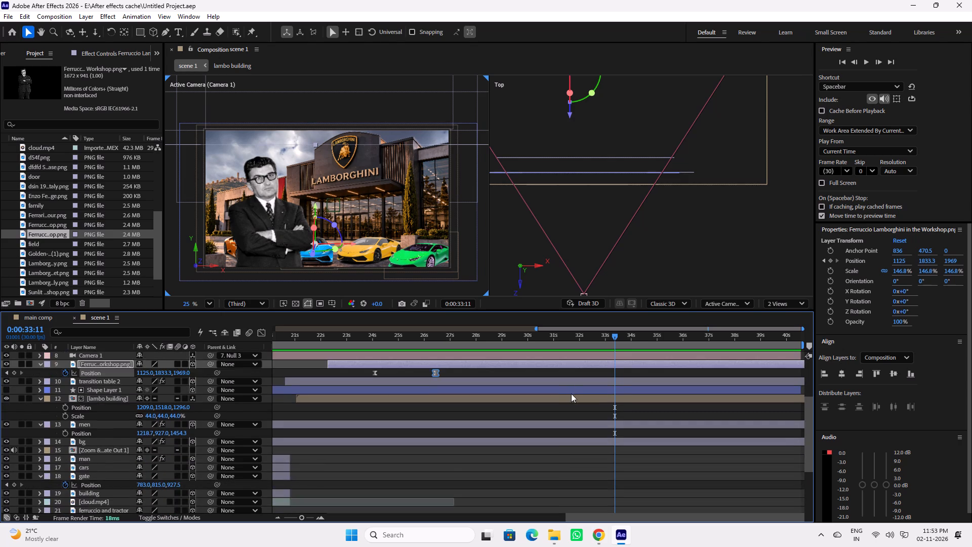
scroll(576, 398, down, 8)
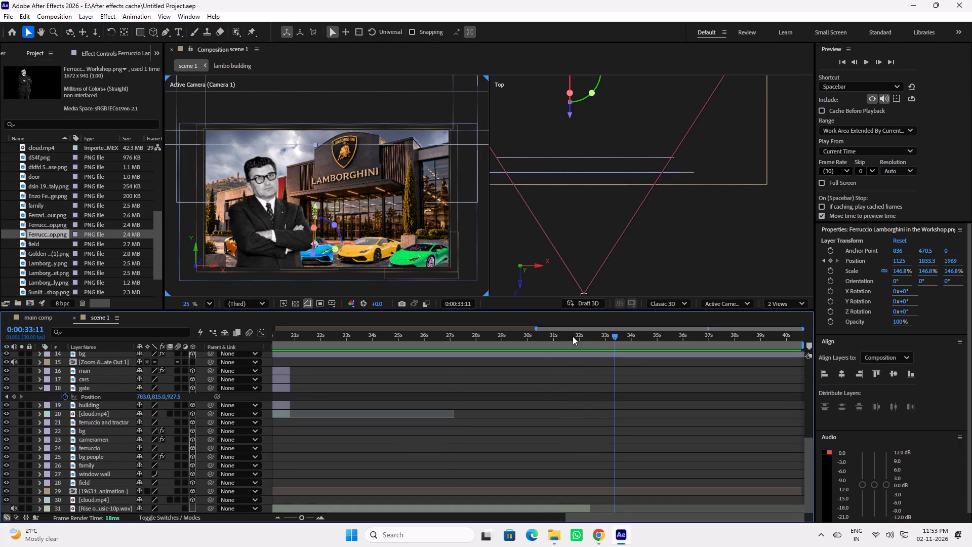
drag(544, 339, 477, 339)
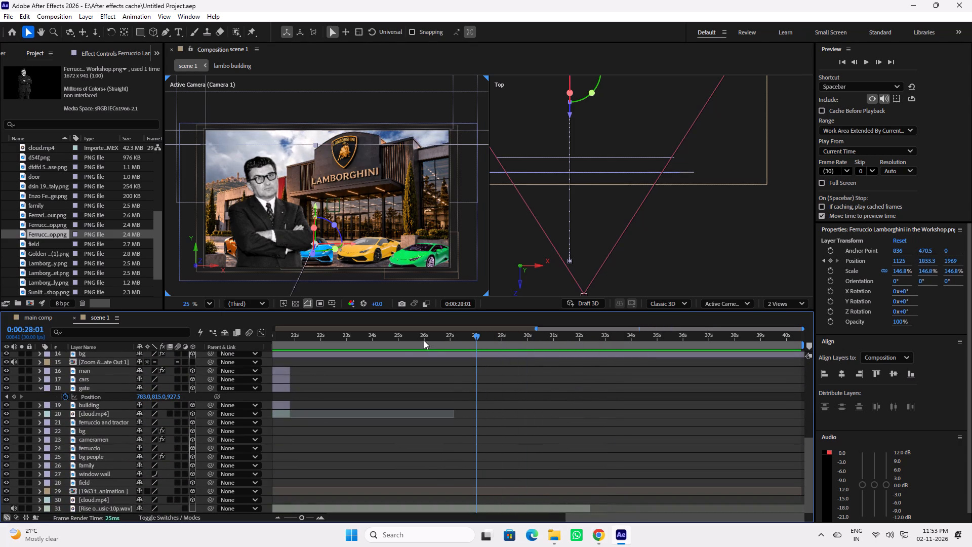
click(329, 334)
key(space)
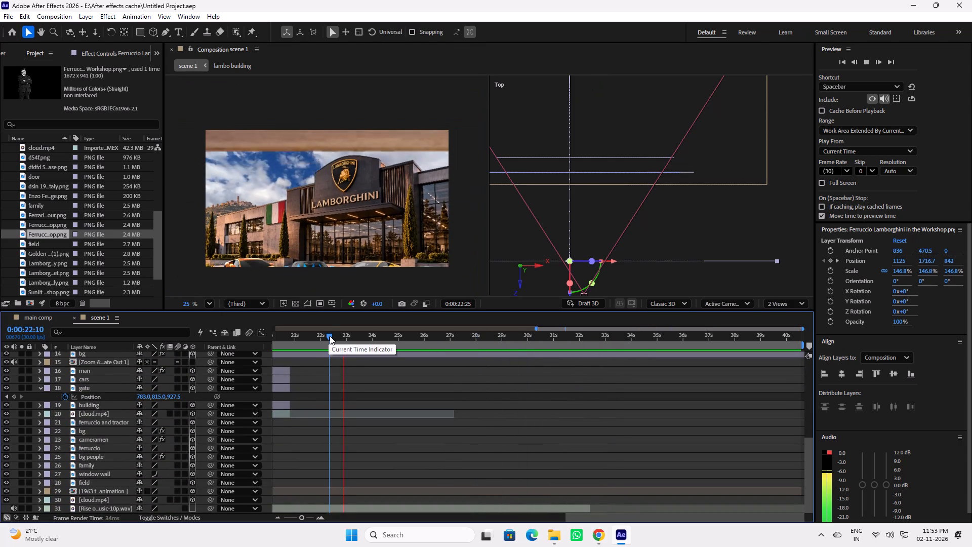
drag(301, 339, 297, 339)
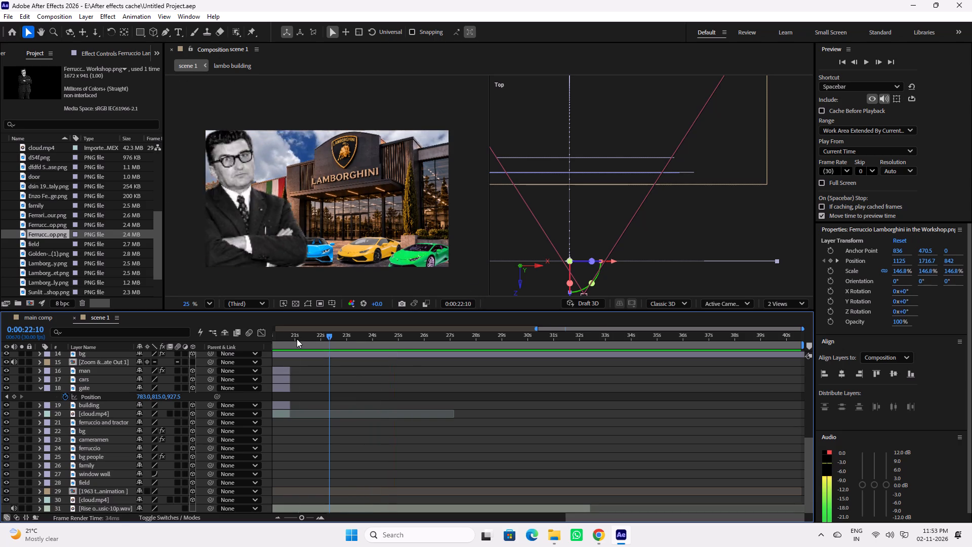
drag(297, 339, 280, 339)
key(space)
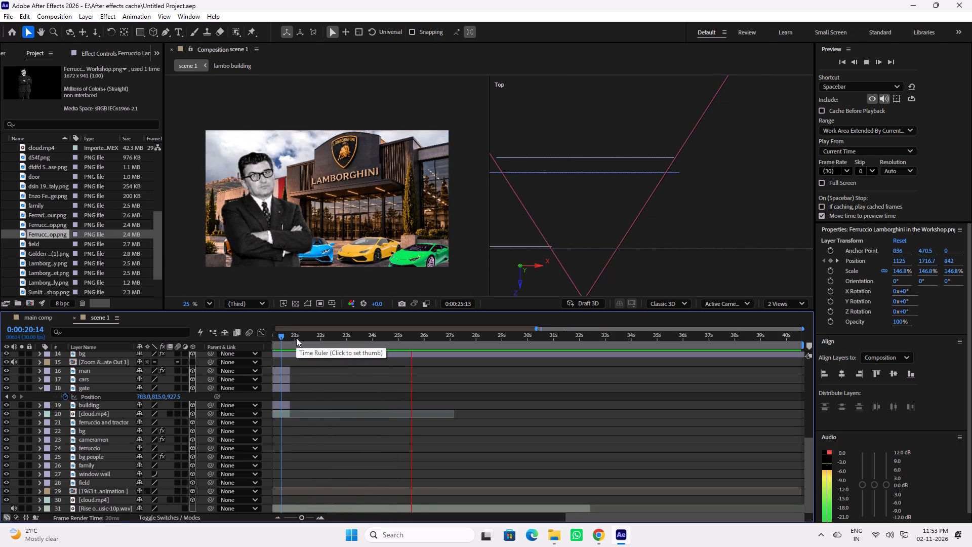
key(space)
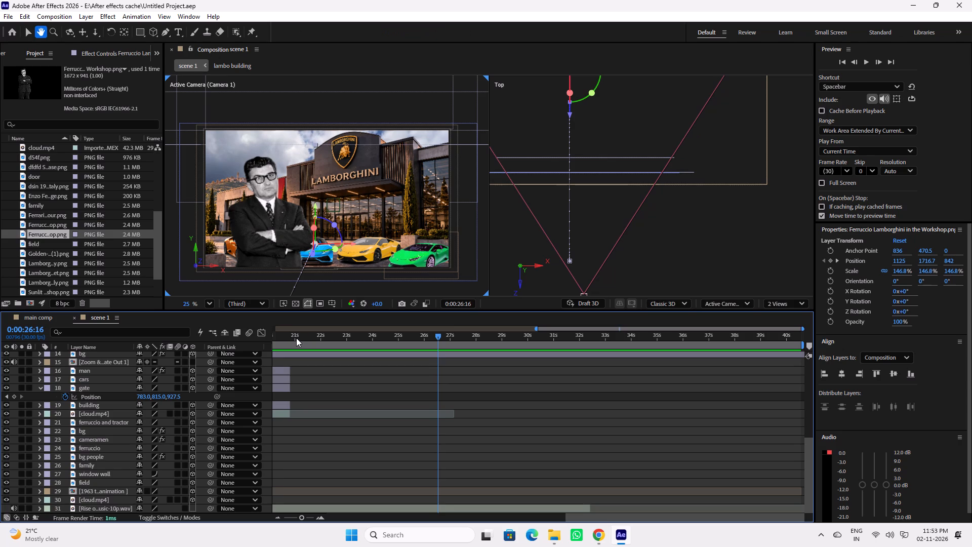
scroll(484, 411, down, 4)
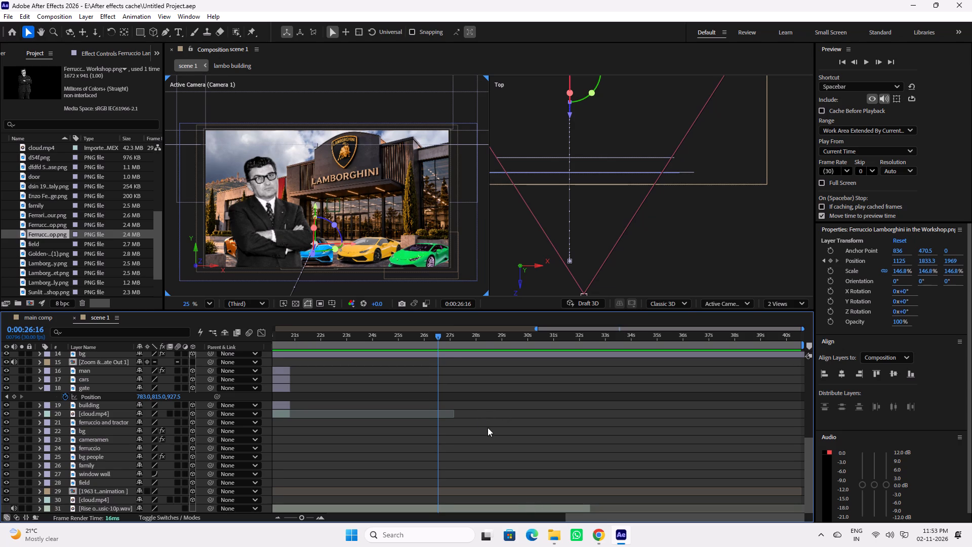
key(space)
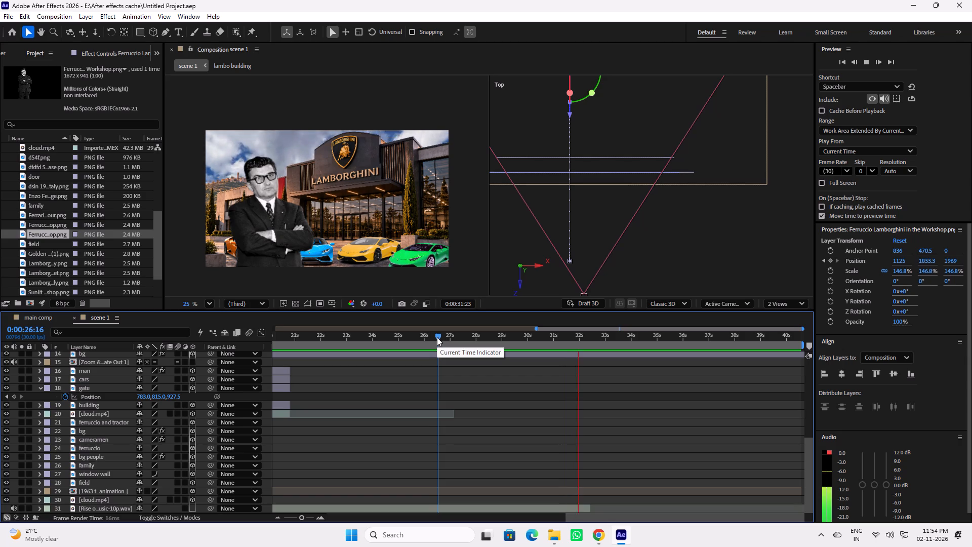
drag(436, 337, 412, 337)
key(space)
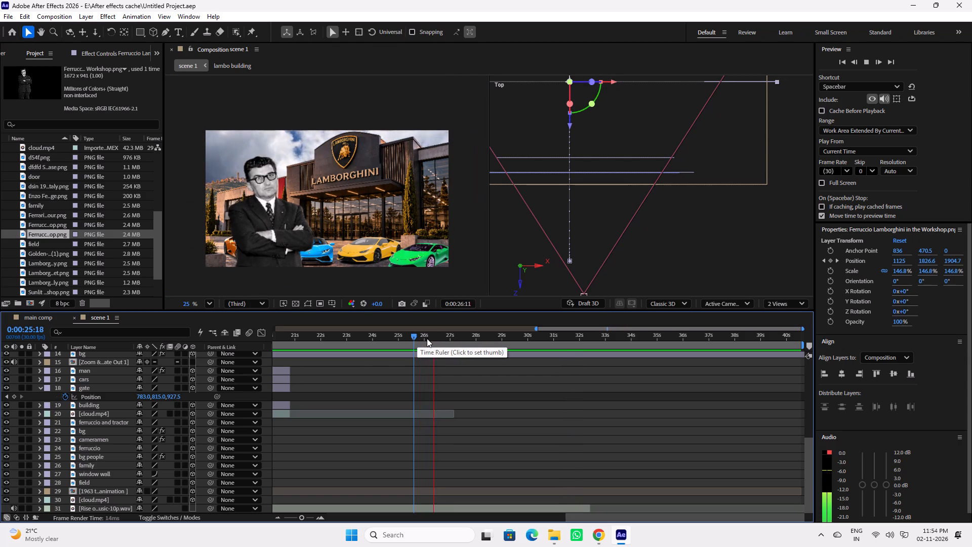
key(space)
drag(420, 338, 394, 338)
key(space)
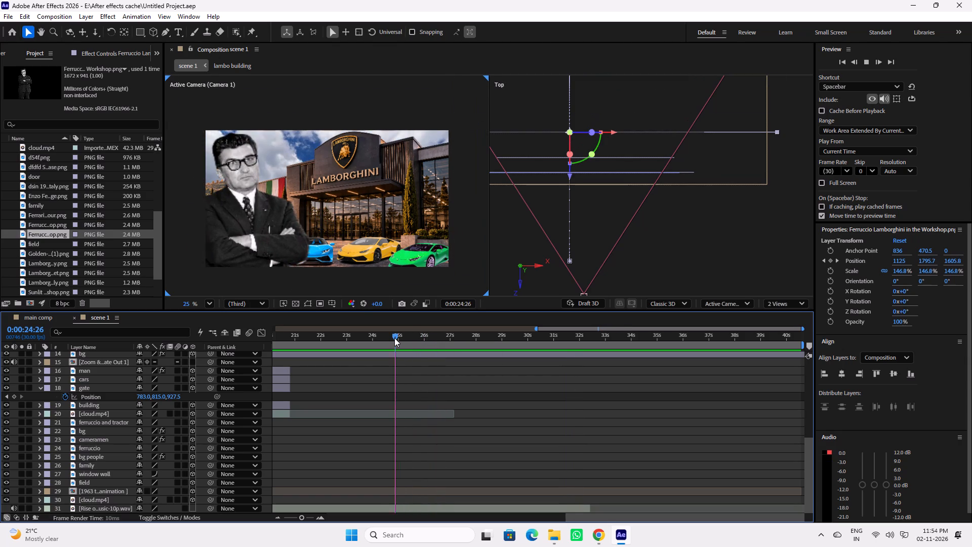
key(space)
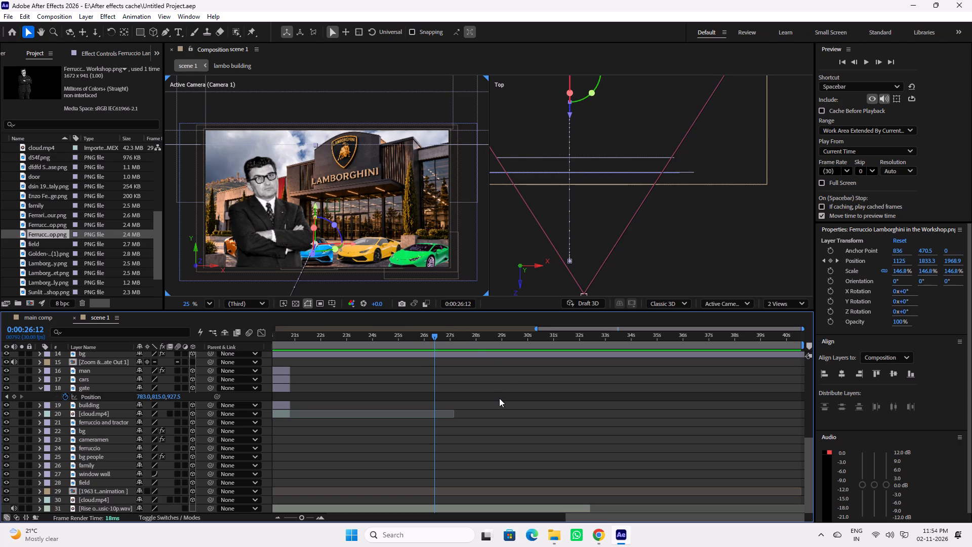
Save the project.
key(ctrl+s)
Collapse the expanded properties of the top two nulls and the Ferruccio cutout, lambo building, men and gate layers in scene 1.
drag(456, 336, 500, 339)
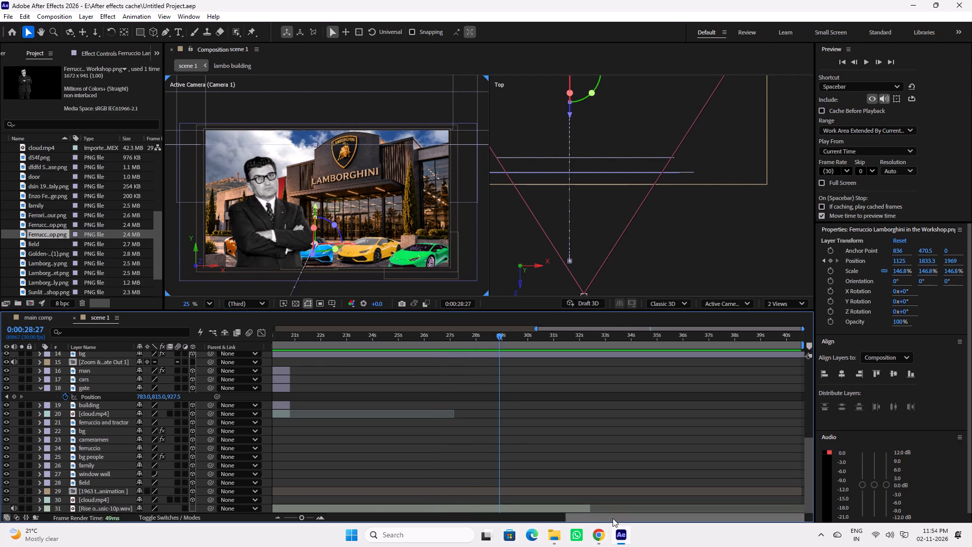
drag(613, 518, 342, 517)
scroll(320, 408, down, 6)
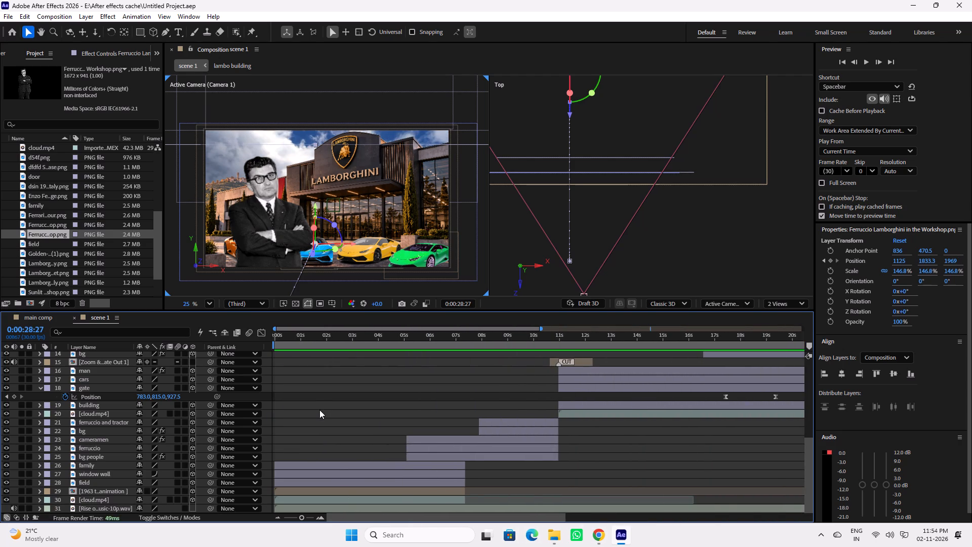
scroll(318, 412, up, 14)
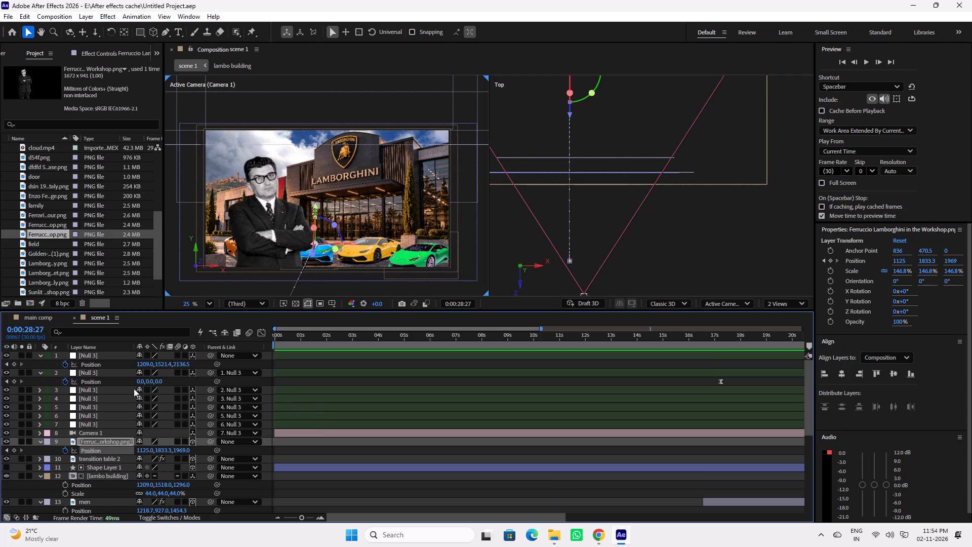
click(40, 371)
click(40, 356)
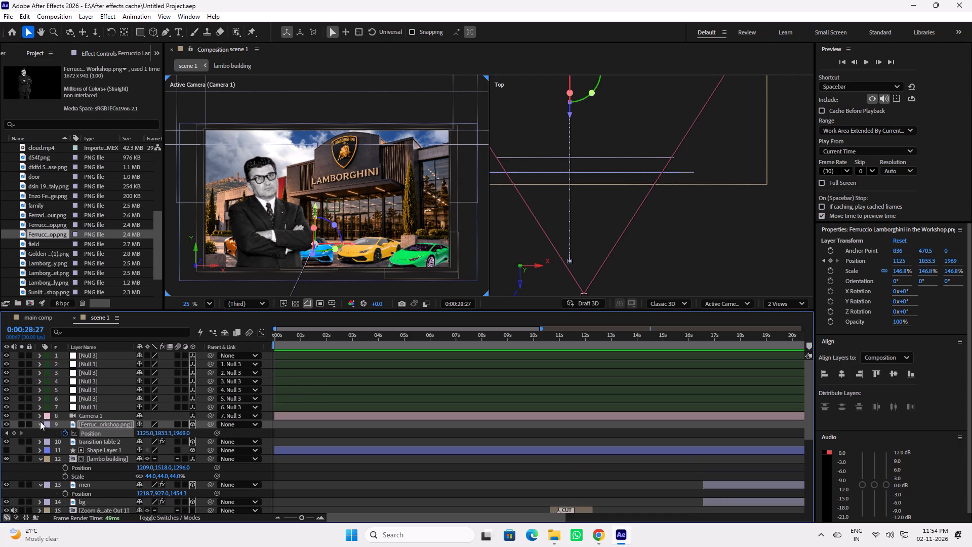
click(39, 426)
click(40, 451)
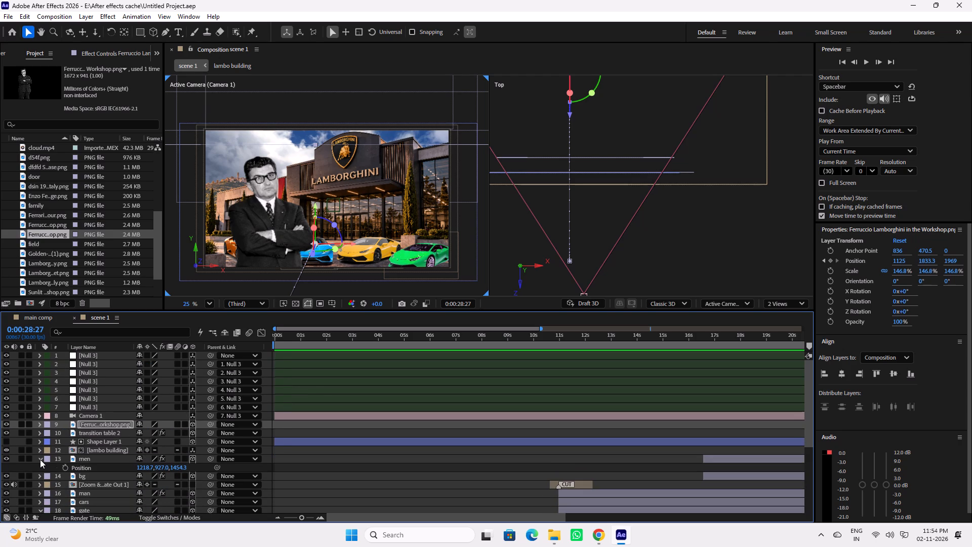
click(40, 459)
scroll(41, 461, down, 7)
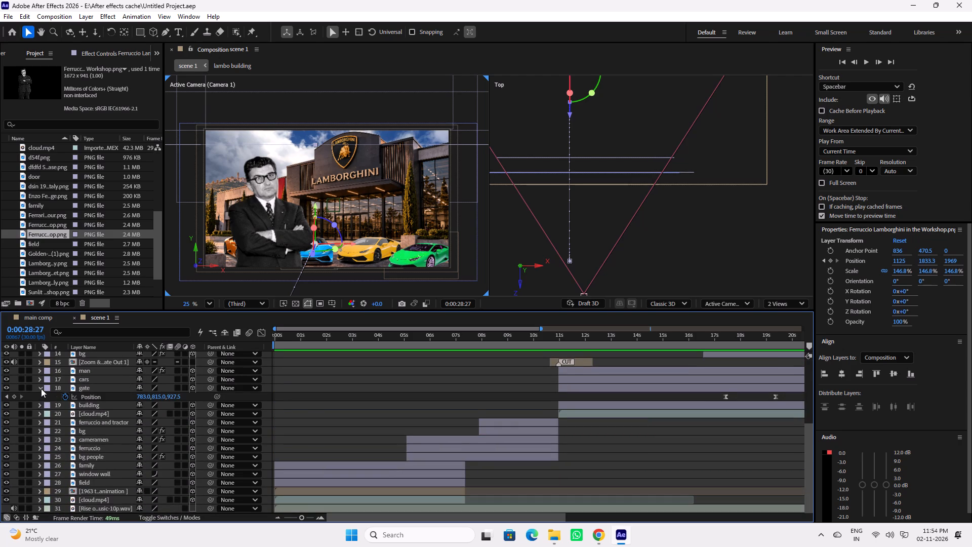
click(41, 388)
Look over scene 1's layer stack and examine how the layer bars are arranged along the timeline.
scroll(51, 442, down, 5)
scroll(46, 498, down, 4)
scroll(46, 498, up, 10)
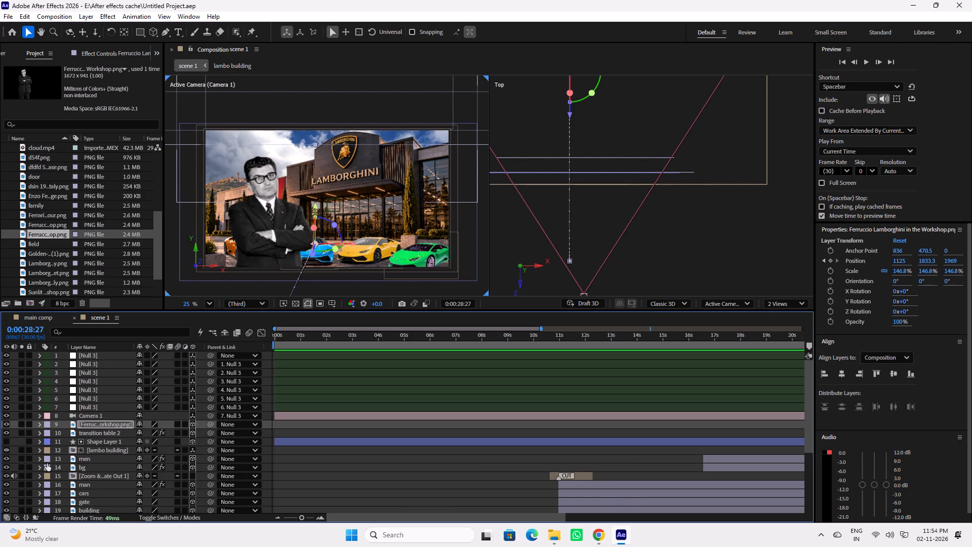
scroll(47, 463, down, 4)
scroll(625, 475, up, 1)
scroll(594, 486, down, 6)
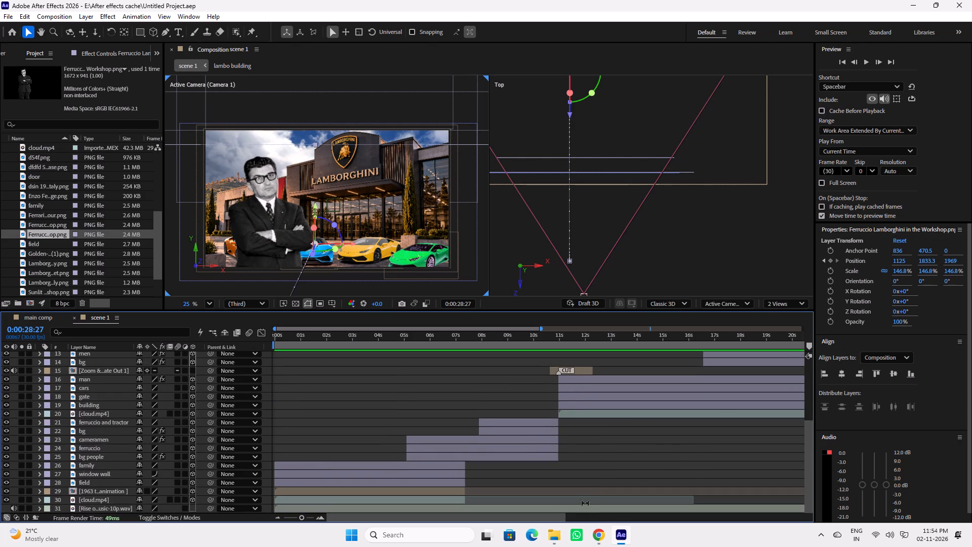
drag(547, 516, 565, 516)
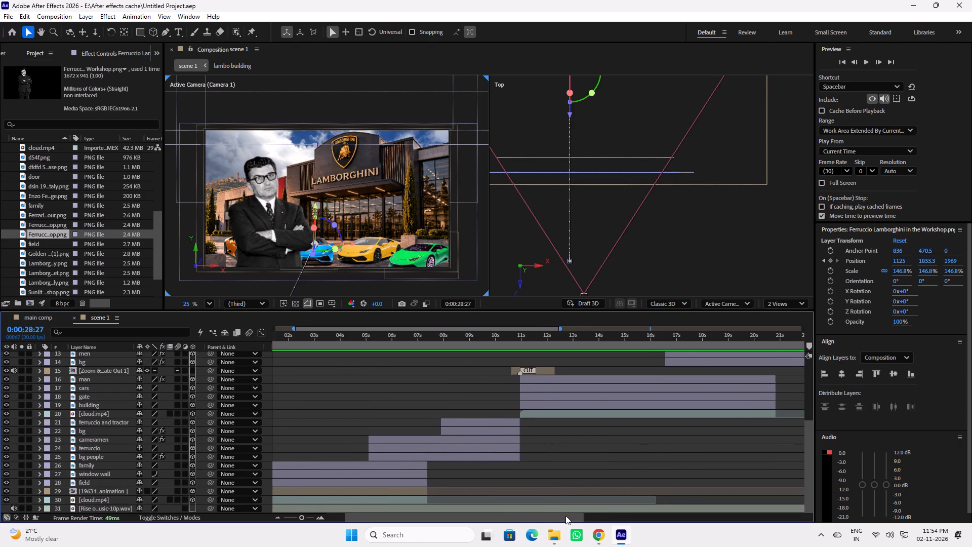
drag(565, 516, 751, 531)
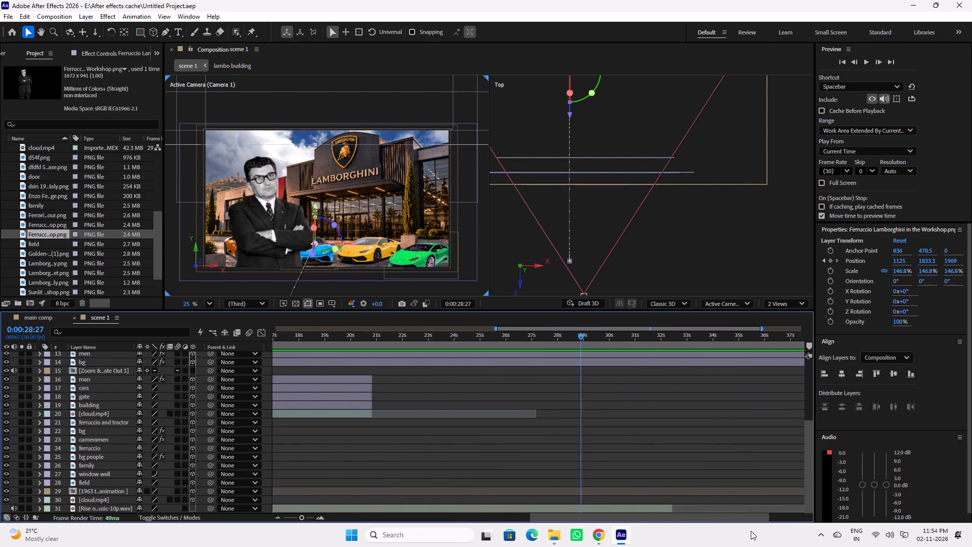
drag(751, 531, 672, 530)
scroll(615, 493, up, 4)
scroll(615, 493, down, 1)
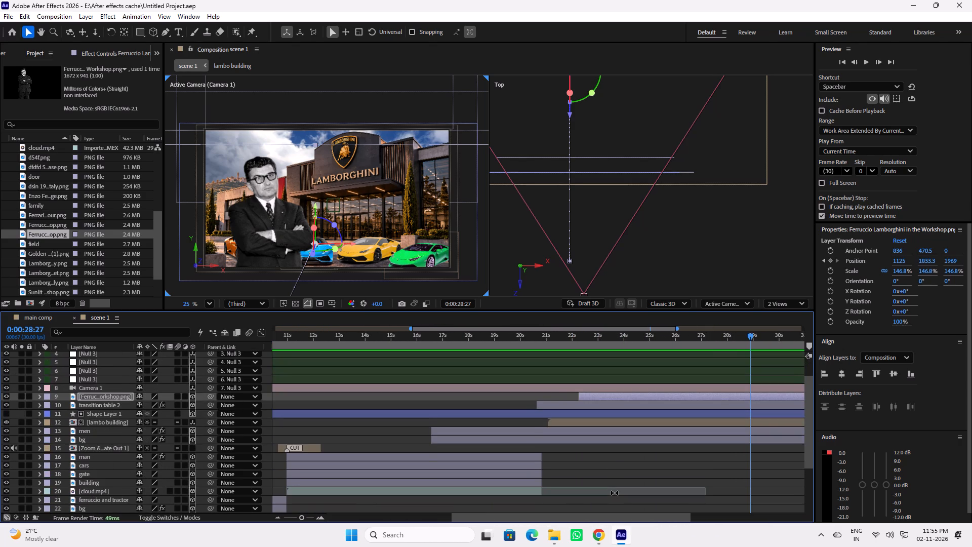
drag(597, 519, 668, 529)
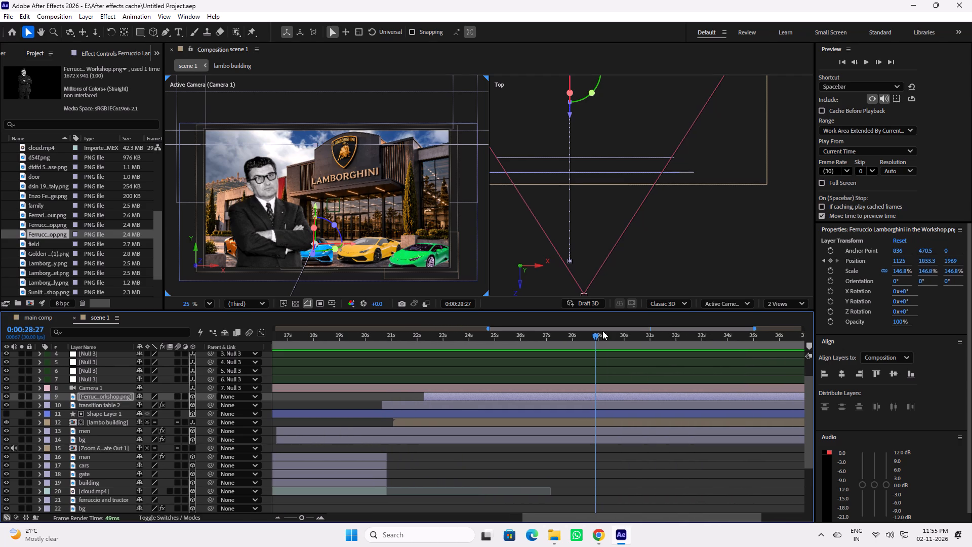
Save the project.
drag(593, 339, 572, 339)
key(ctrl+s)
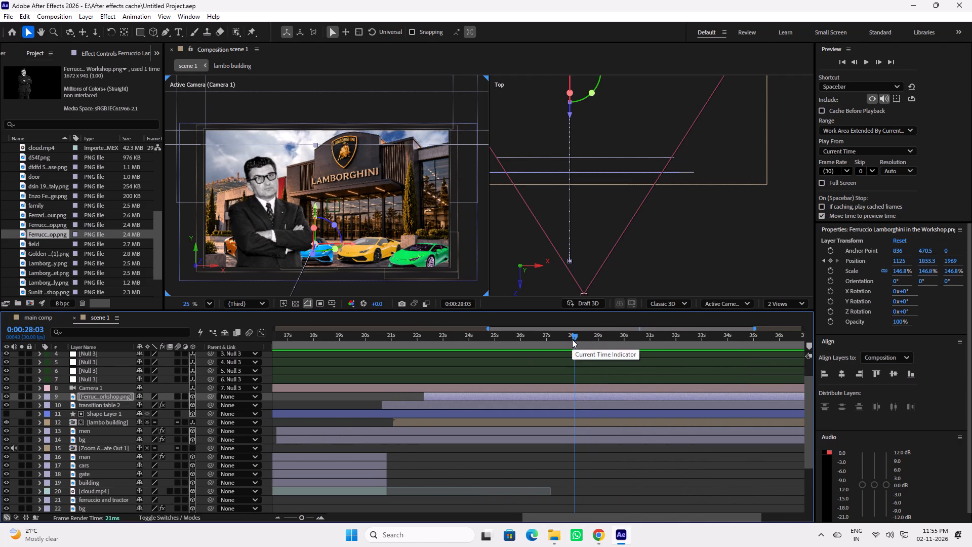
Replay Ferruccio's slow-down and hold from several start points between 0:00:24:04 and 0:00:26:21, checking the timing against the music.
drag(553, 338, 521, 337)
key(space)
key(space)
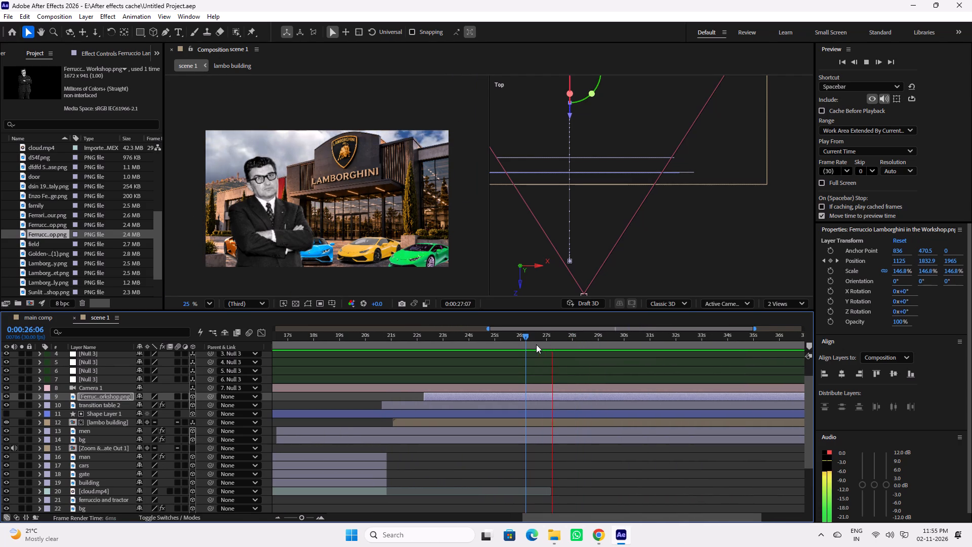
drag(512, 337, 505, 335)
key(space)
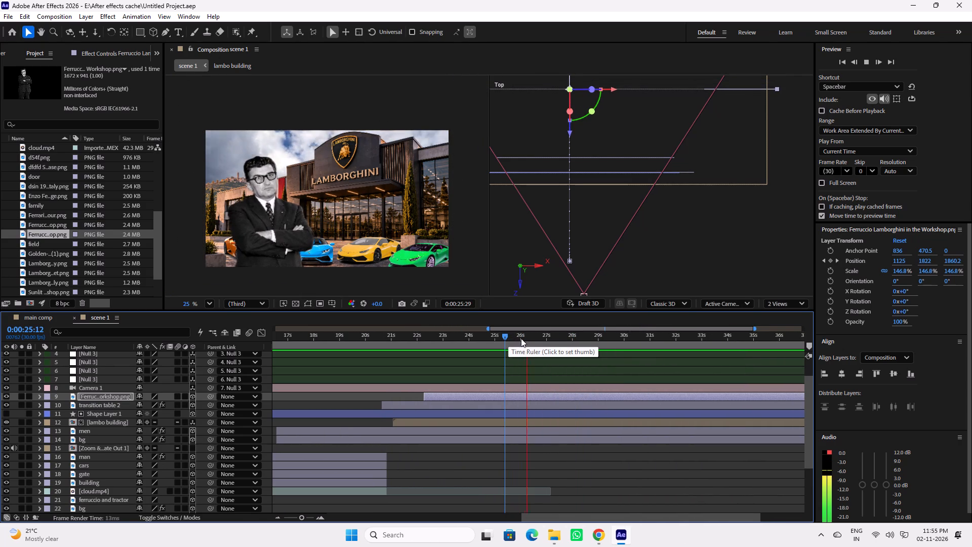
drag(529, 334, 523, 334)
key(space)
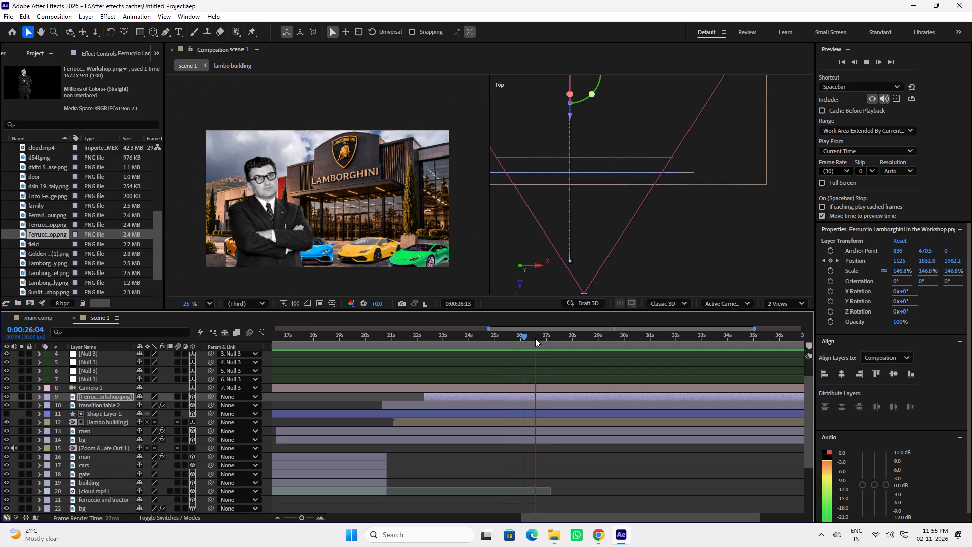
click(538, 337)
key(space)
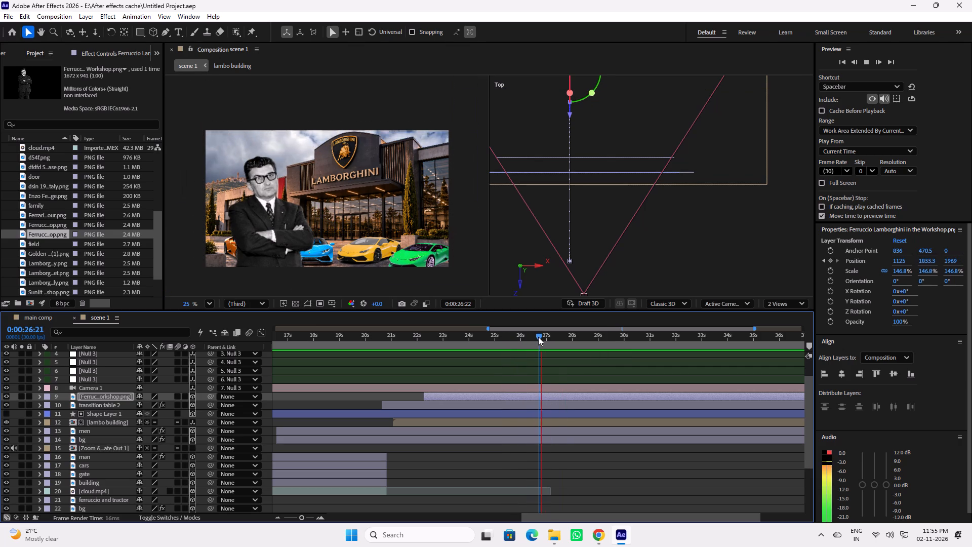
drag(517, 337, 472, 337)
key(space)
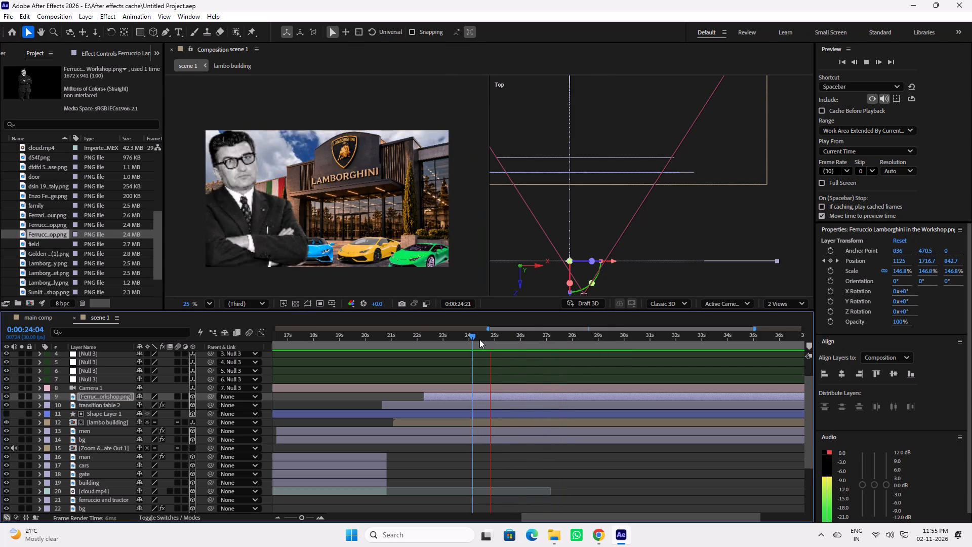
key(space)
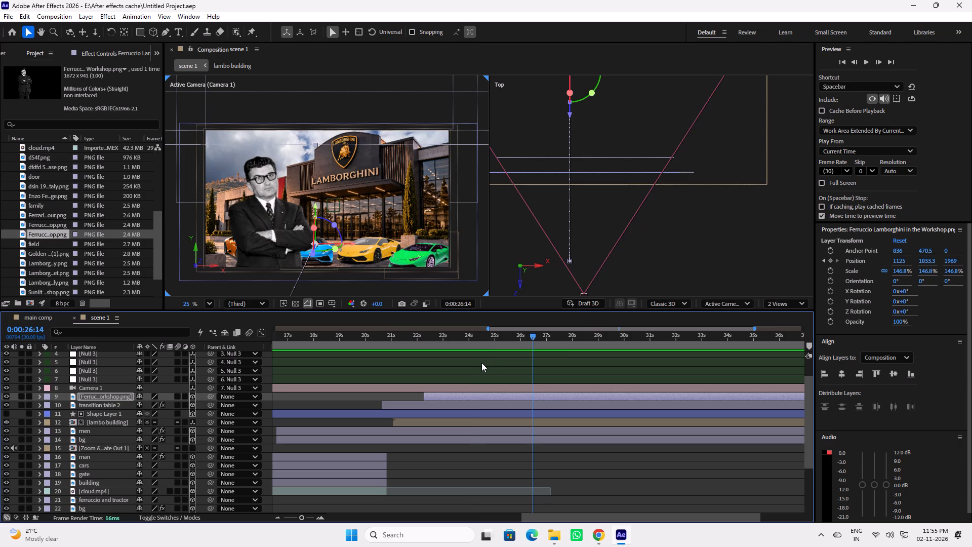
Review Ferruccio's full entrance before the showroom in playback from 0:00:22:28, continuing into the hold that follows.
click(468, 339)
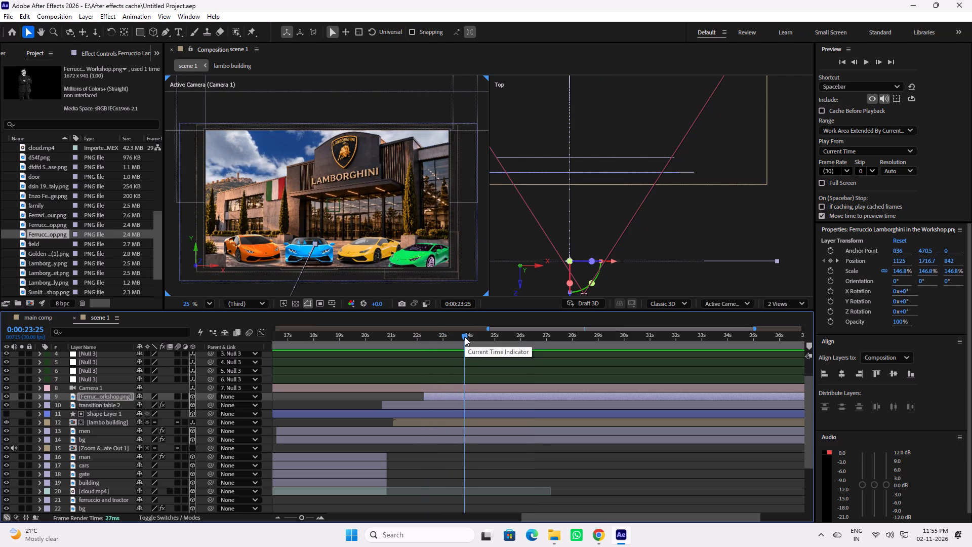
right_click(468, 344)
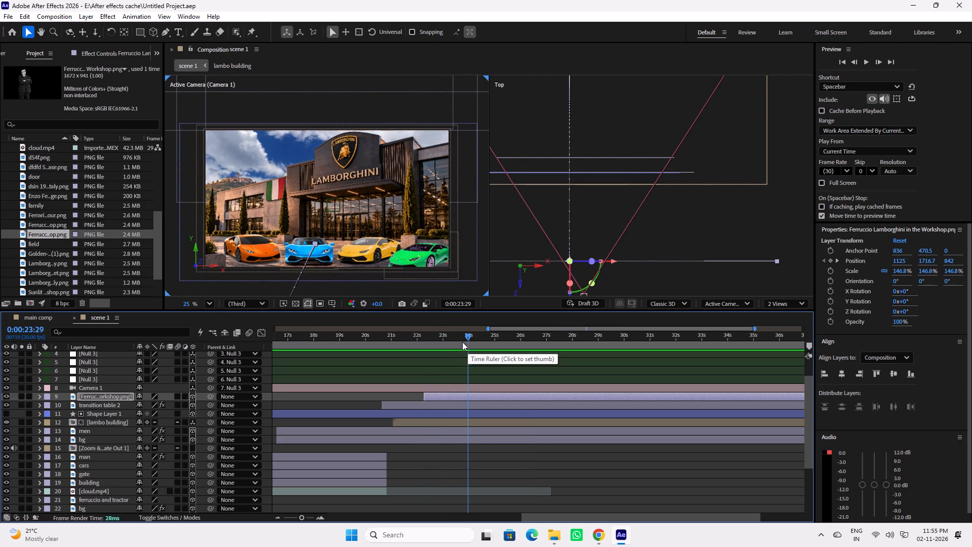
drag(455, 338, 441, 336)
key(space)
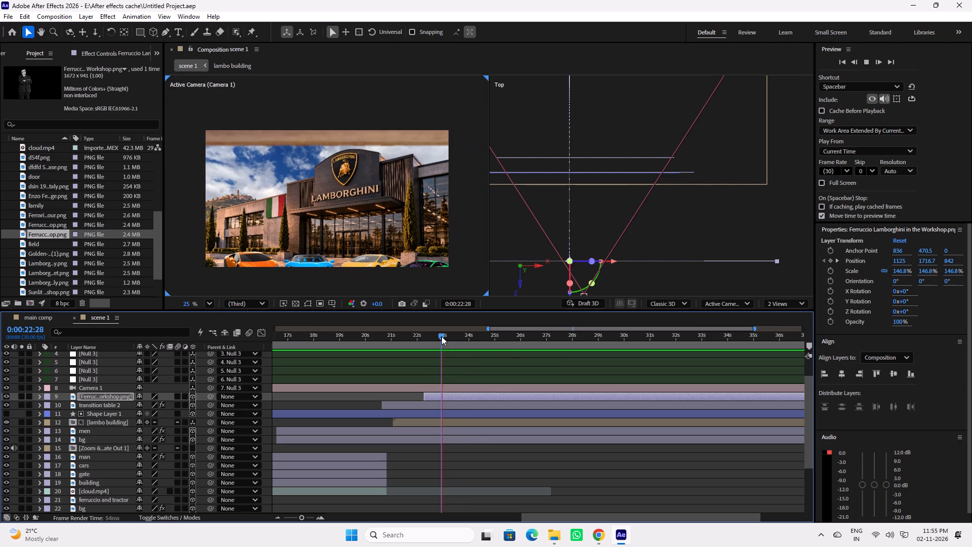
key(space)
key(space)
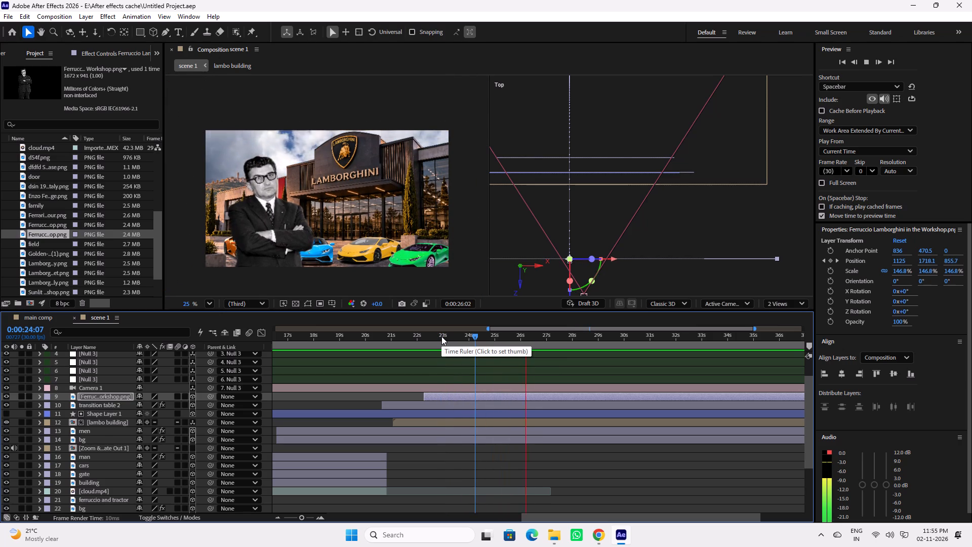
key(space)
key(space)
key(space)
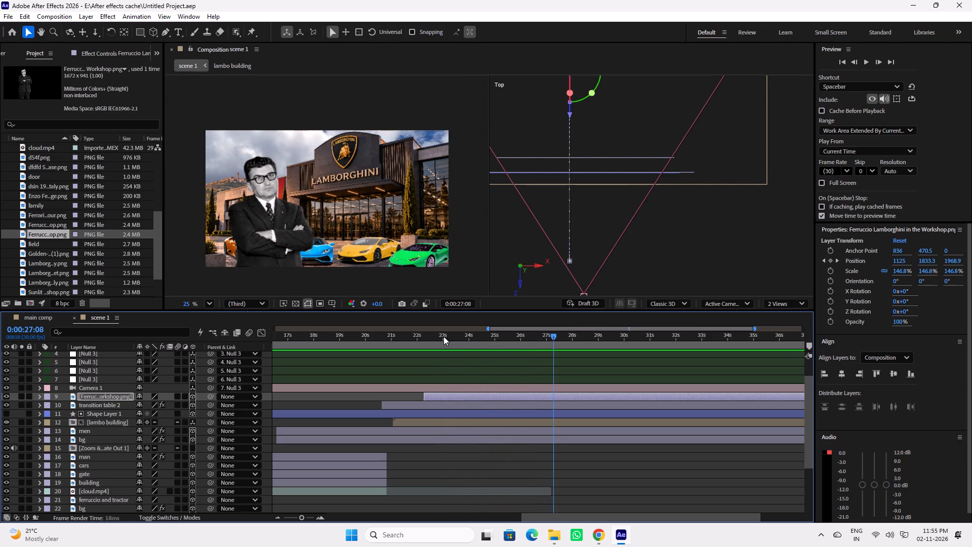
key(space)
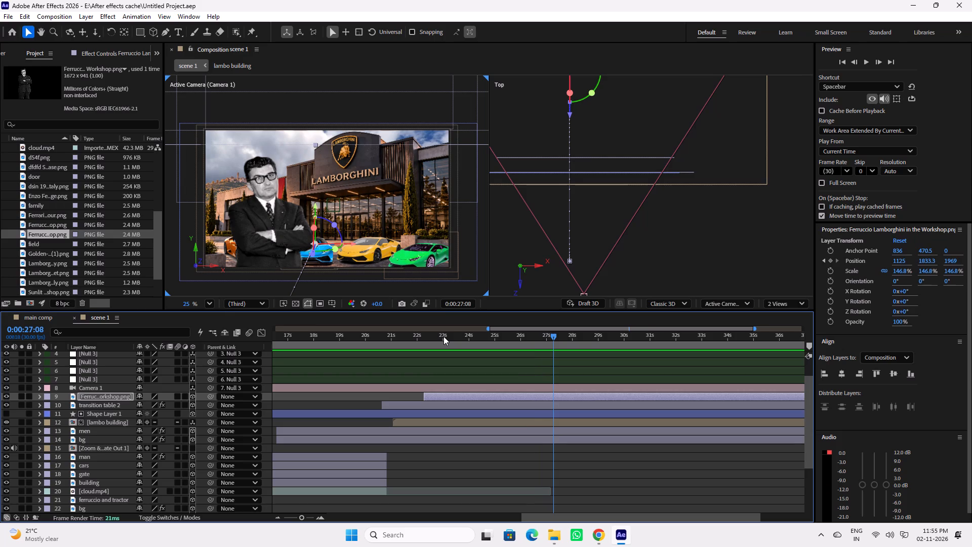
key(space)
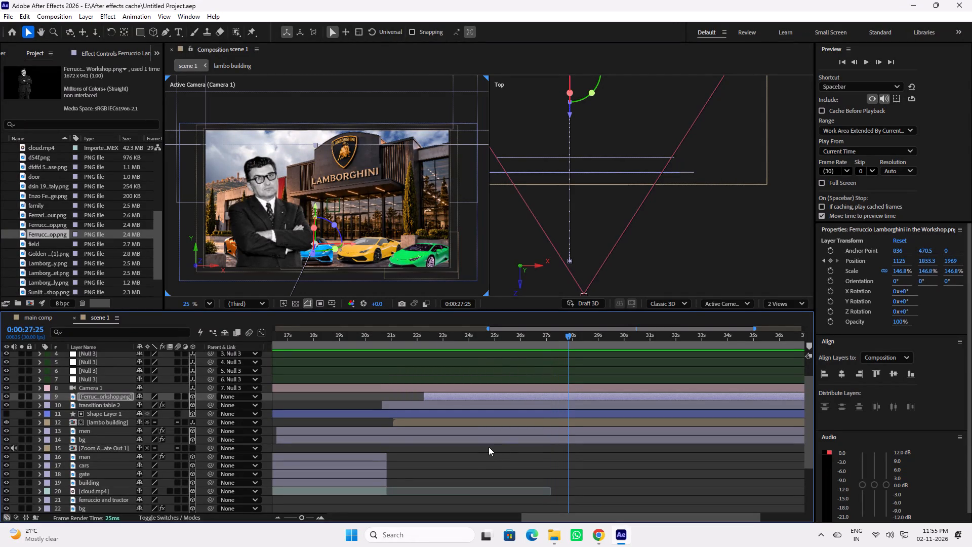
Replay the transition from the Ferrari debate into Ferruccio's showroom entrance, starting from 0:00:23:06, 0:00:22:14 and 0:00:20:10.
drag(470, 338, 448, 340)
key(space)
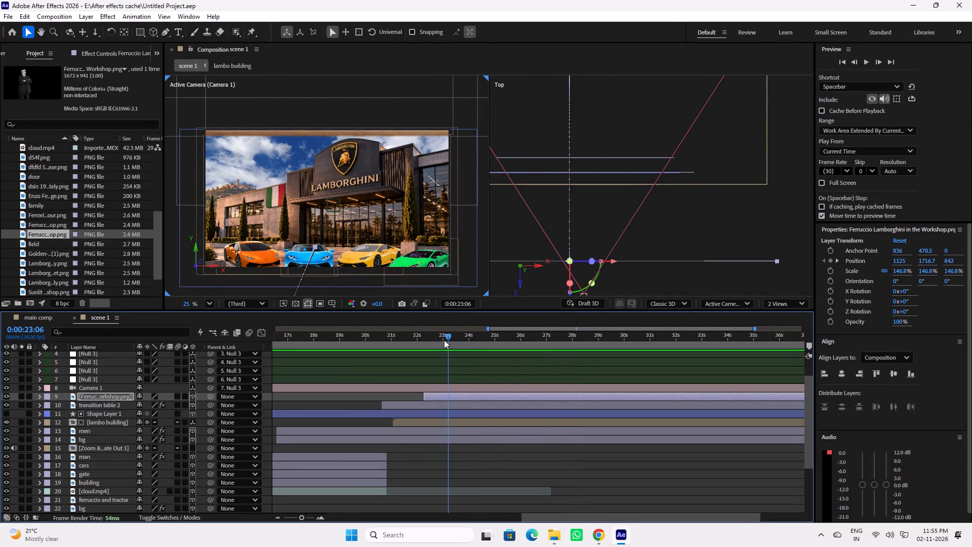
drag(441, 338, 429, 338)
key(space)
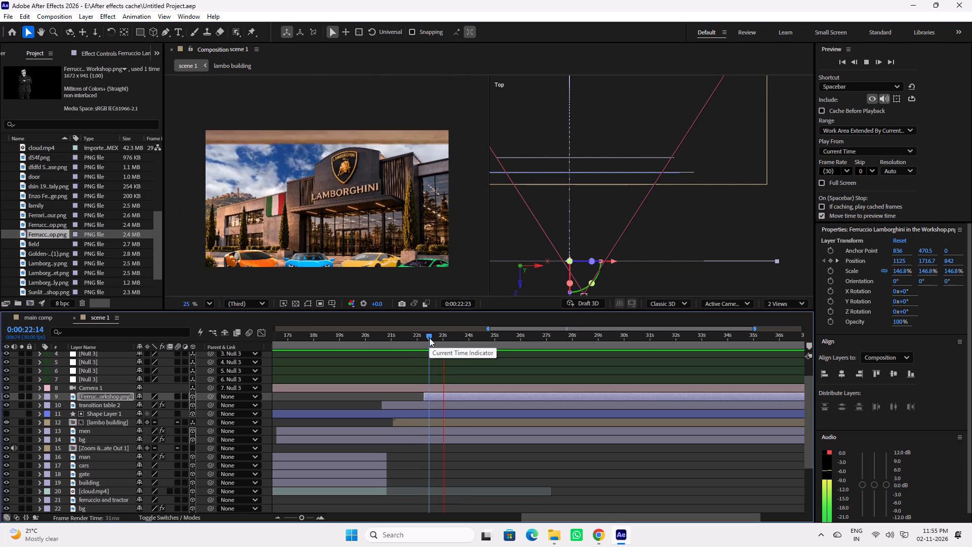
drag(421, 334, 408, 334)
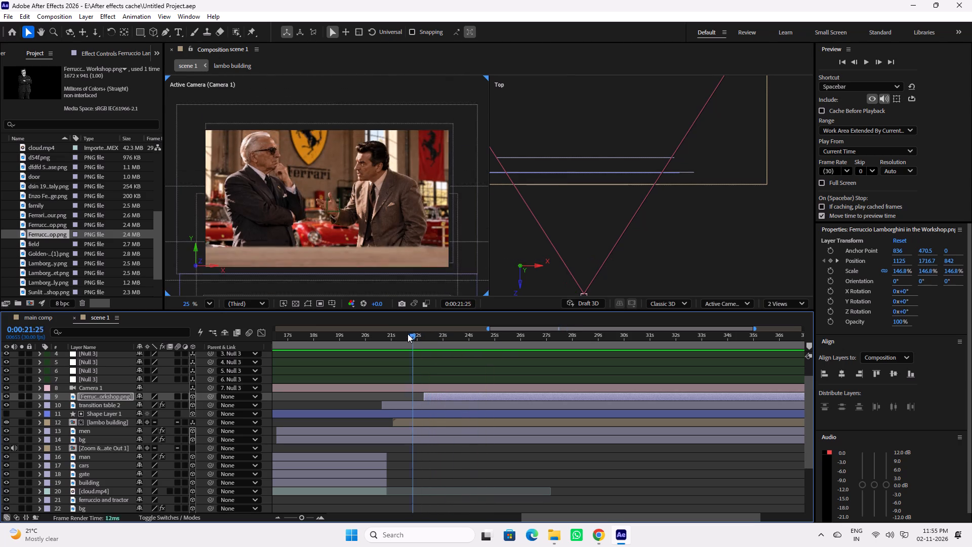
drag(408, 334, 404, 334)
drag(404, 334, 379, 334)
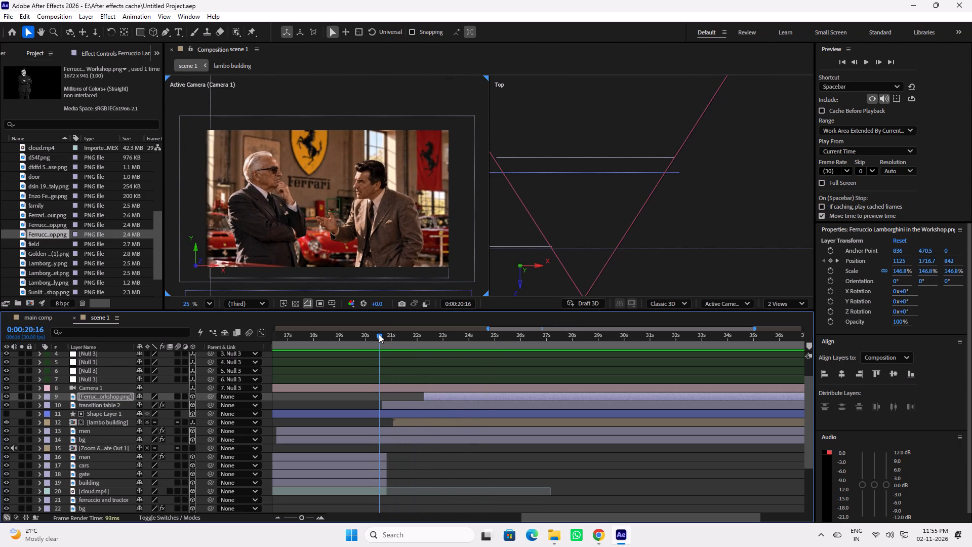
key(space)
drag(379, 334, 379, 335)
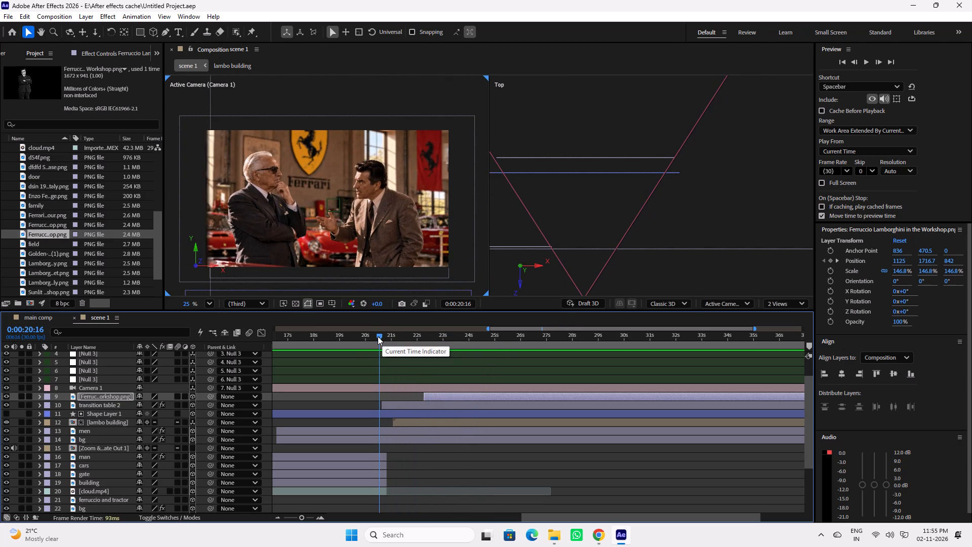
drag(378, 336, 372, 336)
key(space)
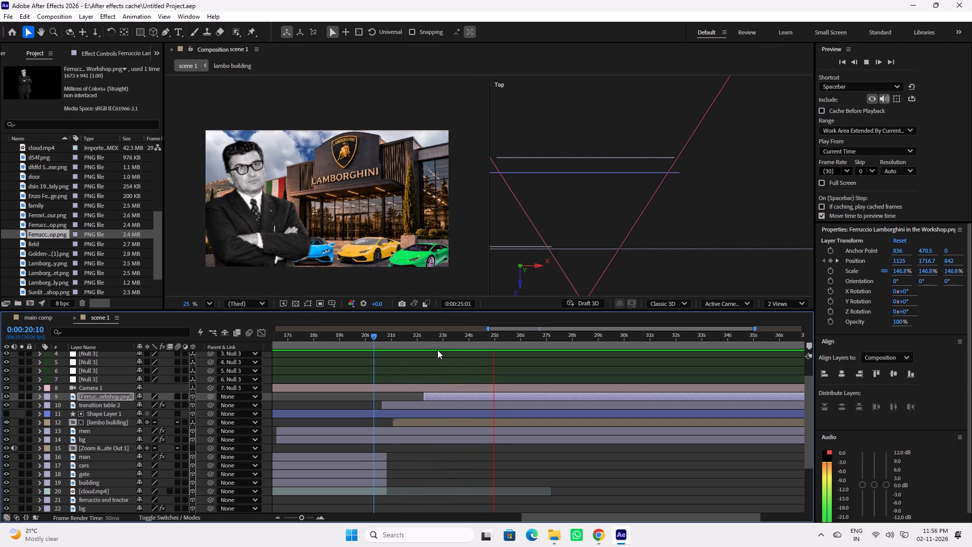
key(space)
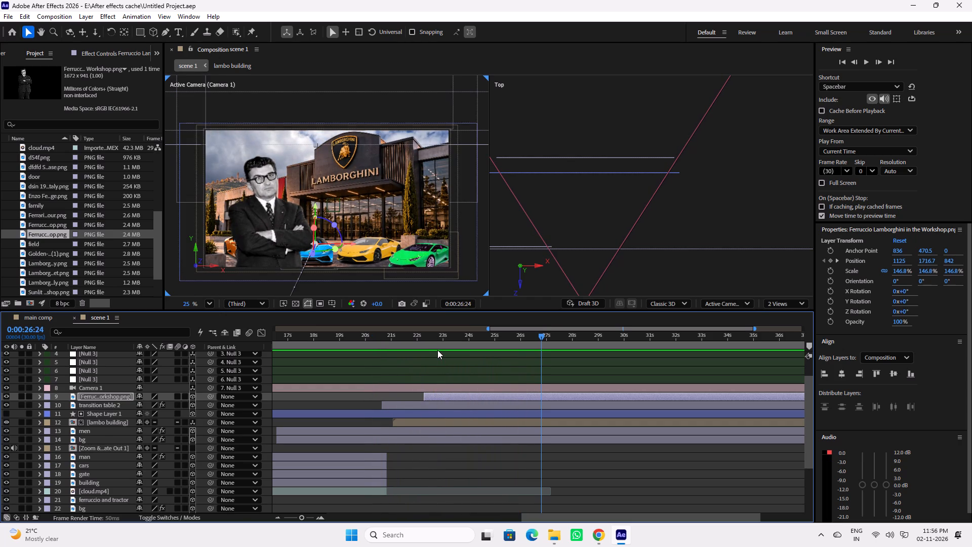
Play Ferruccio's hold from 0:00:26:24 to 0:00:32:16 while looking over the lower layers down to the music track.
key(space)
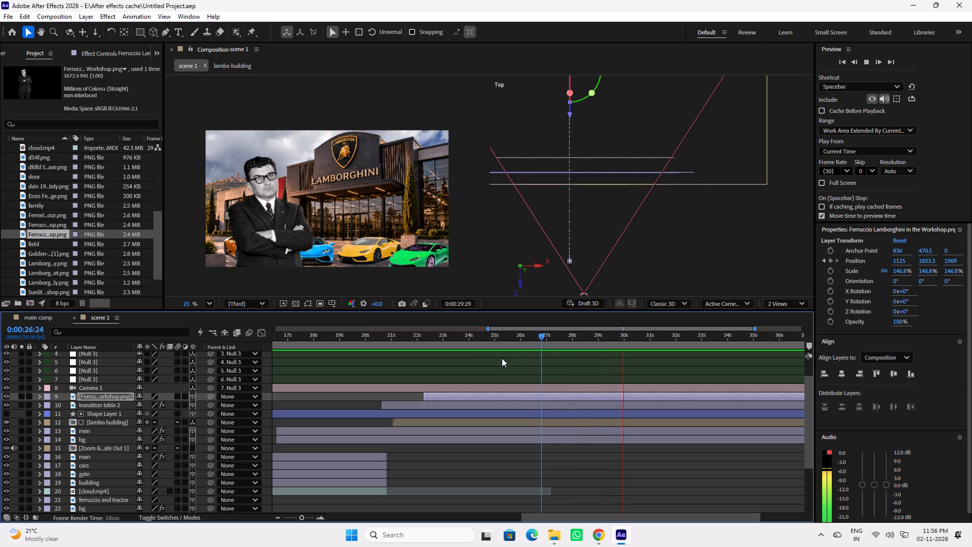
scroll(538, 369, down, 2)
scroll(571, 409, down, 3)
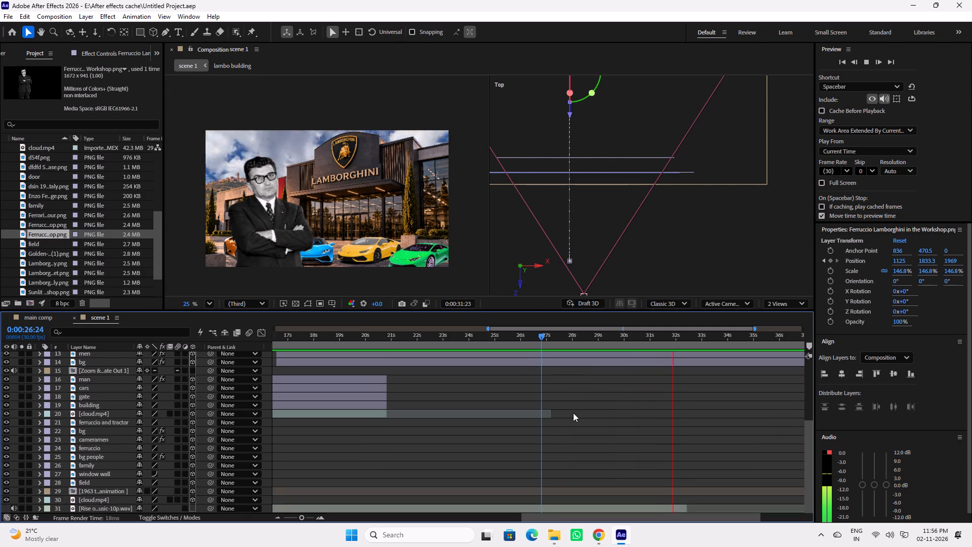
scroll(573, 413, down, 2)
key(space)
Save the project.
key(ctrl+s)
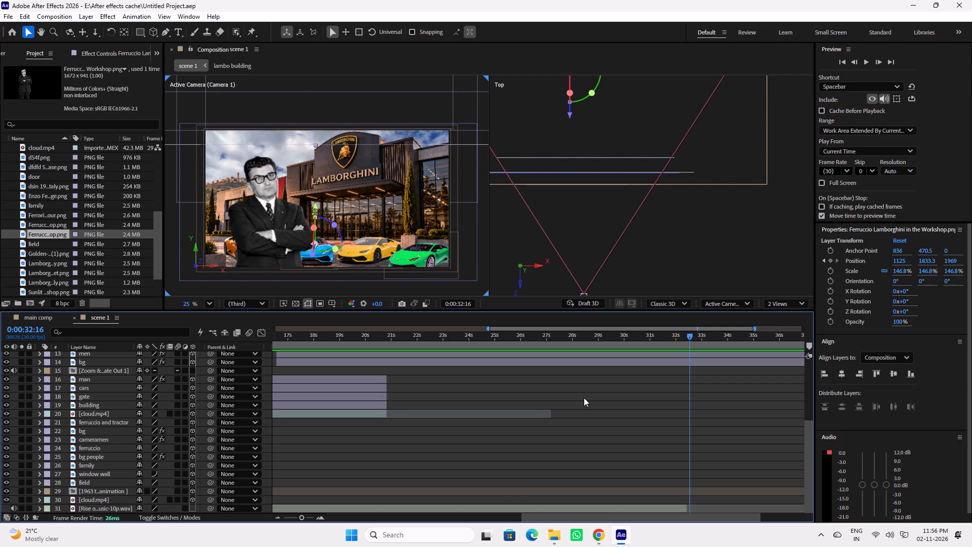
Switch to File Explorer and look through the Downloads folder's images and clips, from today's files to last month's.
click(550, 537)
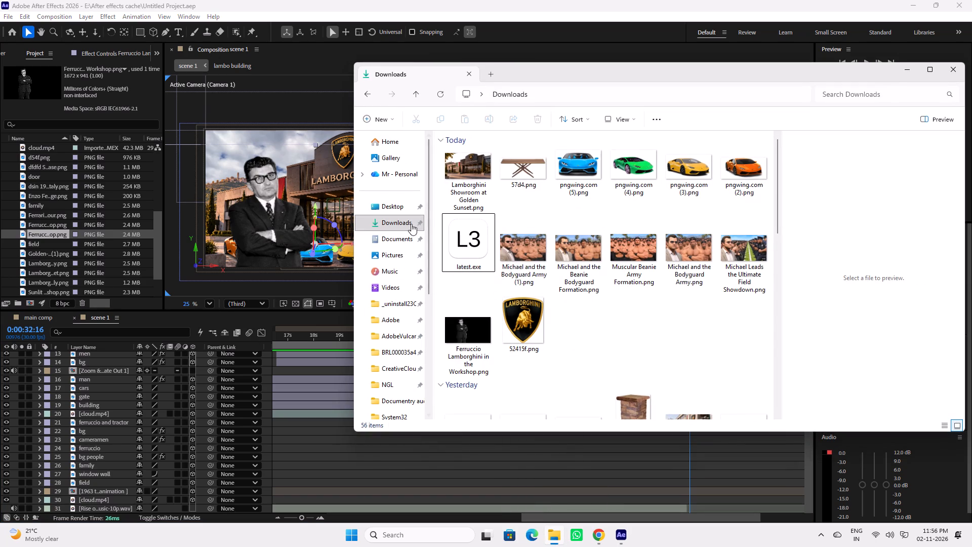
scroll(552, 295, down, 1)
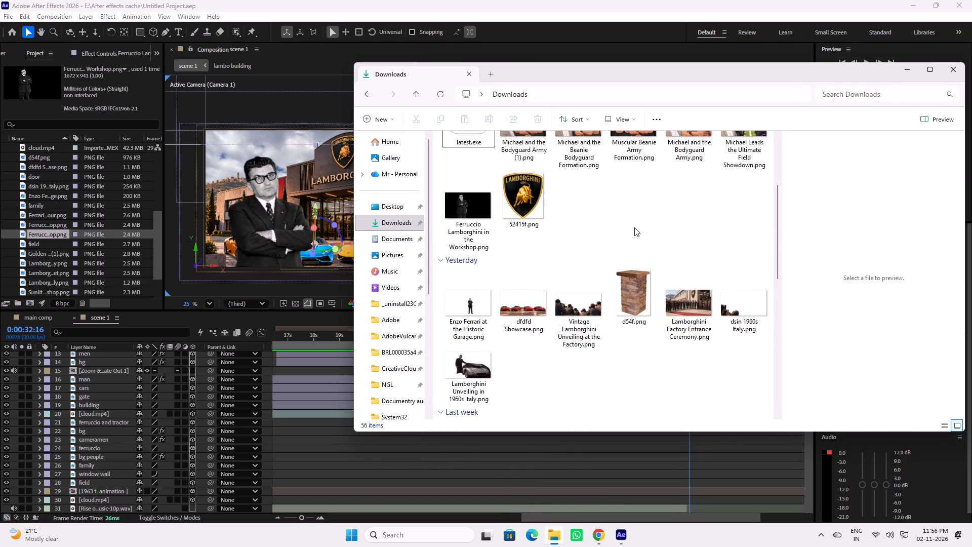
scroll(634, 227, down, 1)
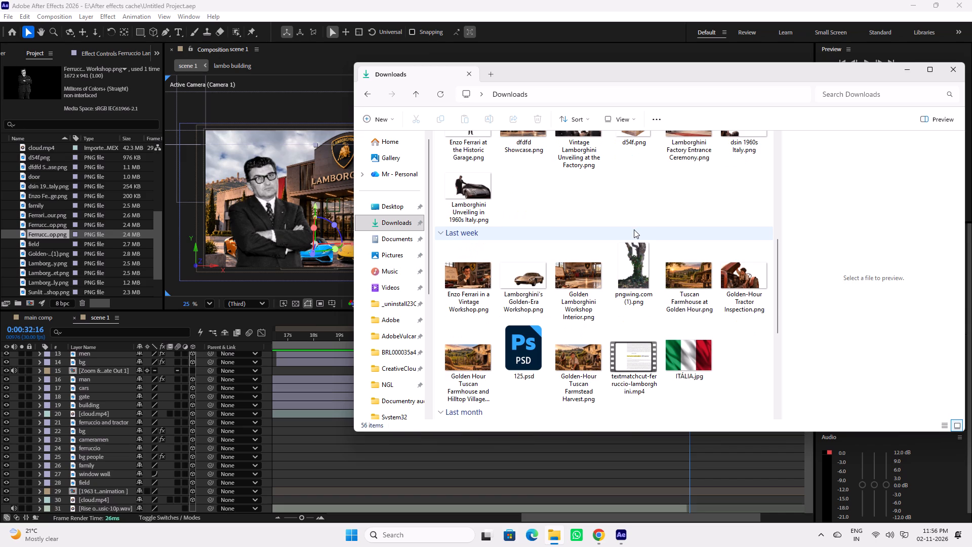
scroll(632, 234, down, 1)
scroll(629, 248, up, 1)
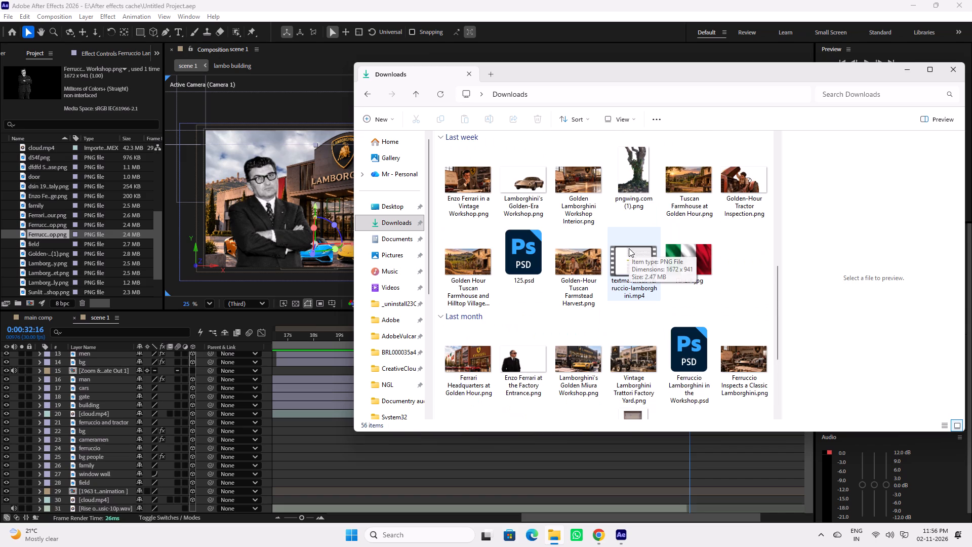
scroll(730, 298, down, 1)
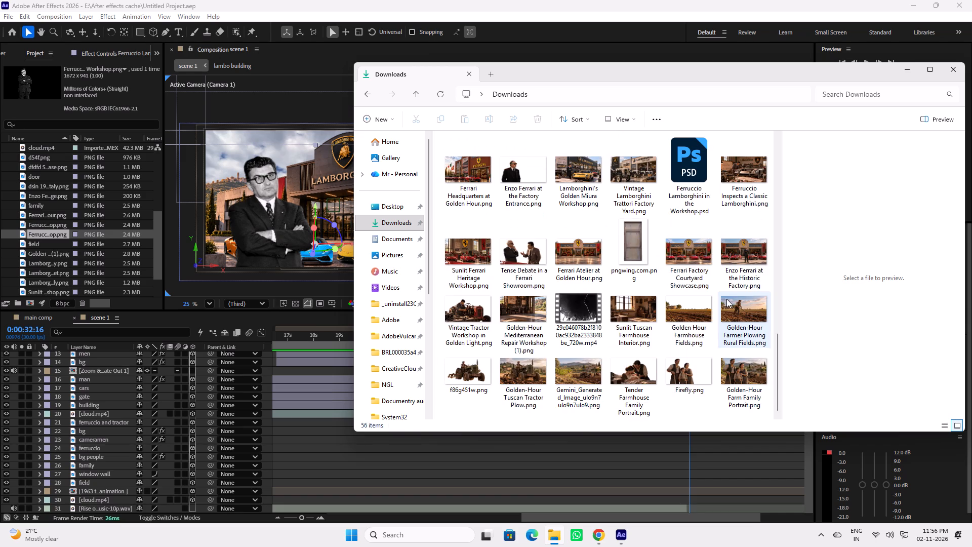
scroll(726, 299, down, 3)
scroll(567, 334, down, 12)
scroll(612, 350, down, 2)
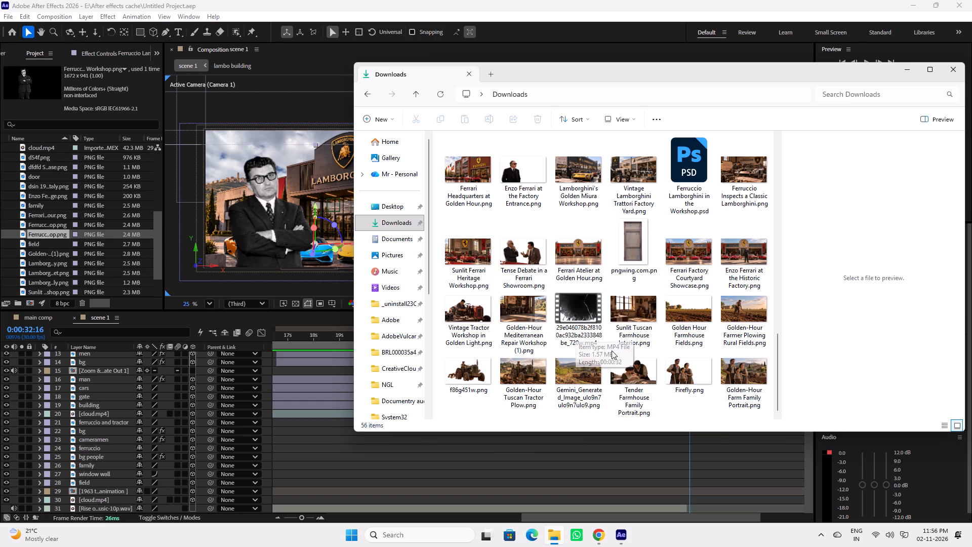
scroll(612, 350, down, 4)
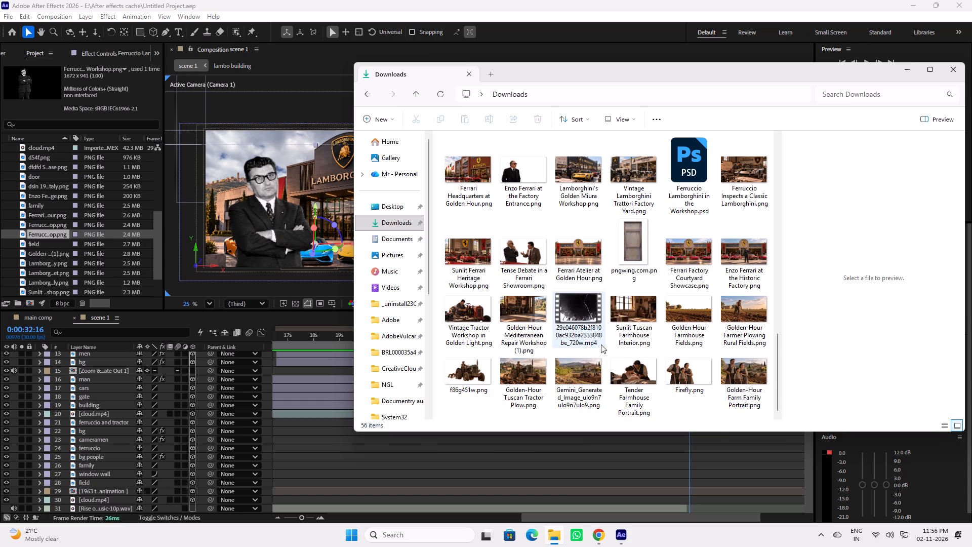
scroll(601, 344, up, 2)
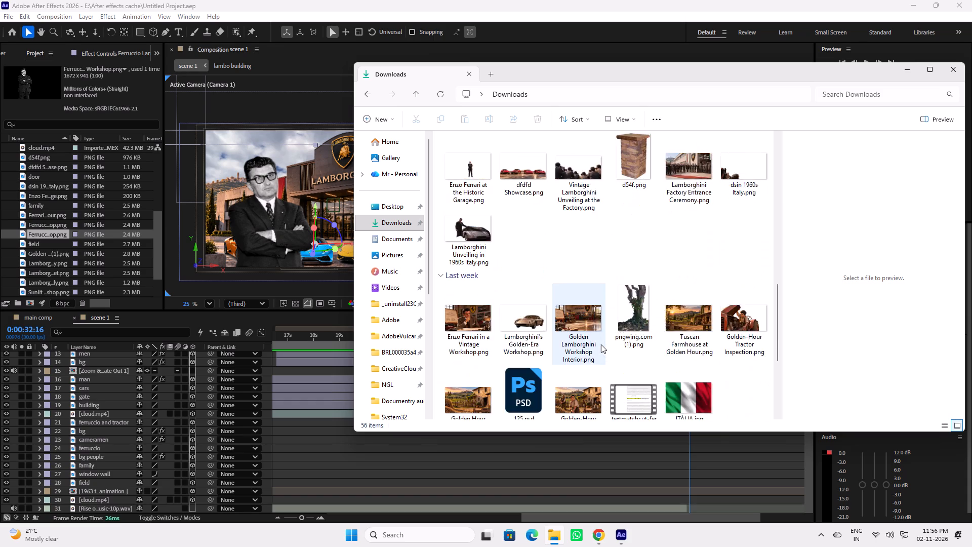
scroll(601, 344, up, 2)
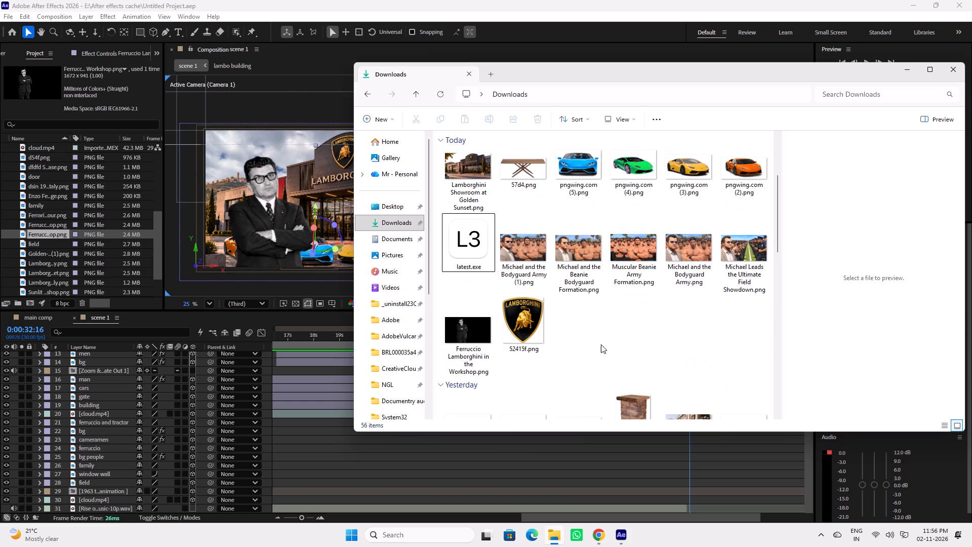
scroll(601, 344, up, 4)
scroll(601, 344, down, 2)
scroll(601, 344, up, 2)
Compare the previews of the four Bodyguard Army and Beanie Formation images in the Downloads folder and delete all four.
click(401, 225)
drag(509, 288, 509, 285)
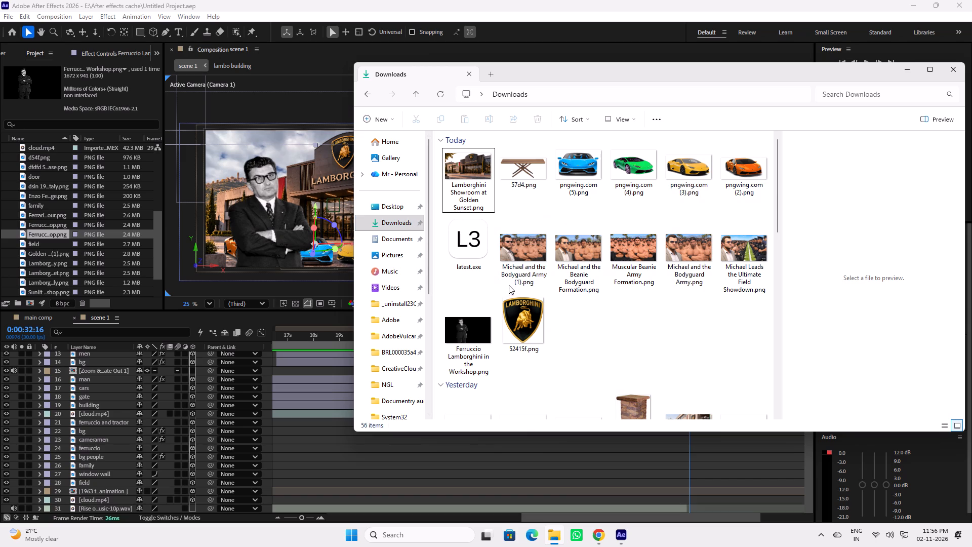
drag(509, 285, 712, 255)
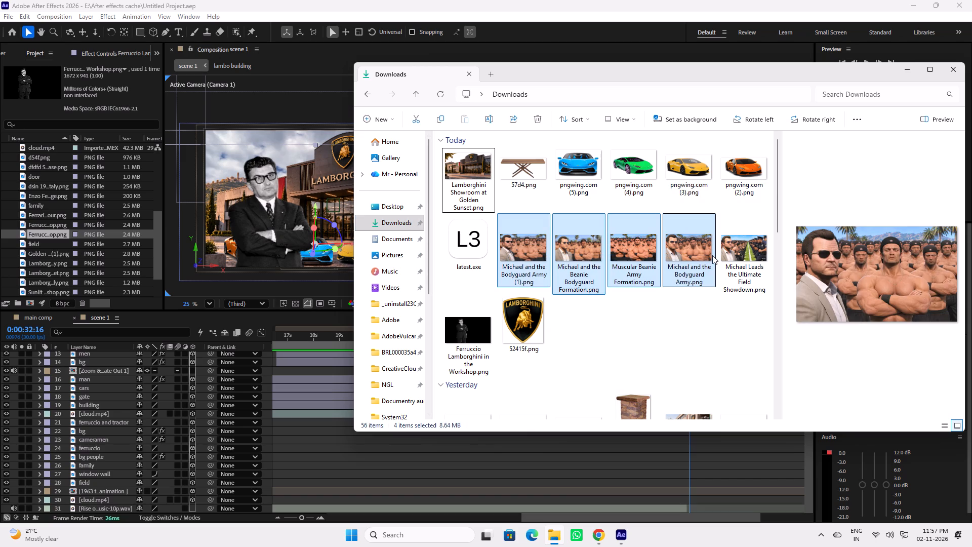
click(700, 261)
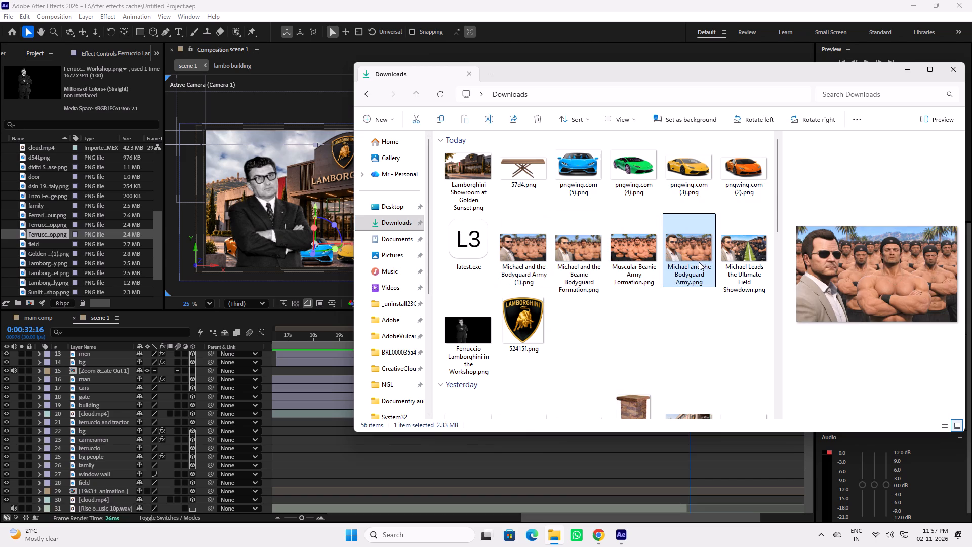
click(636, 254)
click(576, 250)
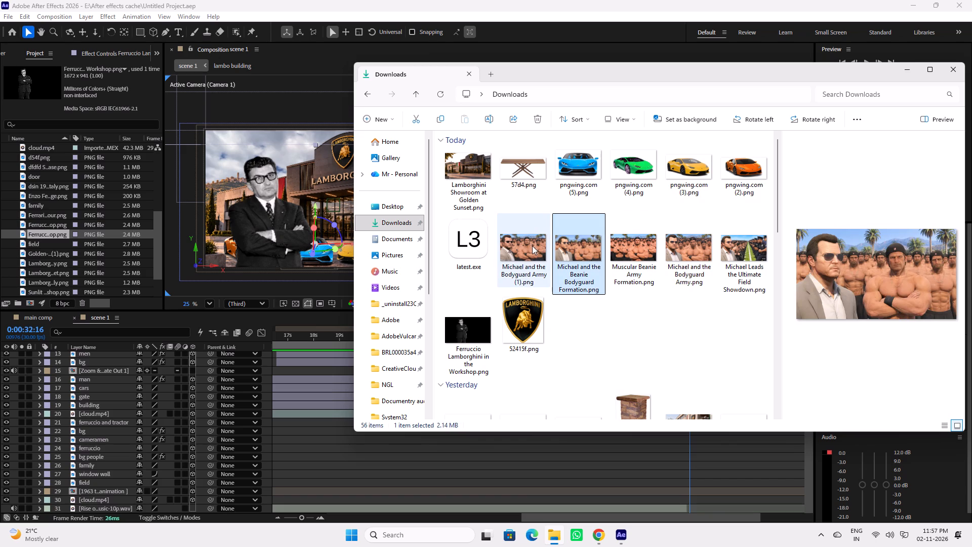
click(532, 246)
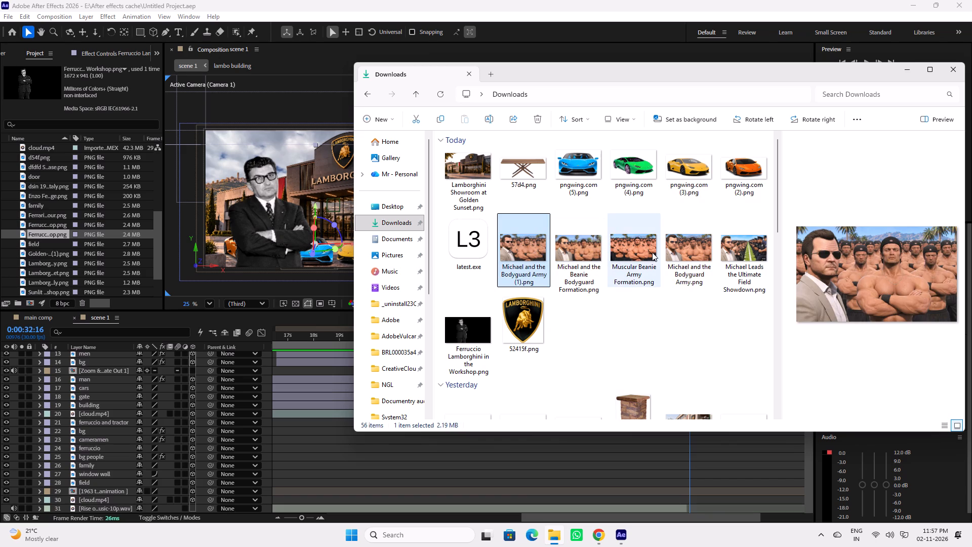
click(683, 254)
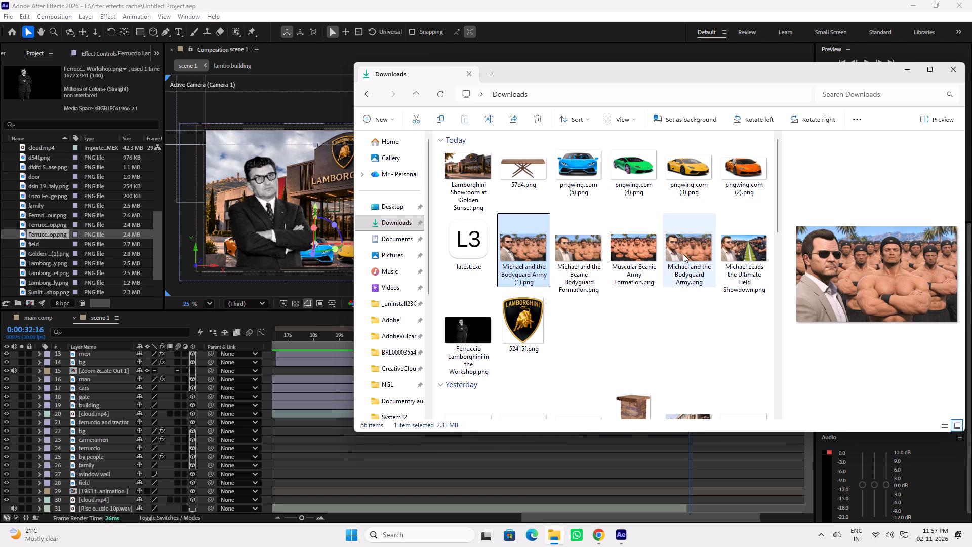
drag(520, 288, 684, 253)
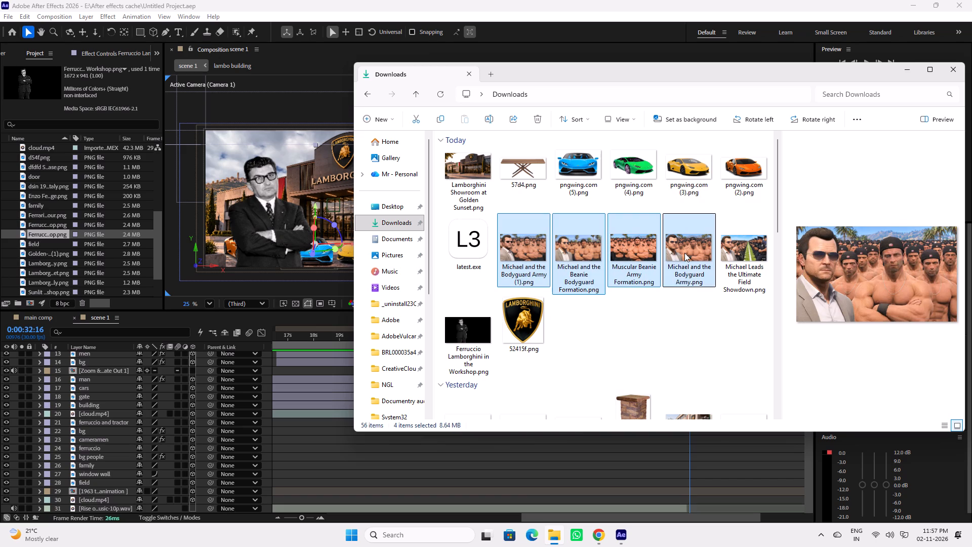
key(Delete)
View Michael Leads the Ultimate Field Showdown.png at a larger size, and close it and the Downloads window.
double_click(520, 245)
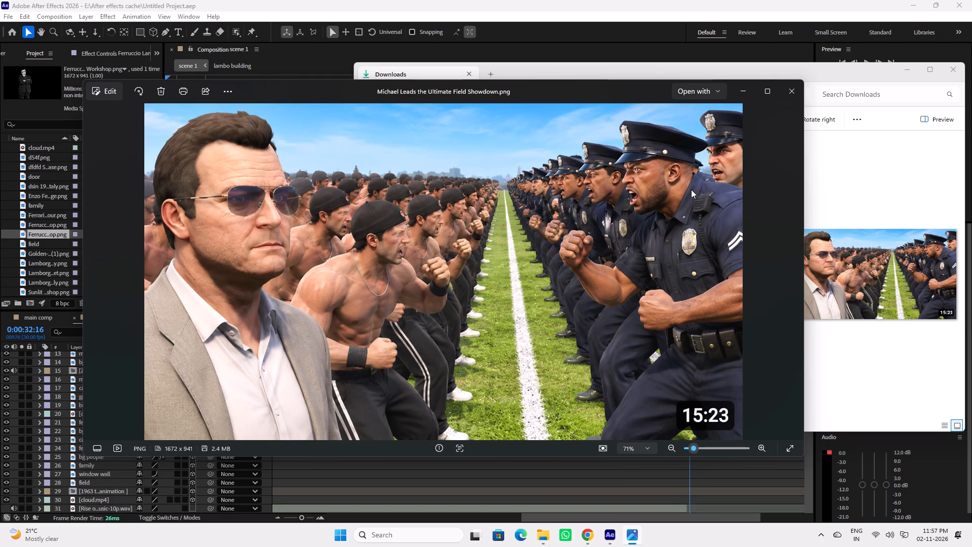
click(787, 93)
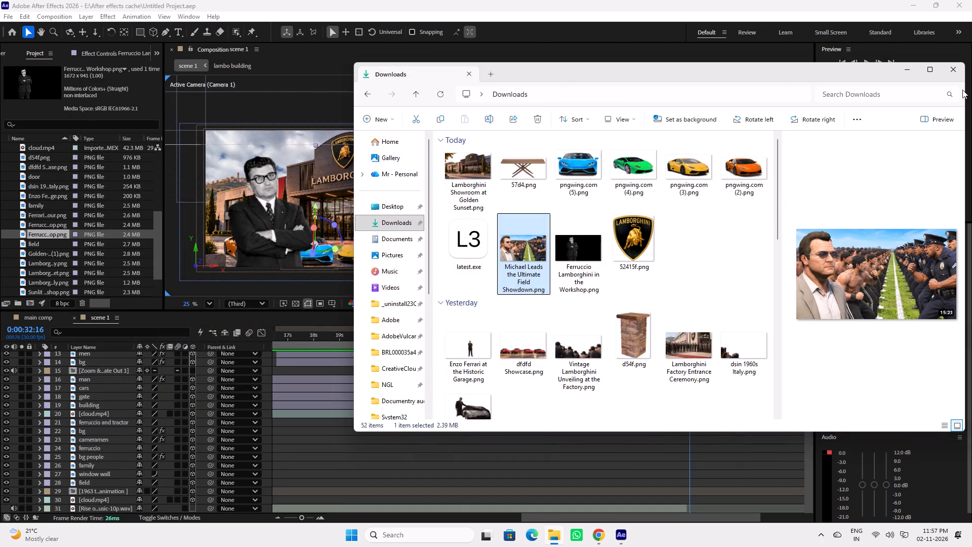
click(955, 73)
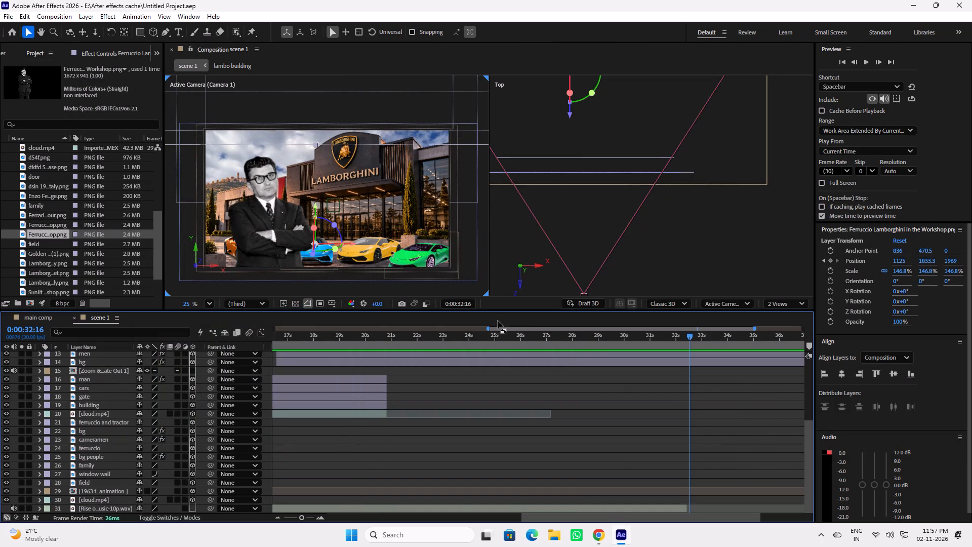
Play back scene 1 from about 0:00:24:15 and 0:00:20:24 to review the showroom transition and Ferruccio's entrance.
drag(598, 339, 525, 336)
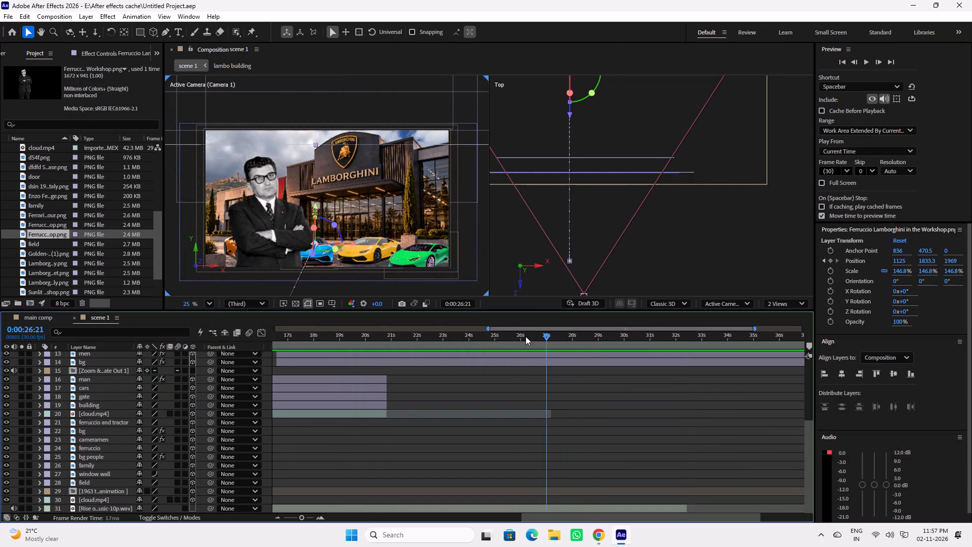
drag(525, 336, 482, 335)
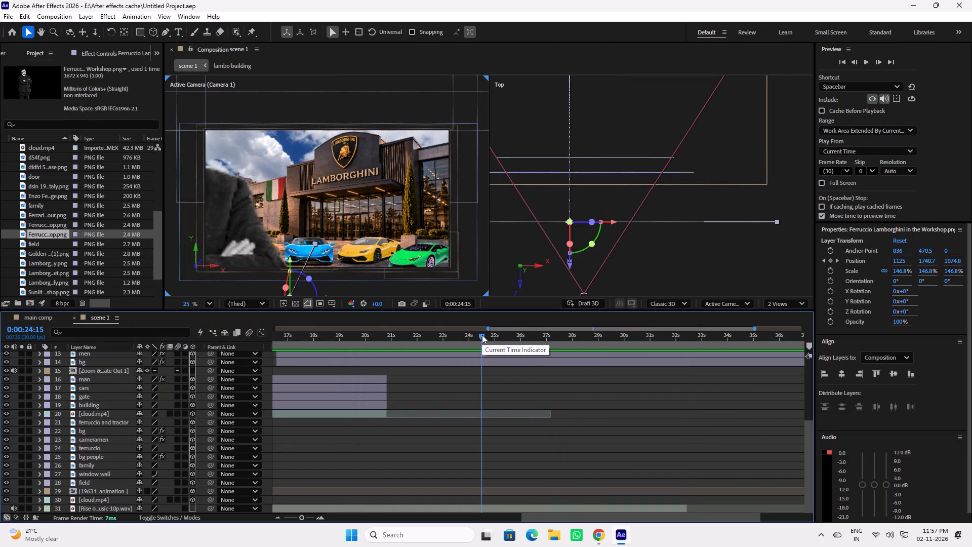
key(space)
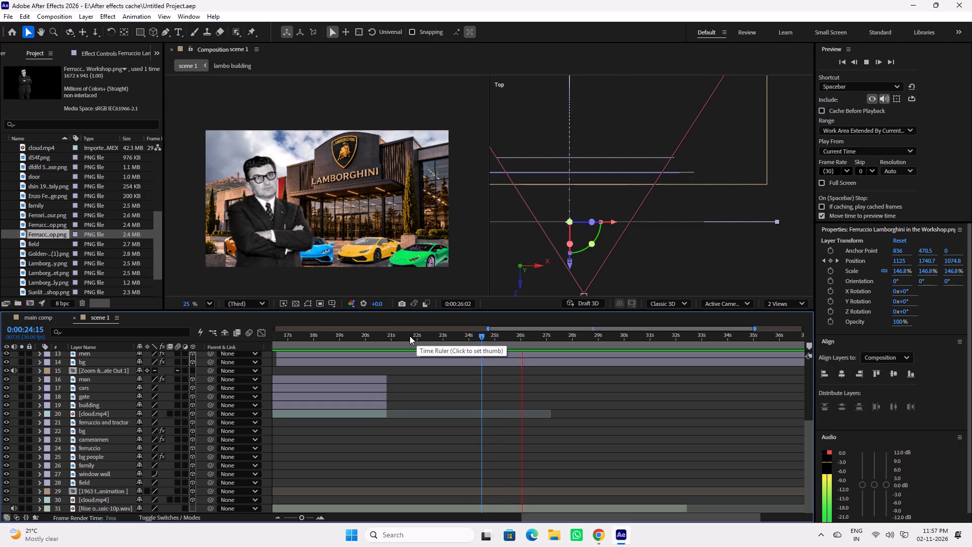
drag(409, 336, 386, 338)
key(space)
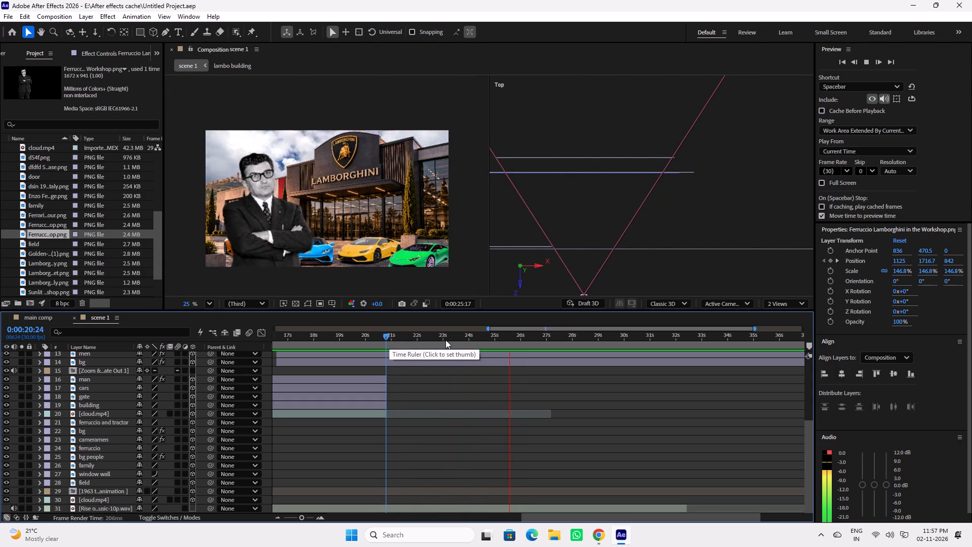
key(space)
key(space)
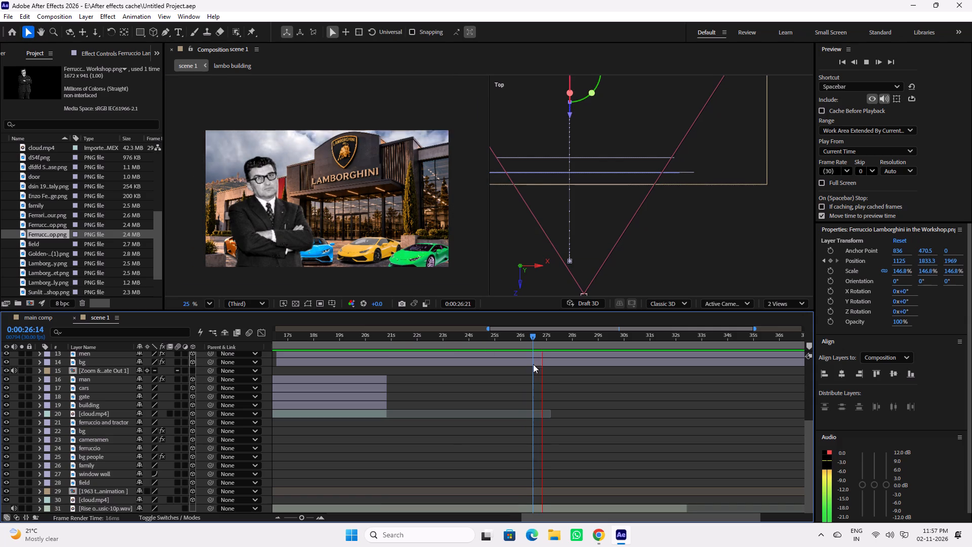
key(space)
Save the project.
key(ctrl+s)
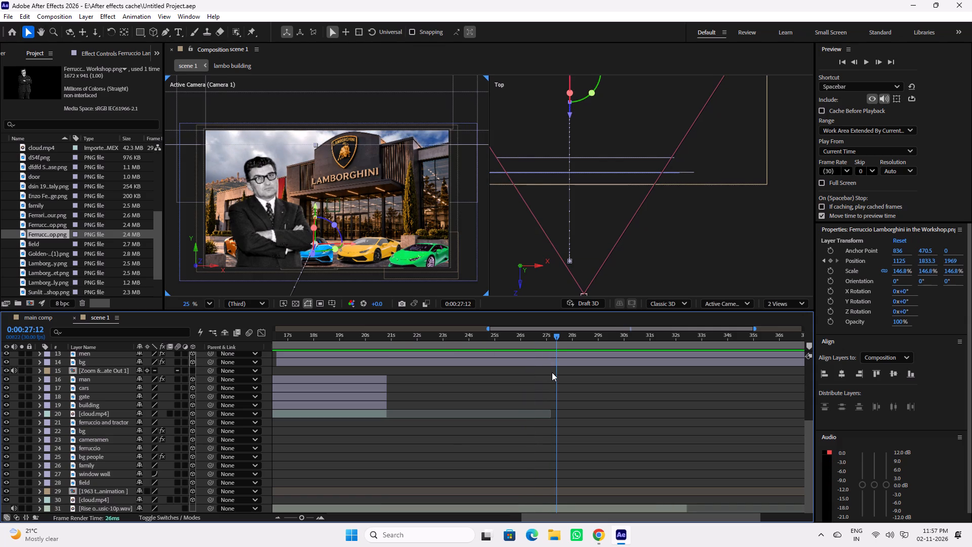
Replay Ferruccio's entrance and hold in front of the showroom from several points between about 0:00:23:18 and 0:00:27:00.
key(space)
drag(553, 338, 546, 337)
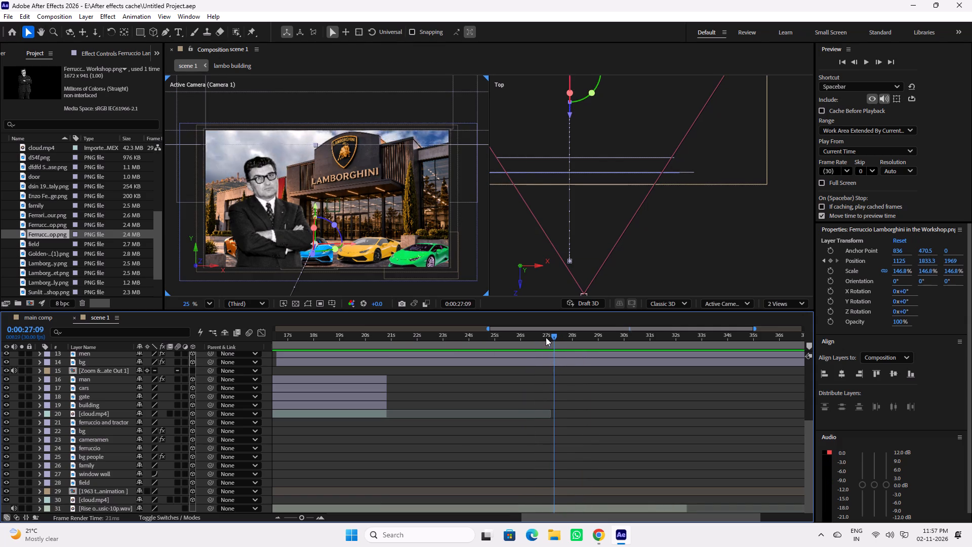
drag(546, 337, 536, 337)
key(space)
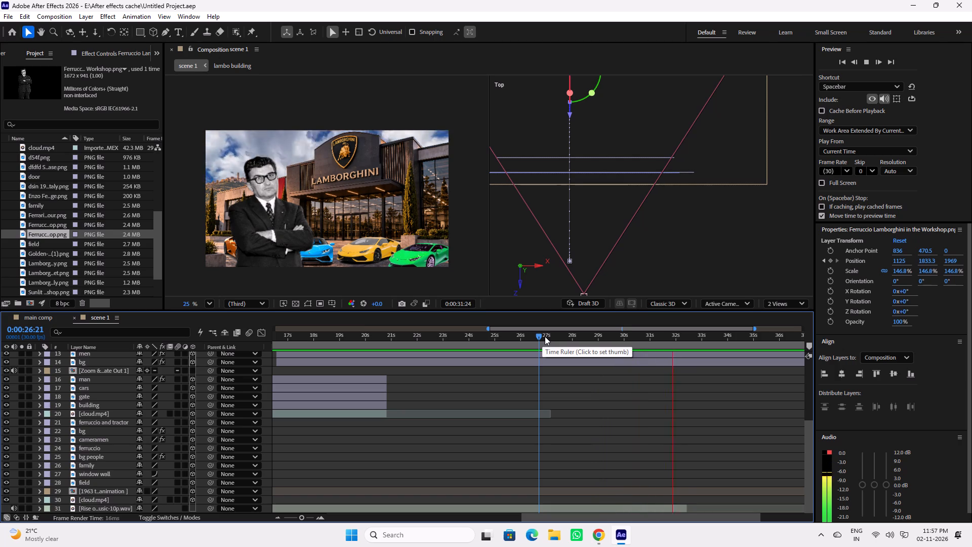
key(space)
drag(536, 337, 528, 337)
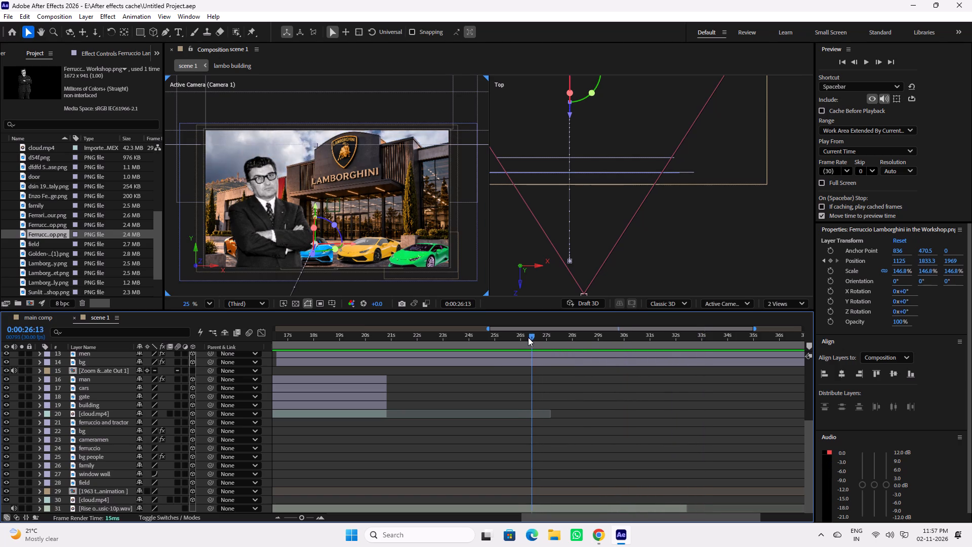
drag(528, 337, 524, 337)
key(space)
key(space)
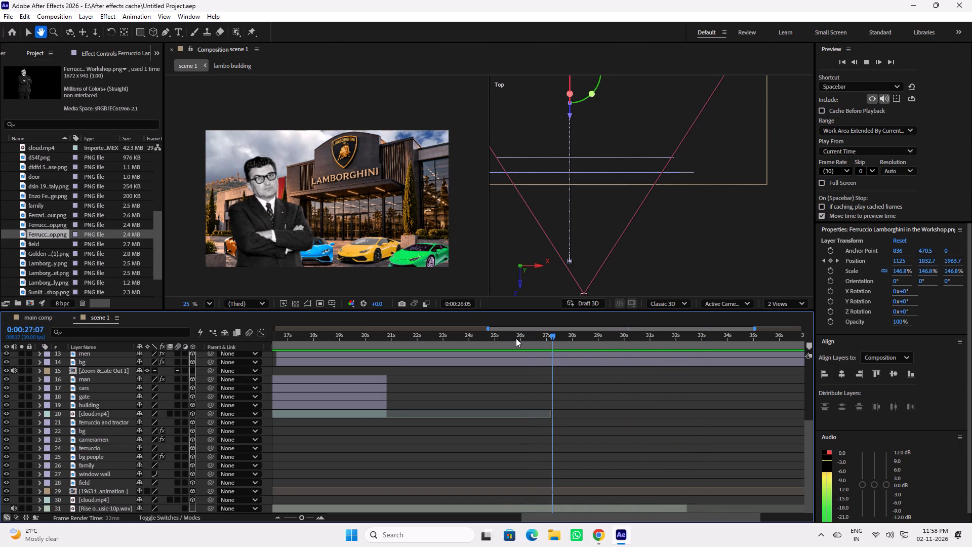
drag(502, 338, 458, 338)
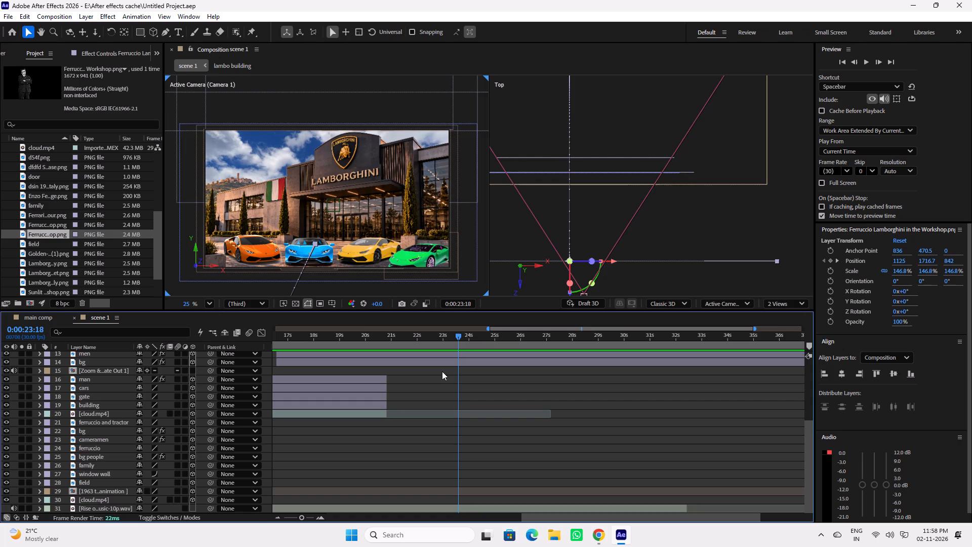
key(space)
key(space)
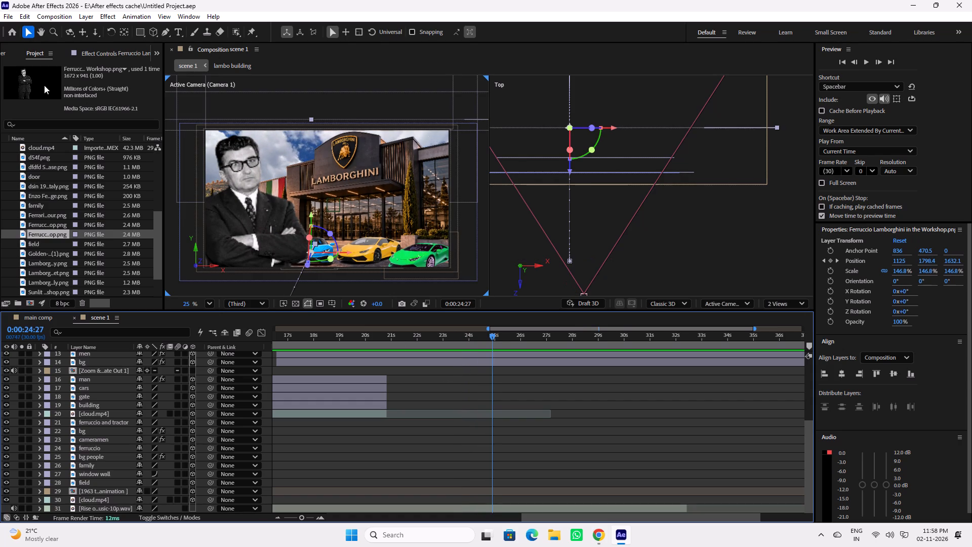
Display Animation Composer's Essential Sound Effects collection and widen its area so two columns of sound thumbnails fit.
click(4, 54)
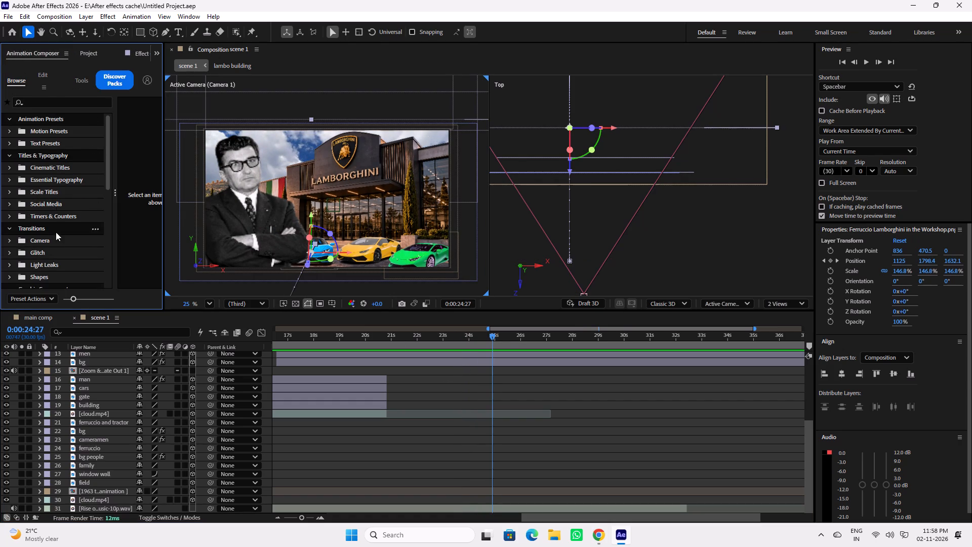
scroll(56, 232, down, 6)
scroll(55, 240, up, 3)
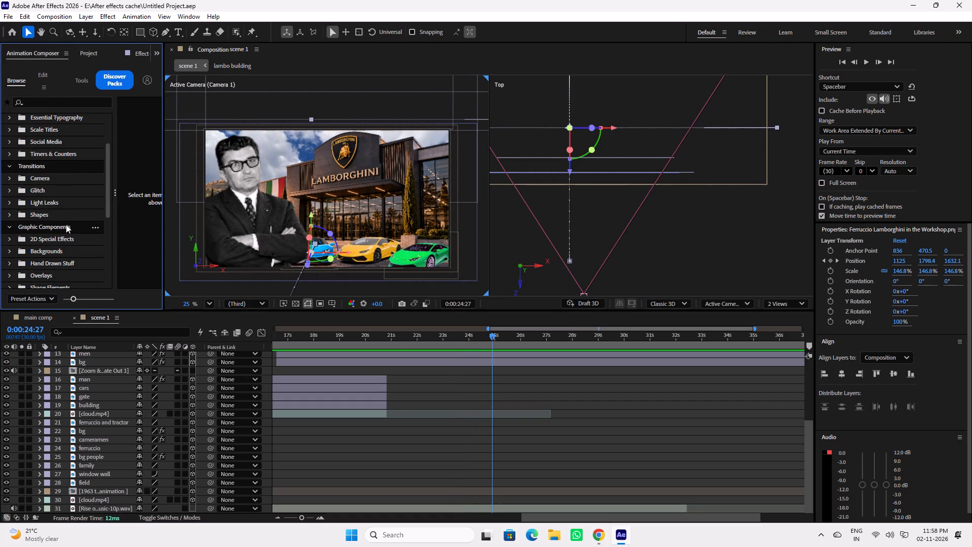
scroll(63, 249, down, 1)
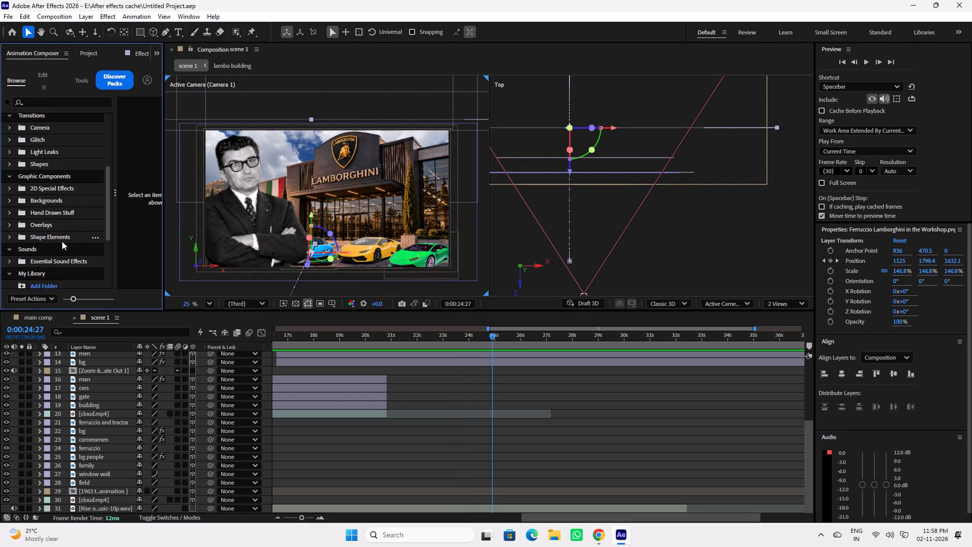
scroll(62, 241, down, 2)
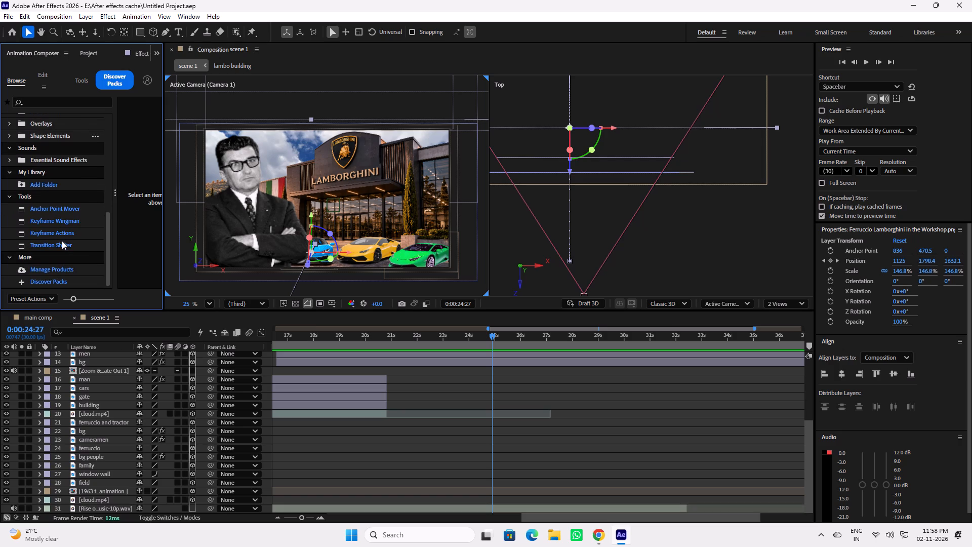
scroll(62, 241, down, 1)
scroll(62, 241, up, 2)
click(62, 239)
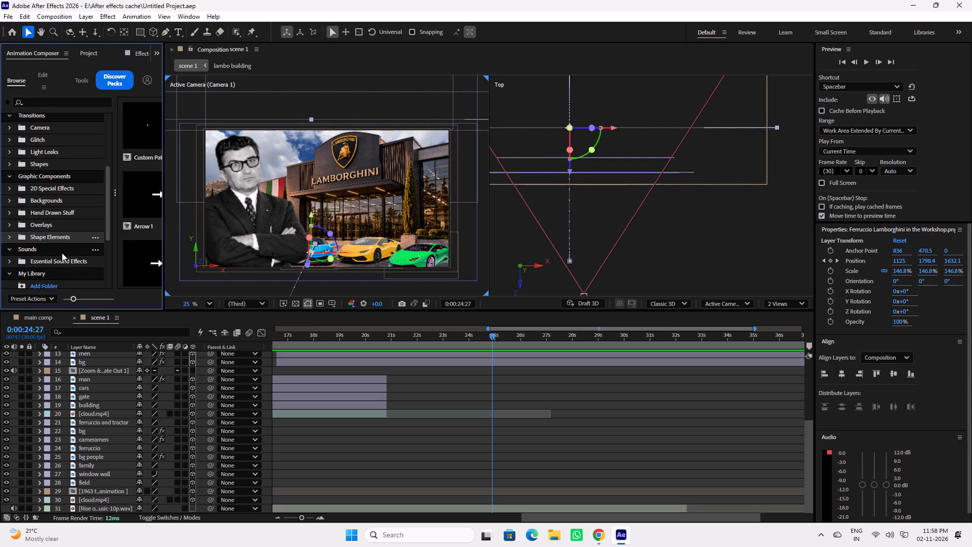
click(62, 255)
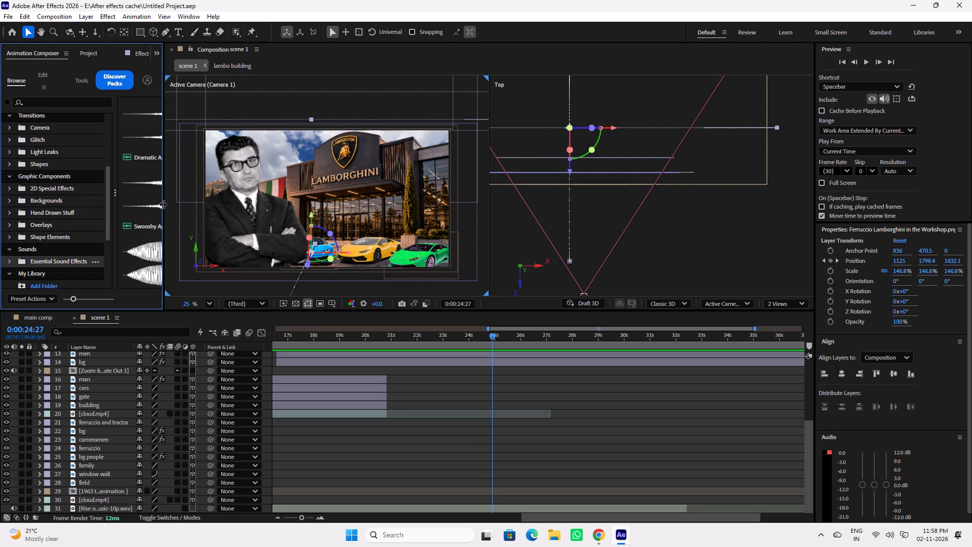
drag(163, 204, 273, 209)
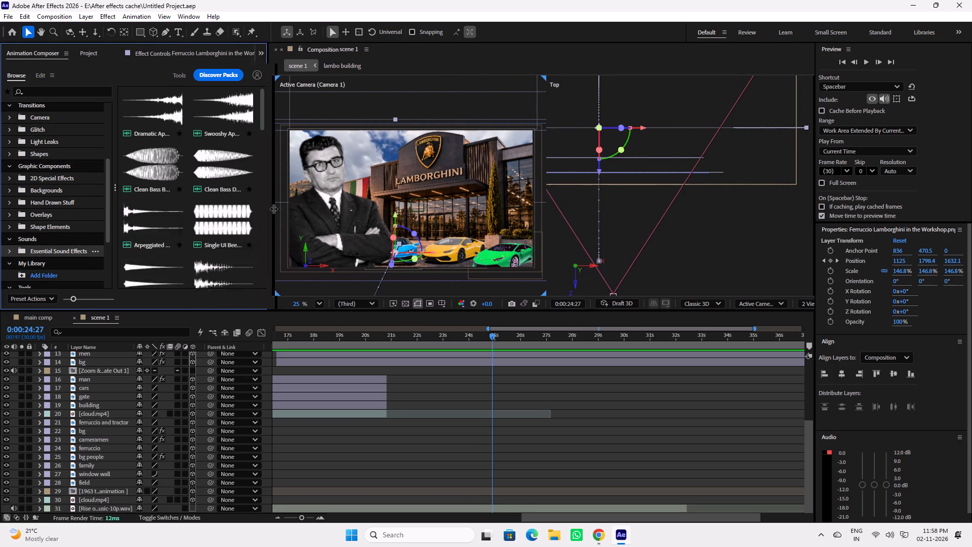
drag(273, 209, 266, 210)
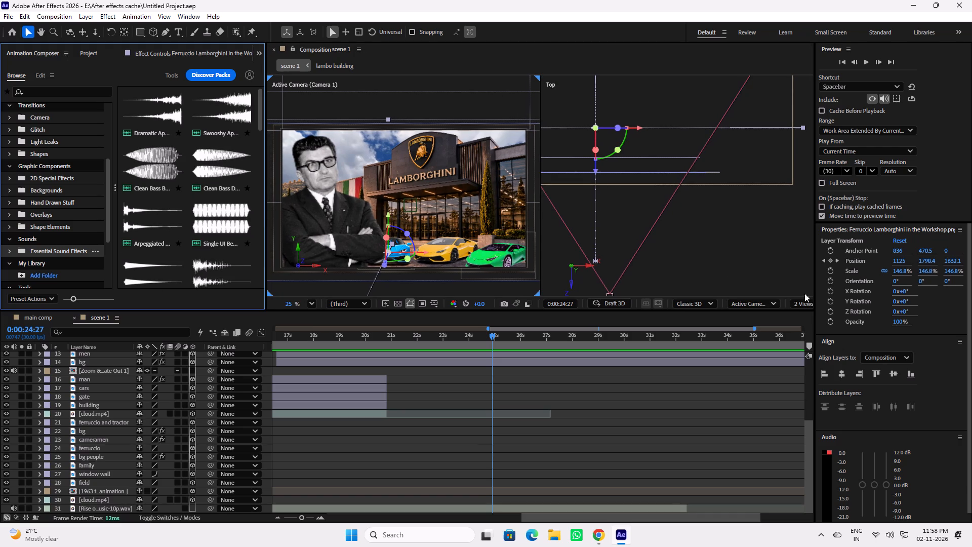
Switch the scene 1 viewer to a single view and fit the frame, enlarging it to 33.3%.
click(803, 300)
click(811, 317)
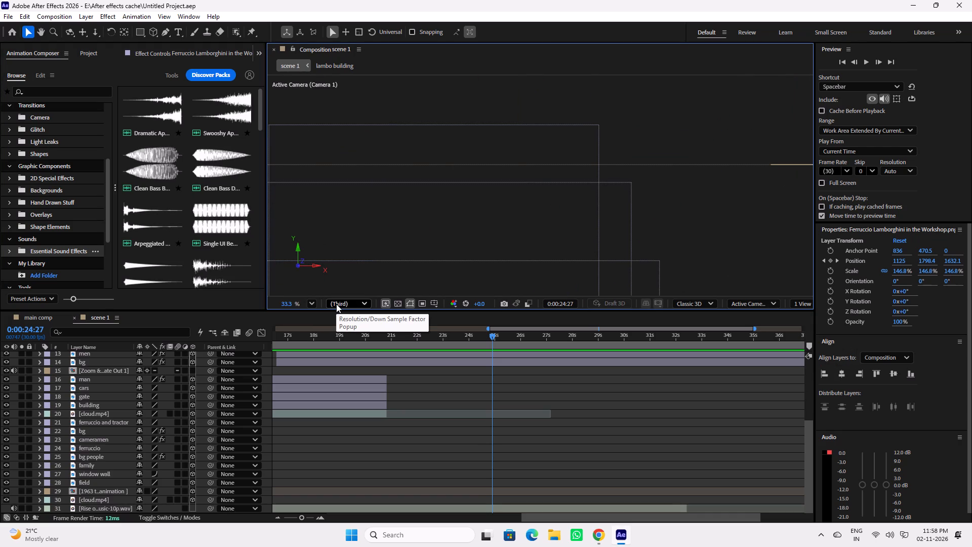
click(316, 305)
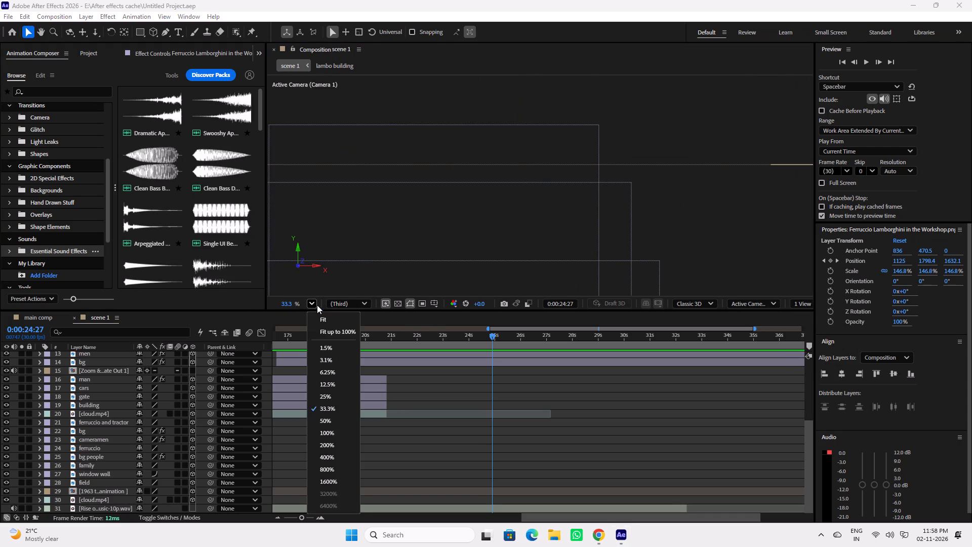
click(328, 314)
scroll(562, 203, down, 2)
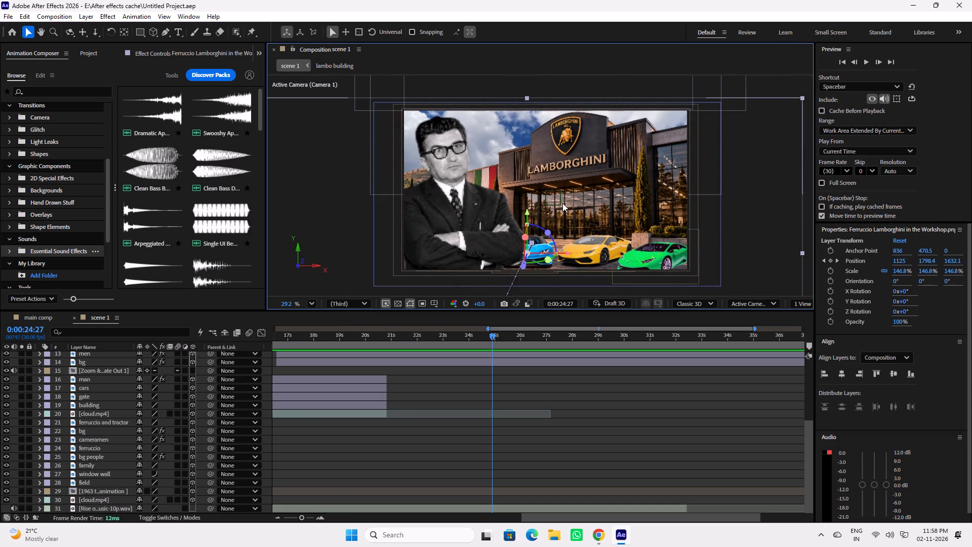
click(351, 226)
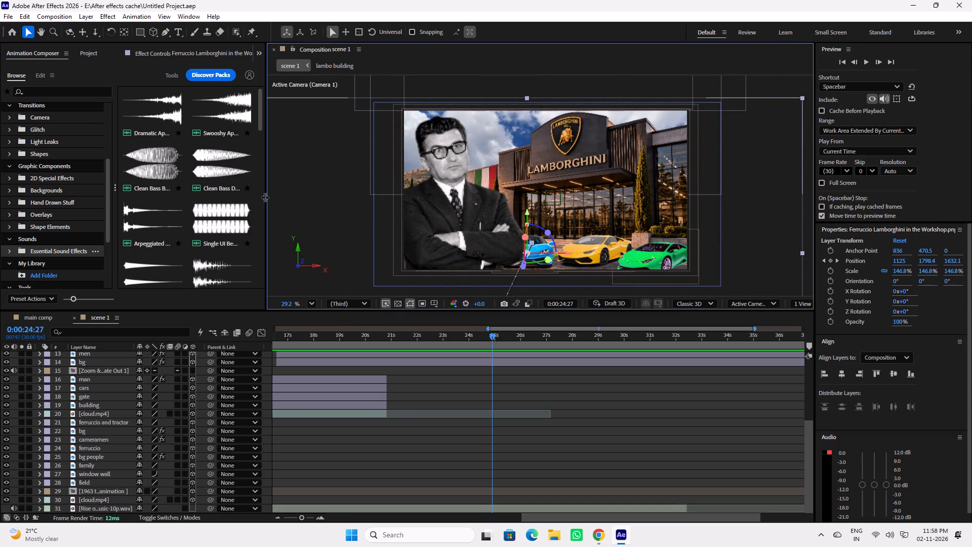
click(265, 197)
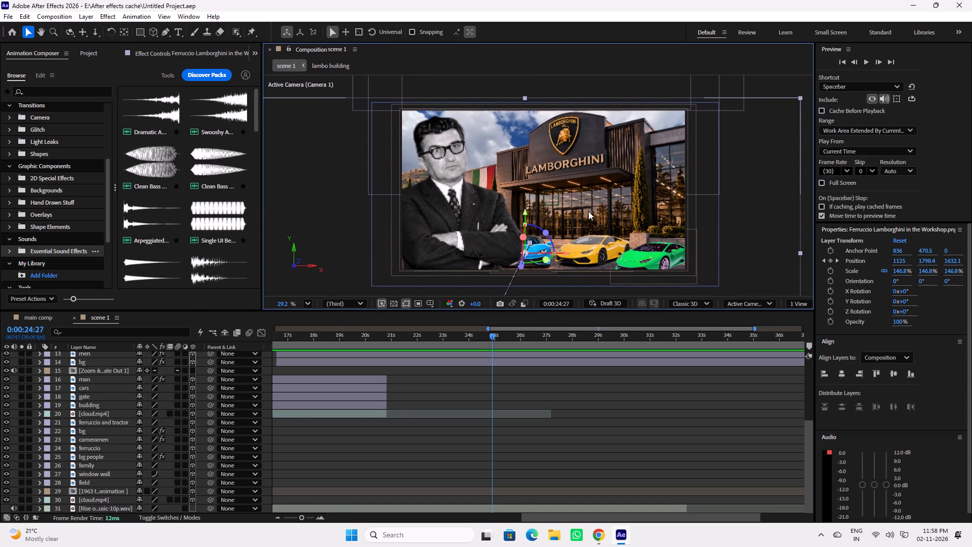
scroll(579, 197, up, 1)
Deselect the Ferruccio layer and save the project.
click(576, 382)
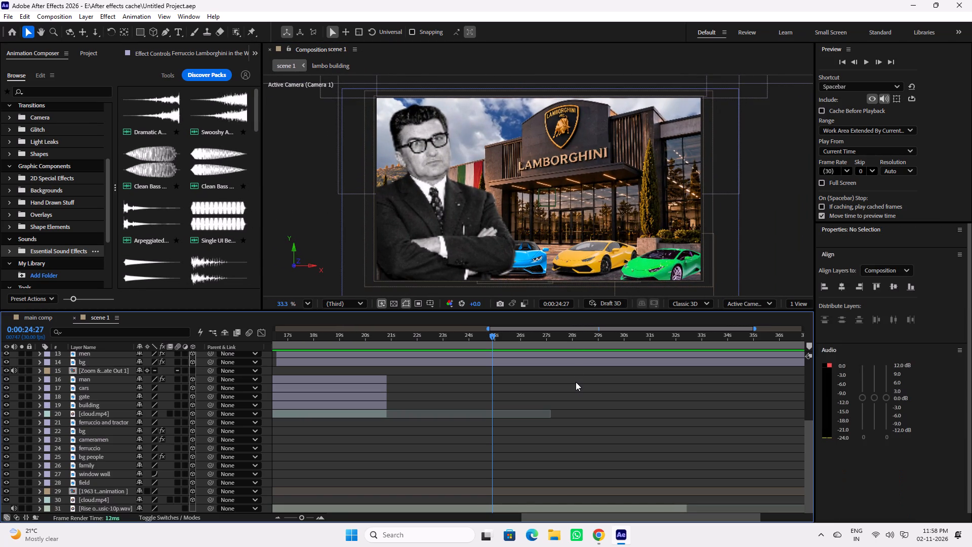
key(ctrl+s)
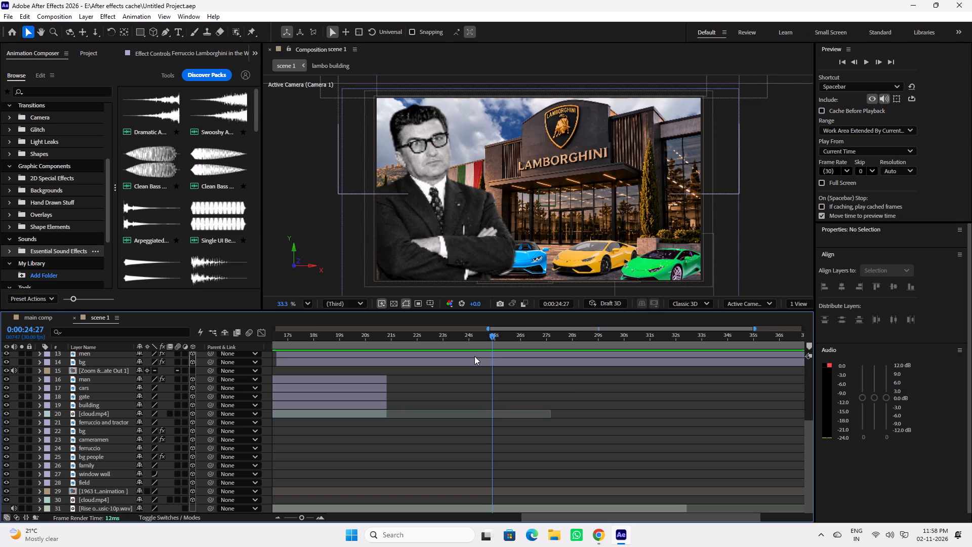
Play back the Ferrari-to-showroom transition from 0:00:22:14 and 0:00:20:24, and park the current time at 0:00:21:09.
drag(468, 339, 454, 338)
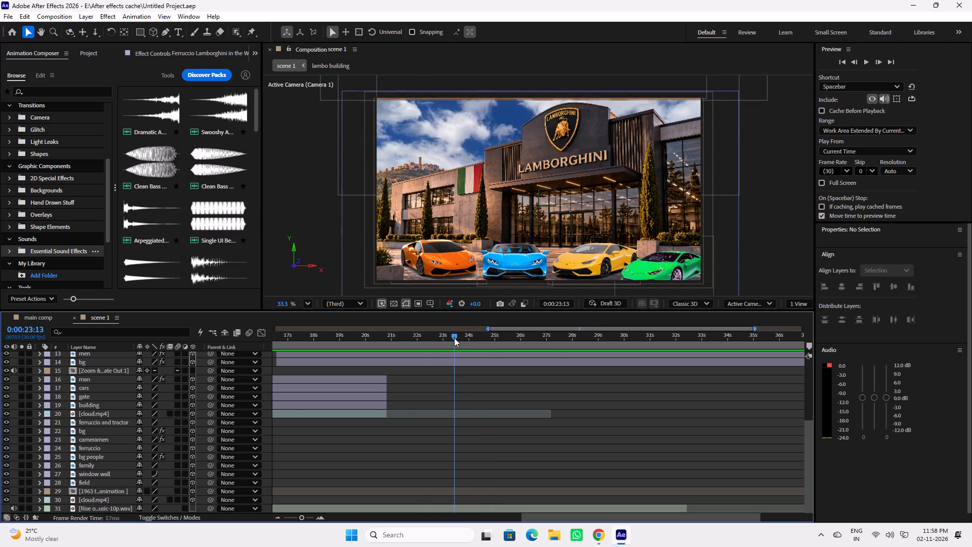
drag(454, 338, 429, 337)
key(space)
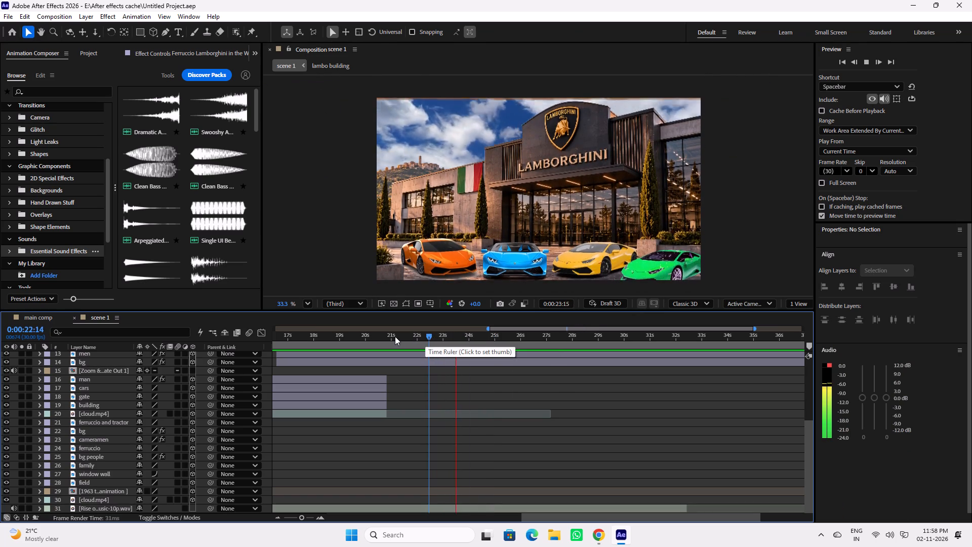
click(386, 336)
key(space)
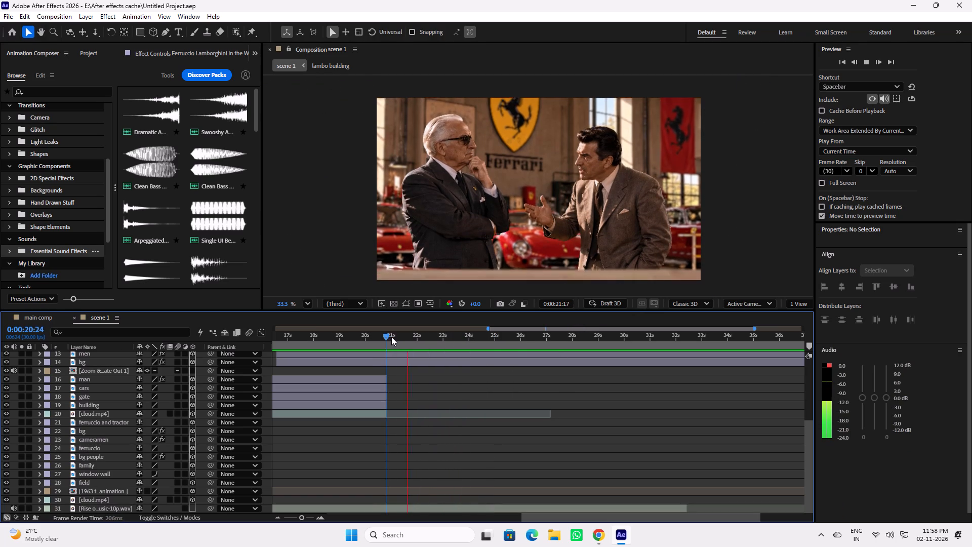
drag(388, 338, 390, 338)
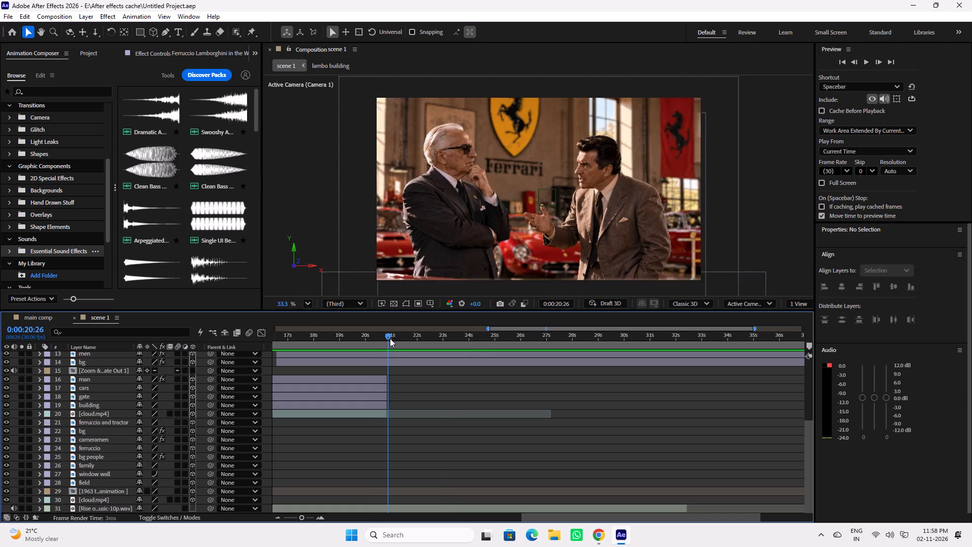
drag(390, 338, 401, 340)
Audition Clean Bass, Dramatic Approach and Swooshy sounds, and add Dramatic Approach 01 to scene 1 at 0:00:21:09.
click(132, 218)
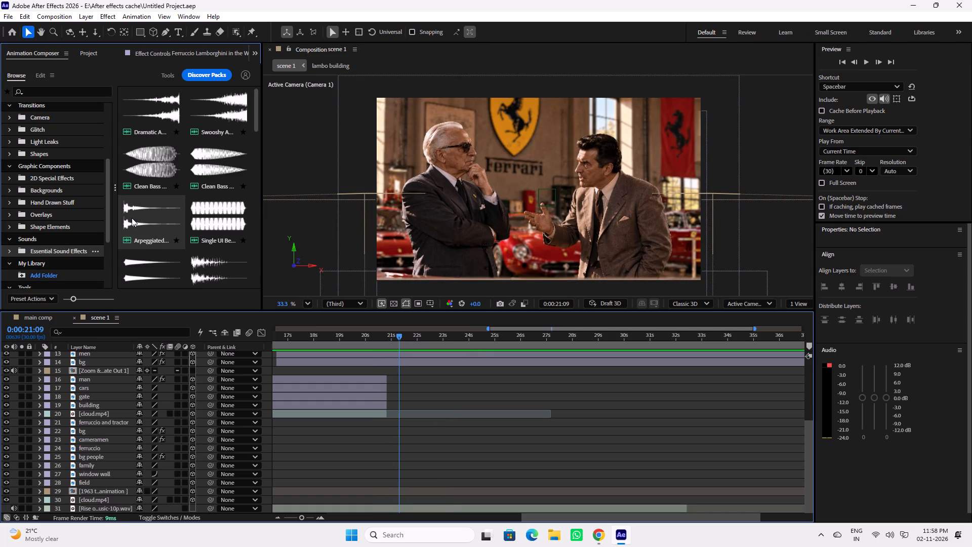
click(153, 155)
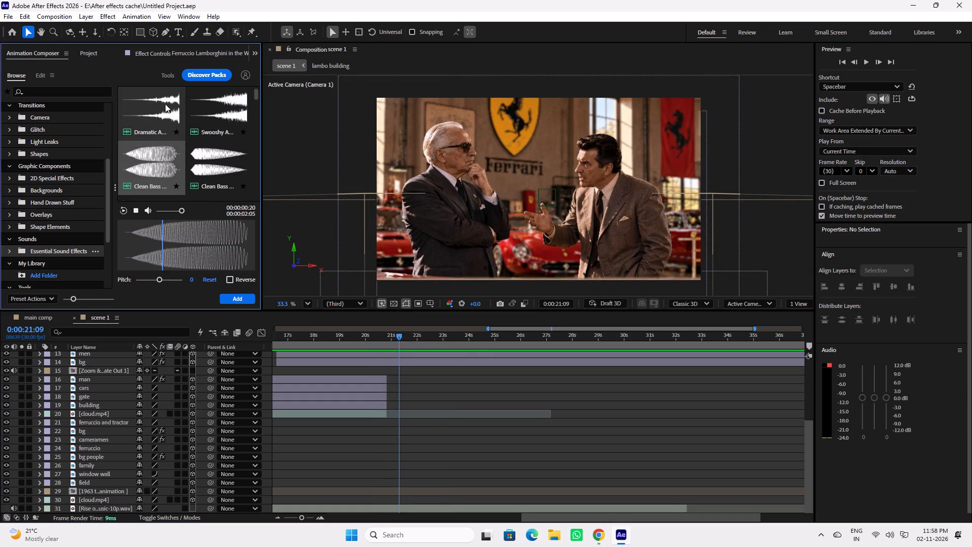
click(157, 105)
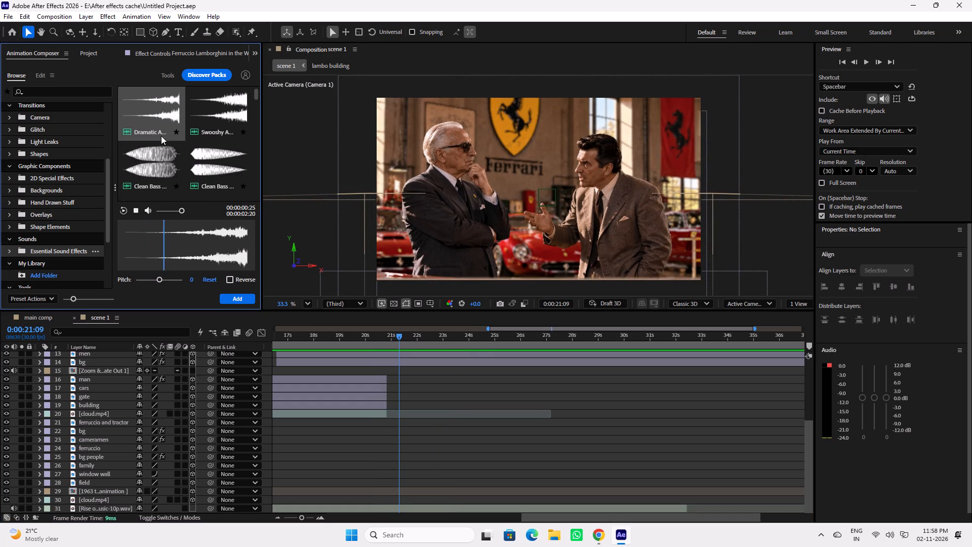
click(212, 108)
scroll(202, 189, down, 4)
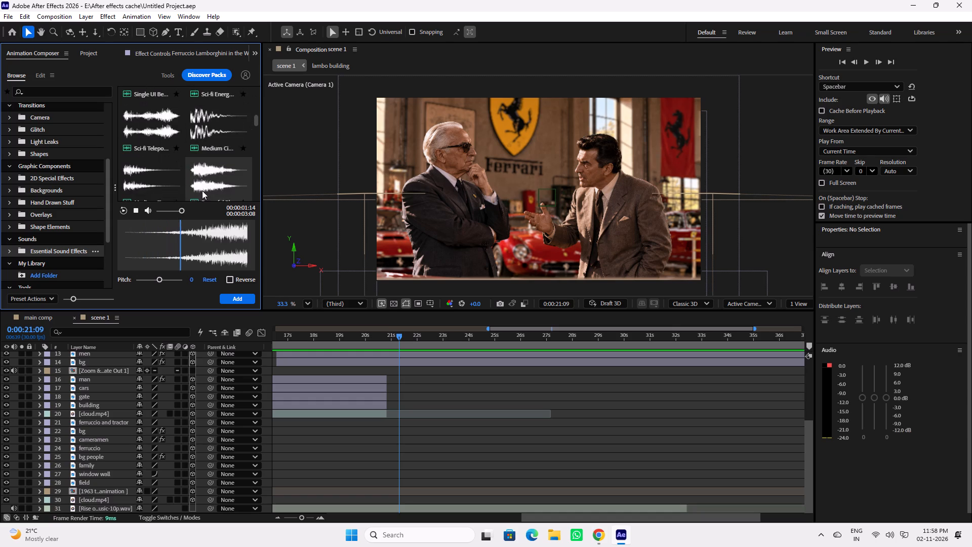
scroll(204, 175, up, 4)
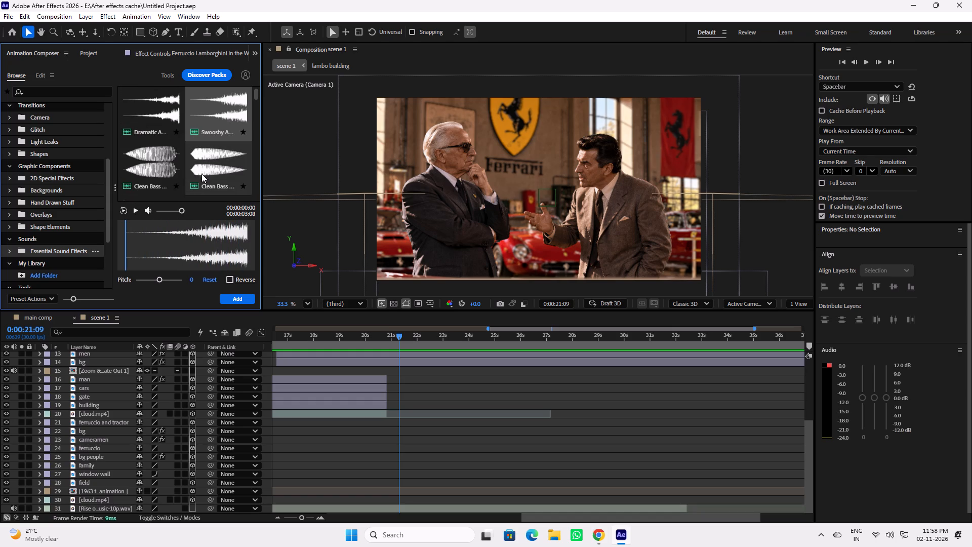
click(152, 106)
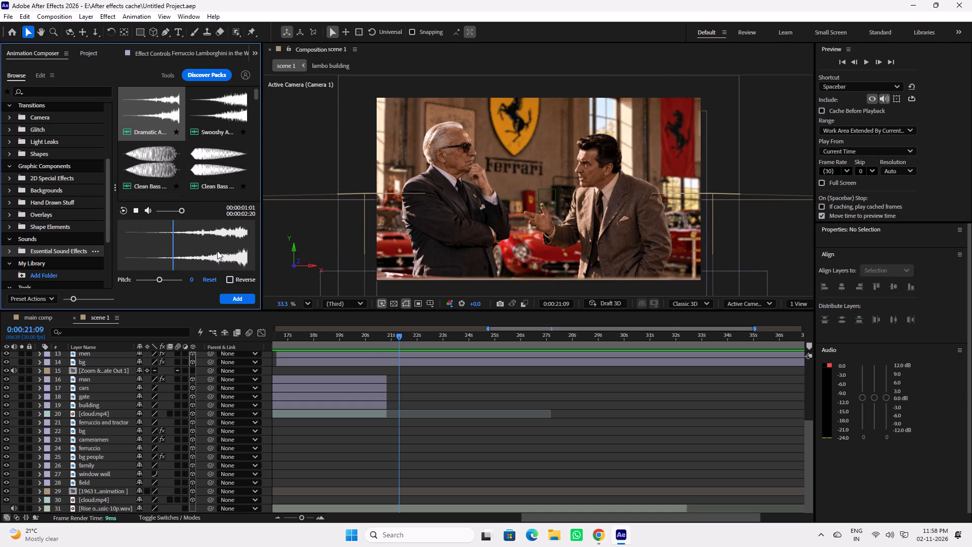
click(233, 297)
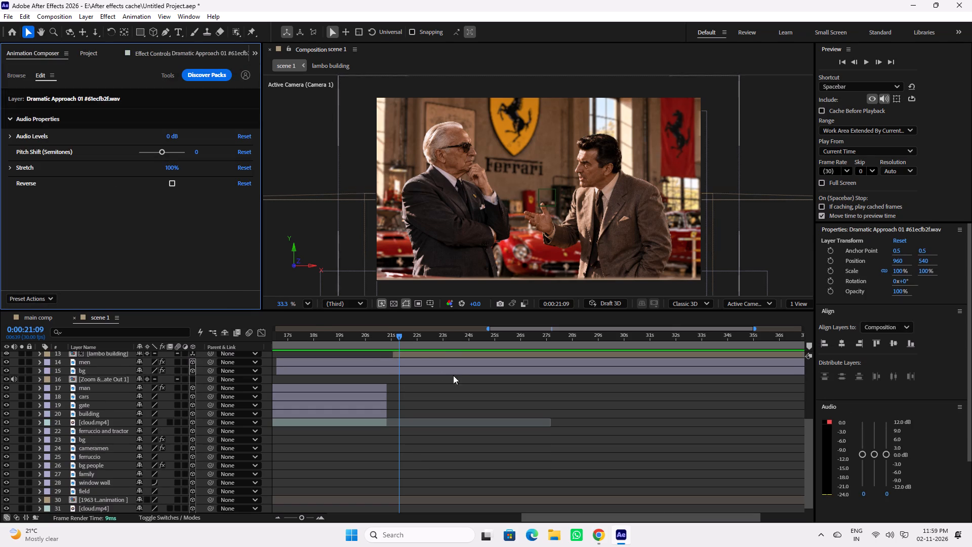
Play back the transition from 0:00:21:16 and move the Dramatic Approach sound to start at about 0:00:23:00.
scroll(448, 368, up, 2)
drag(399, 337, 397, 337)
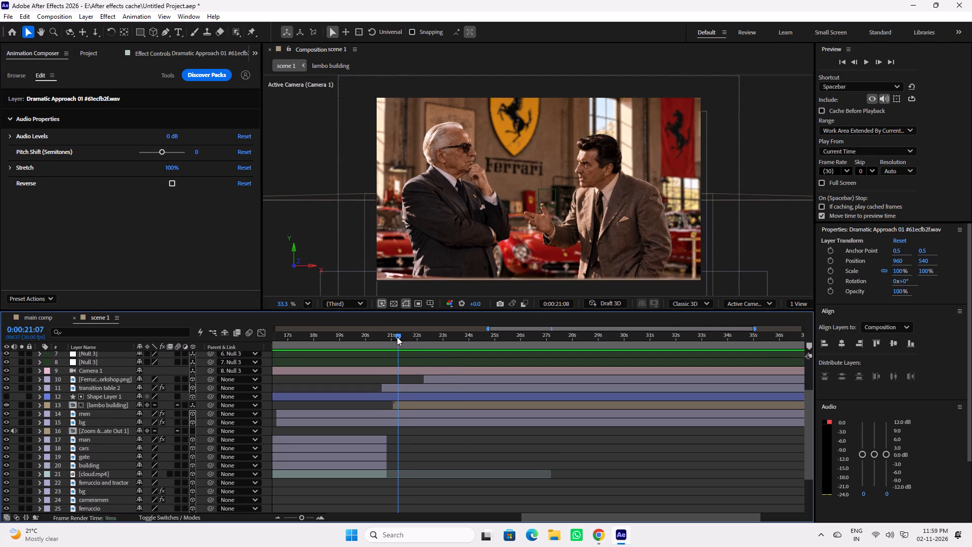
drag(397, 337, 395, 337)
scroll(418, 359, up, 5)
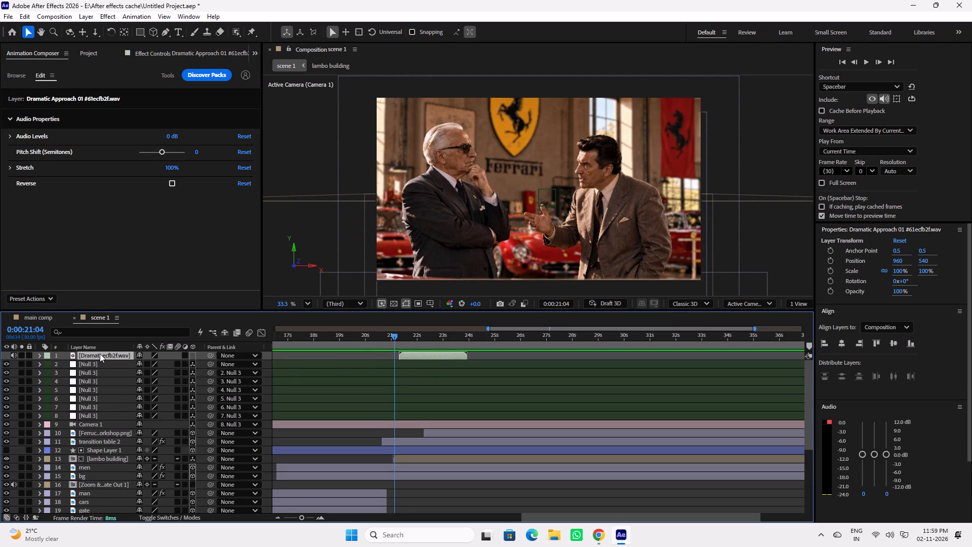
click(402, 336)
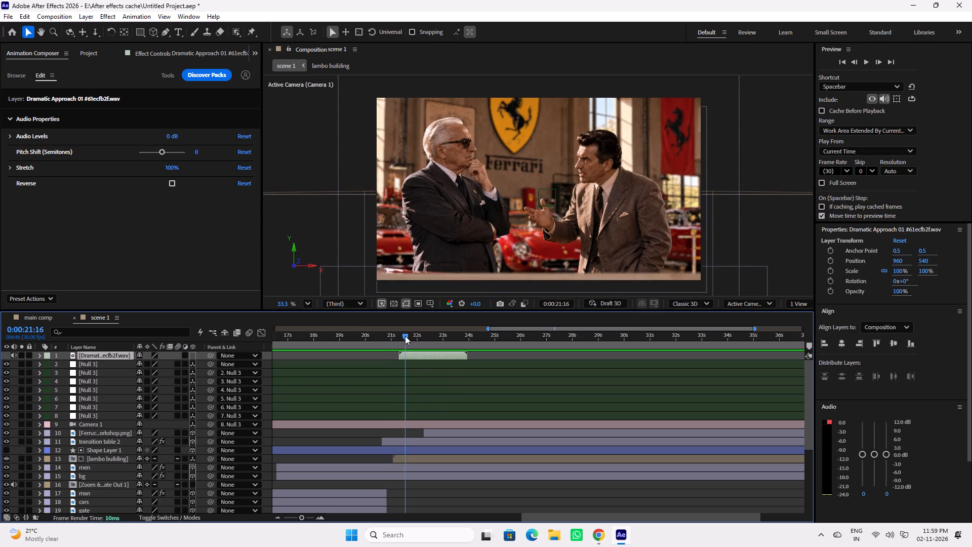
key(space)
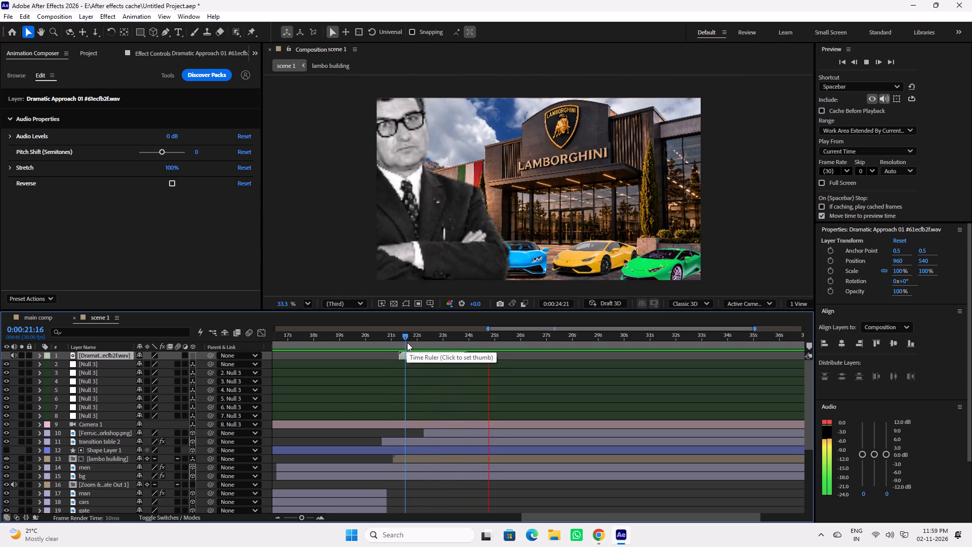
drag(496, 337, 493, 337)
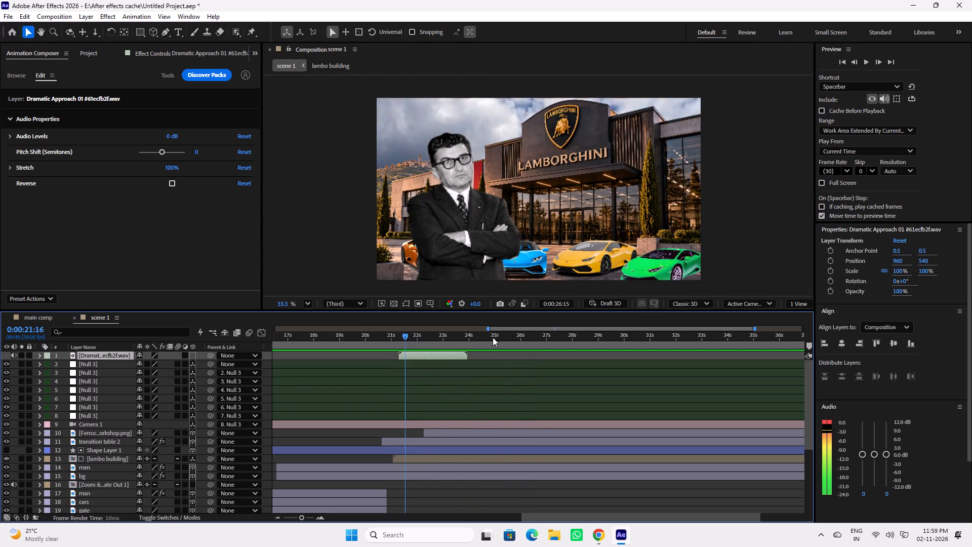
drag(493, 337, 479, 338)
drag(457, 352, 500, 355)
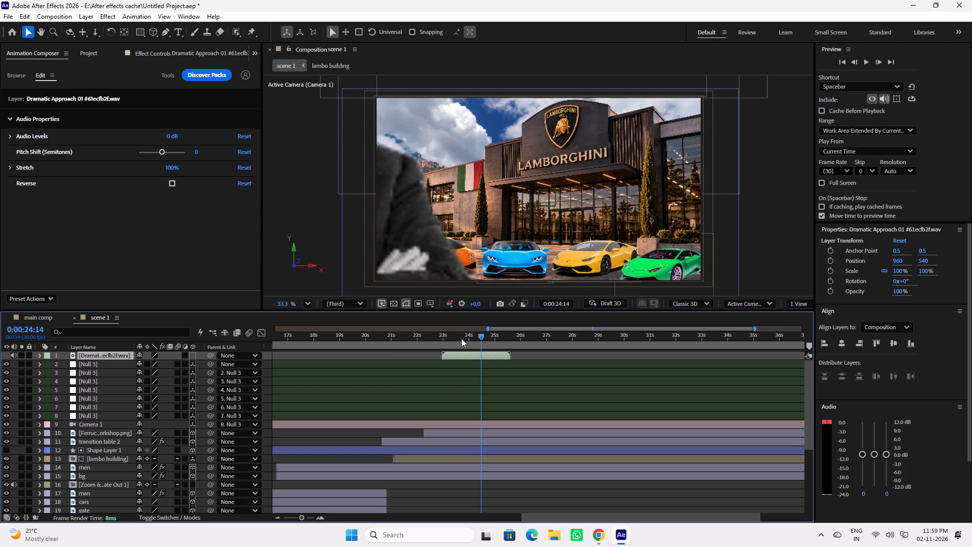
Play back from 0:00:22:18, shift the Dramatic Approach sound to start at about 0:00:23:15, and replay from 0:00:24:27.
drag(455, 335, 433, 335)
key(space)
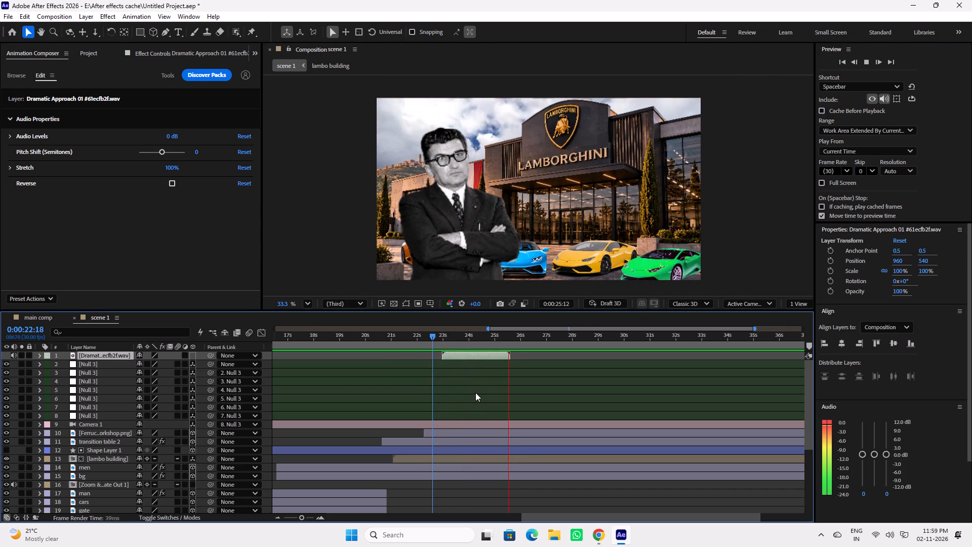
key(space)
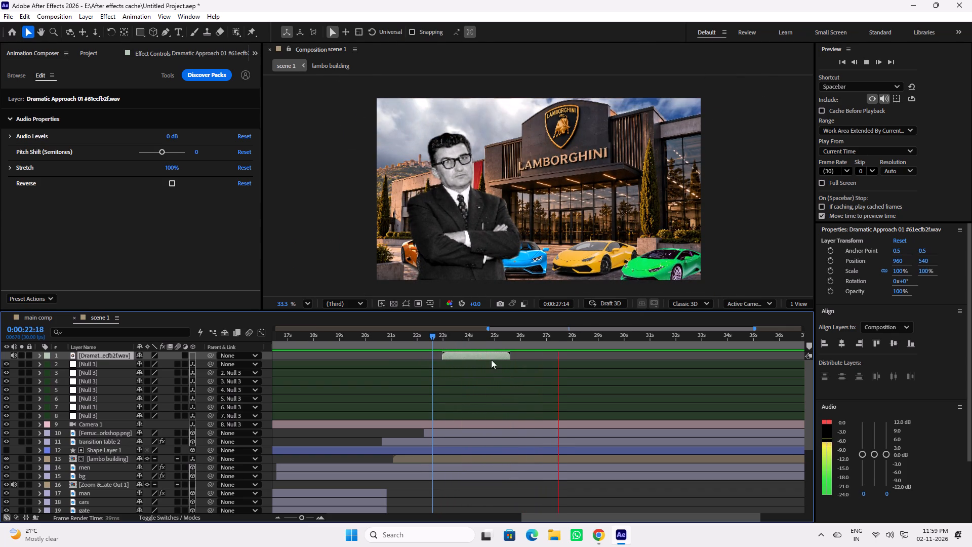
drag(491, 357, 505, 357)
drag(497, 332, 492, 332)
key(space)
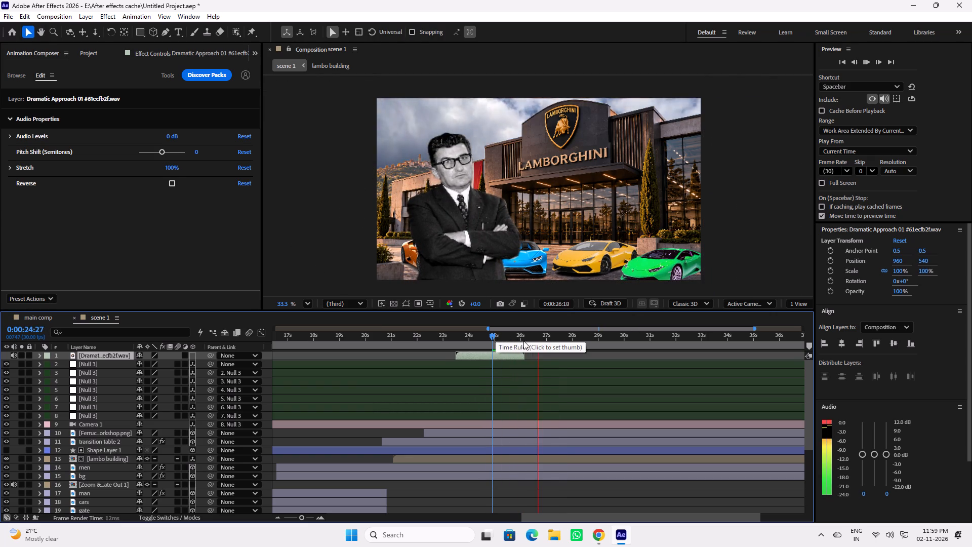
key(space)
Set the Dramatic Approach layer's audio level to -10 dB and play it back from 0:00:23:11 and 0:00:23:21.
drag(462, 333, 452, 334)
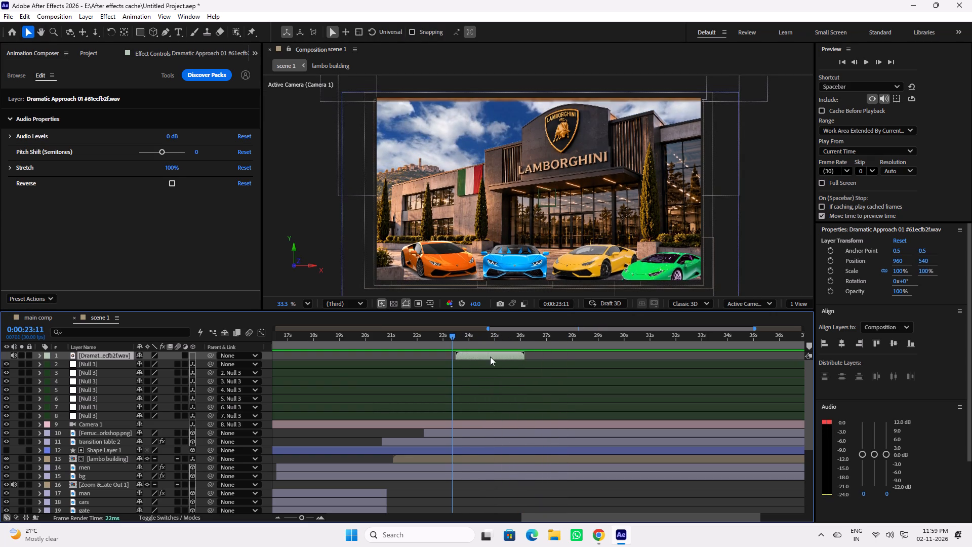
click(39, 359)
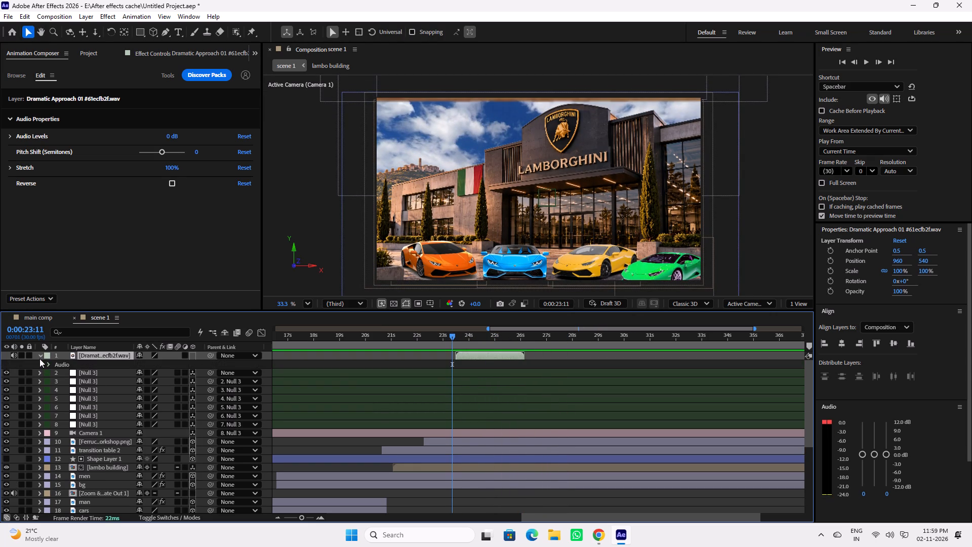
click(54, 364)
click(50, 365)
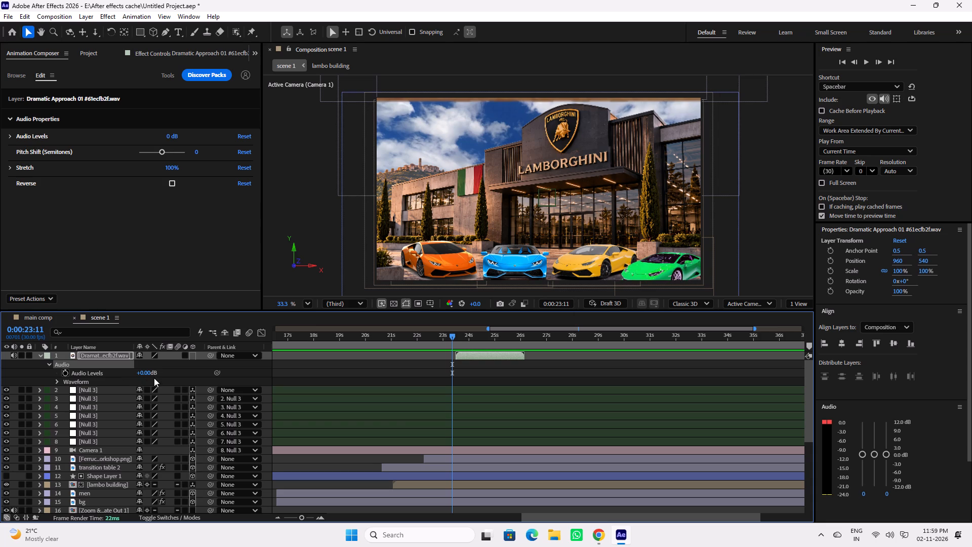
click(149, 374)
key(minus)
text(10)
key(Return)
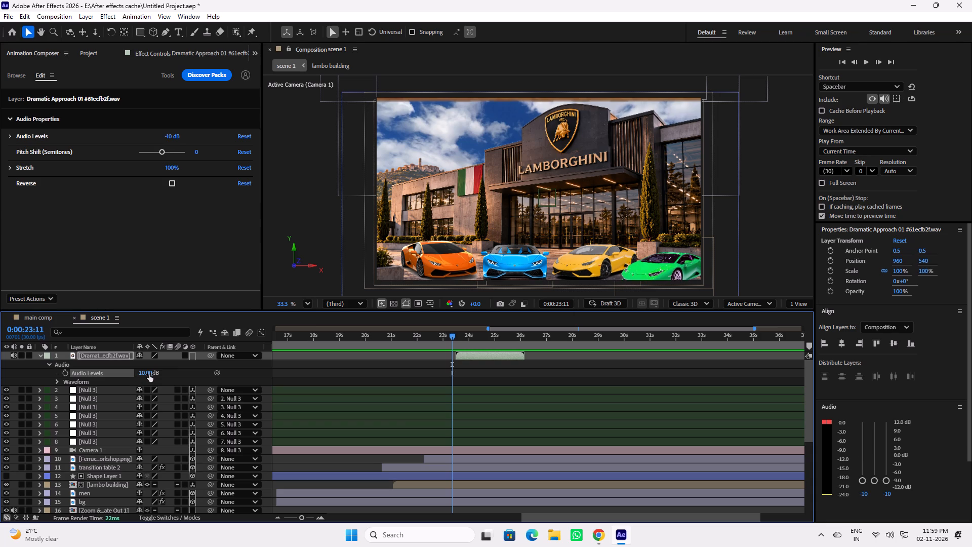
key(space)
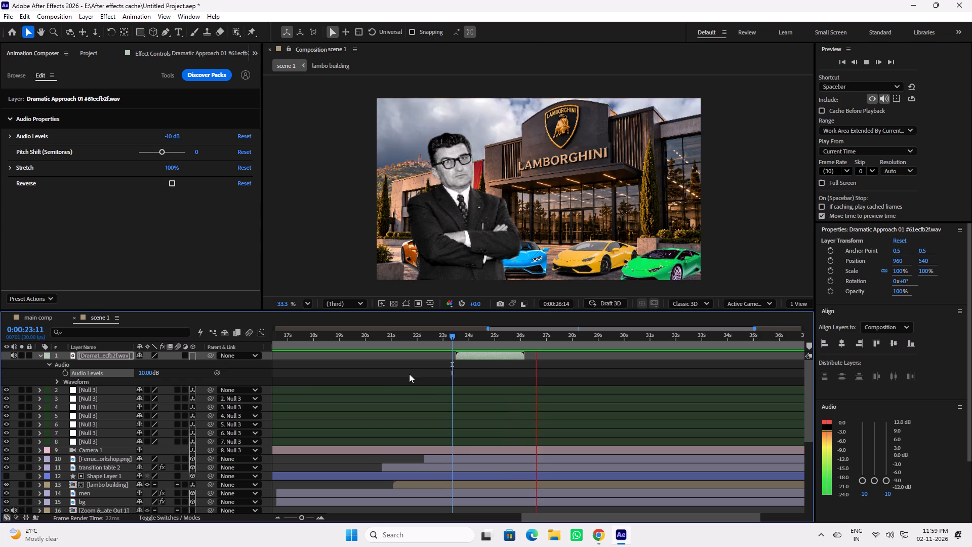
key(space)
click(461, 340)
key(space)
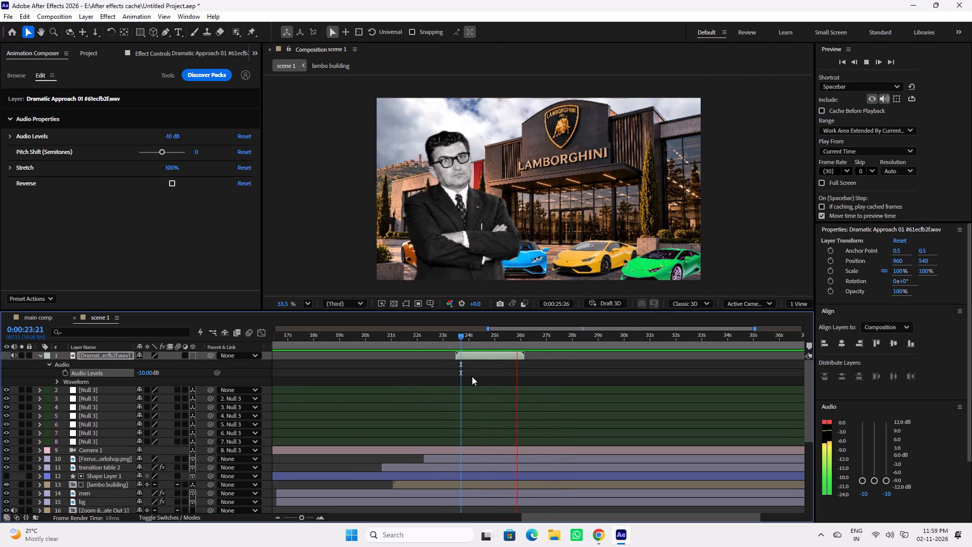
key(space)
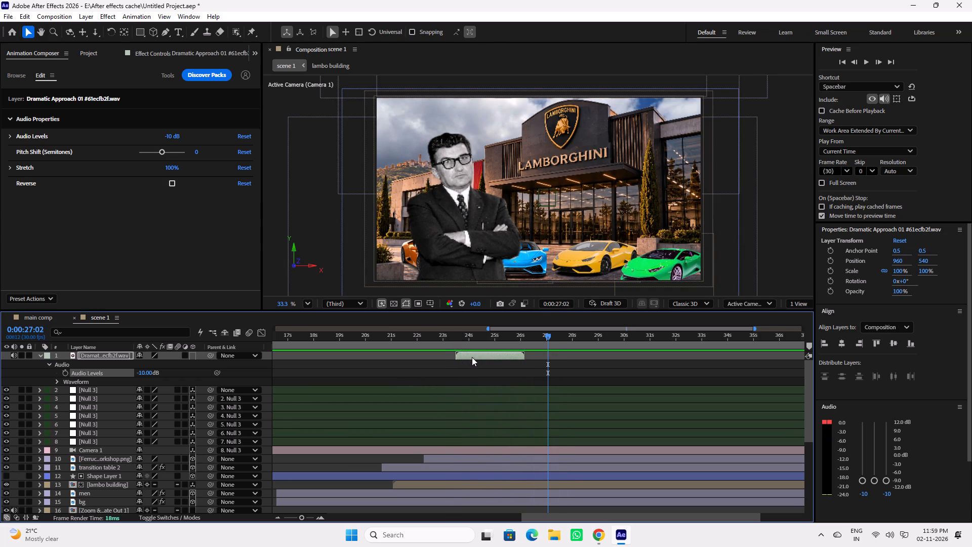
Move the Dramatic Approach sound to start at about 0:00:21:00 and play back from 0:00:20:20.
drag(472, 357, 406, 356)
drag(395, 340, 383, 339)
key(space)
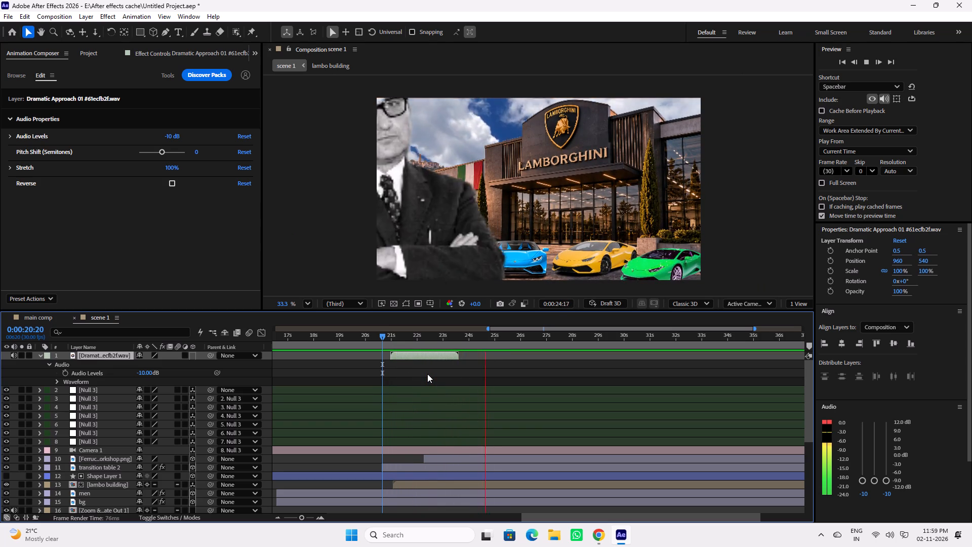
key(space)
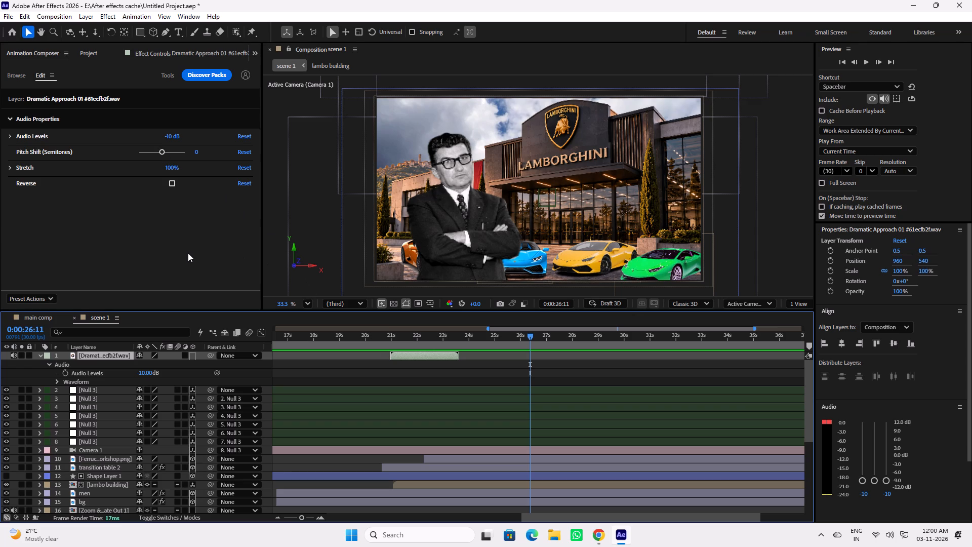
Stretch the Dramatic Approach sound to 208% and play back from 0:00:20:29.
click(12, 169)
drag(162, 188, 161, 187)
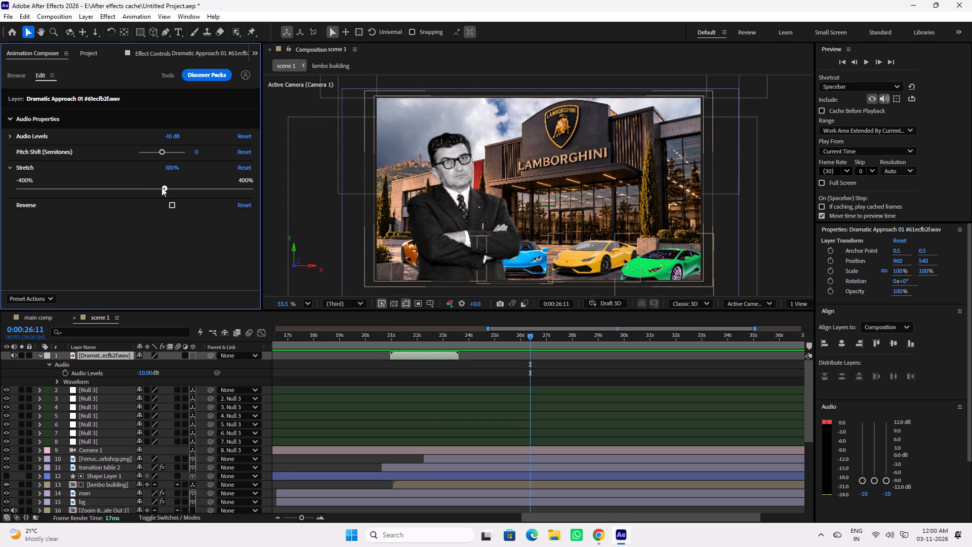
drag(161, 187, 189, 188)
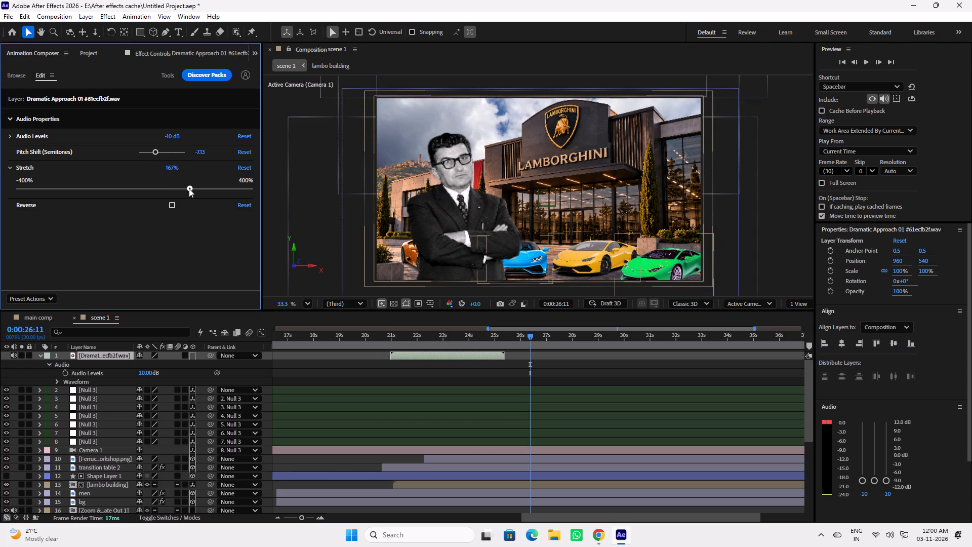
drag(189, 188, 194, 189)
click(388, 336)
key(space)
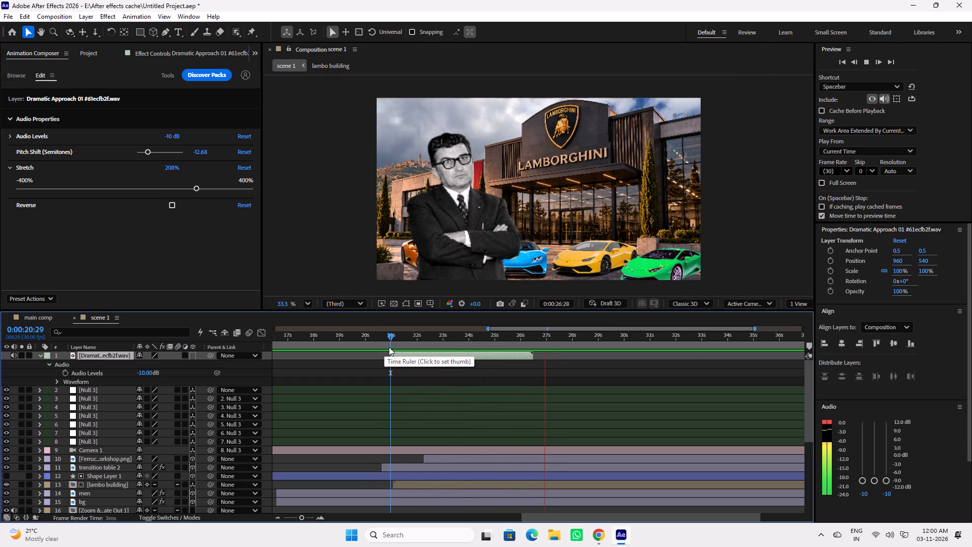
key(space)
Move the stretched Dramatic Approach sound to start at about 0:00:20:13 and play back from there.
drag(505, 356, 488, 356)
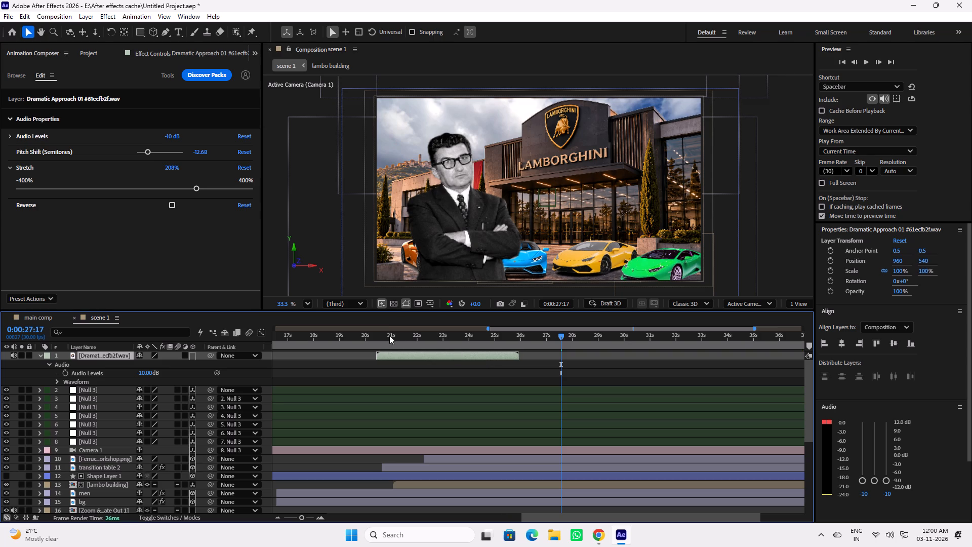
click(377, 335)
key(space)
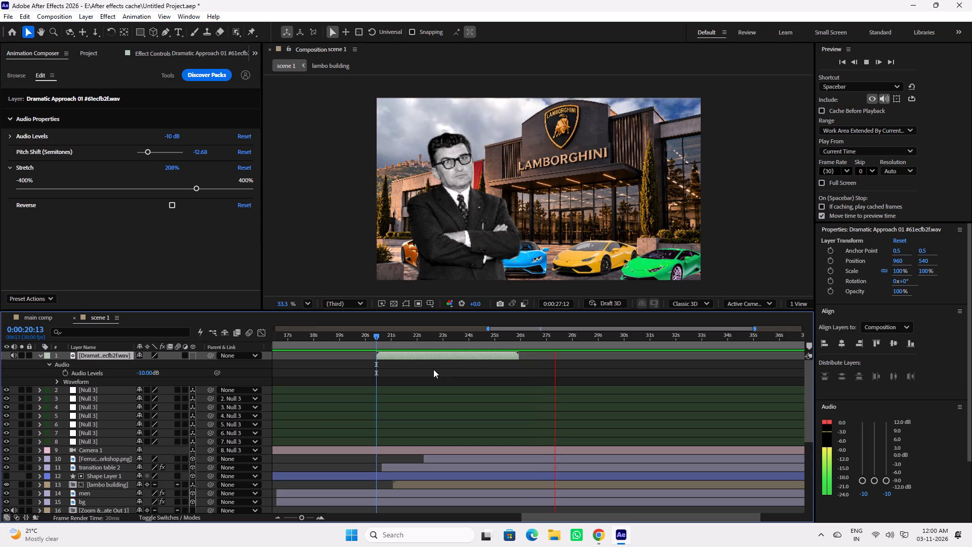
key(space)
Play back the Ferrari sequence from 0:00:13:03 to about 0:00:19:22.
drag(572, 517, 557, 517)
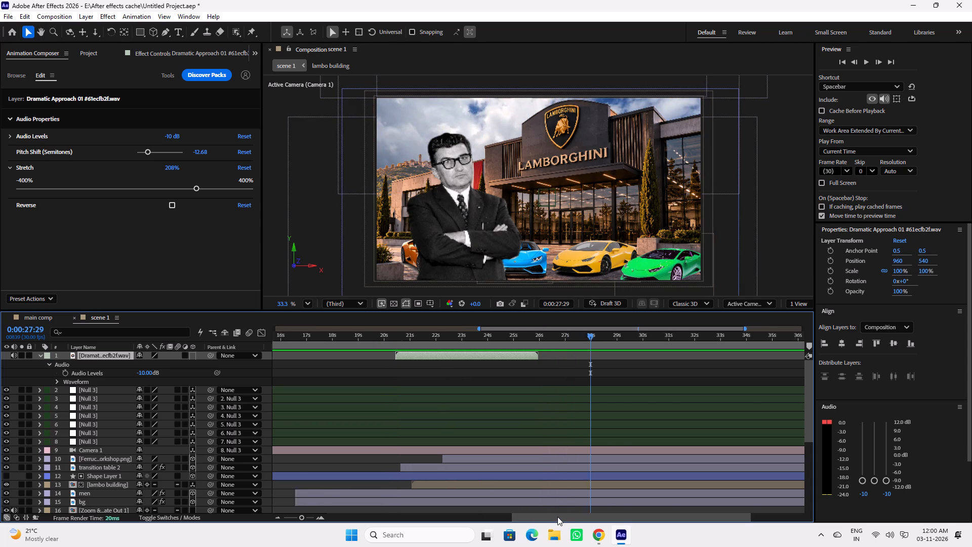
drag(557, 517, 480, 515)
drag(421, 339, 387, 339)
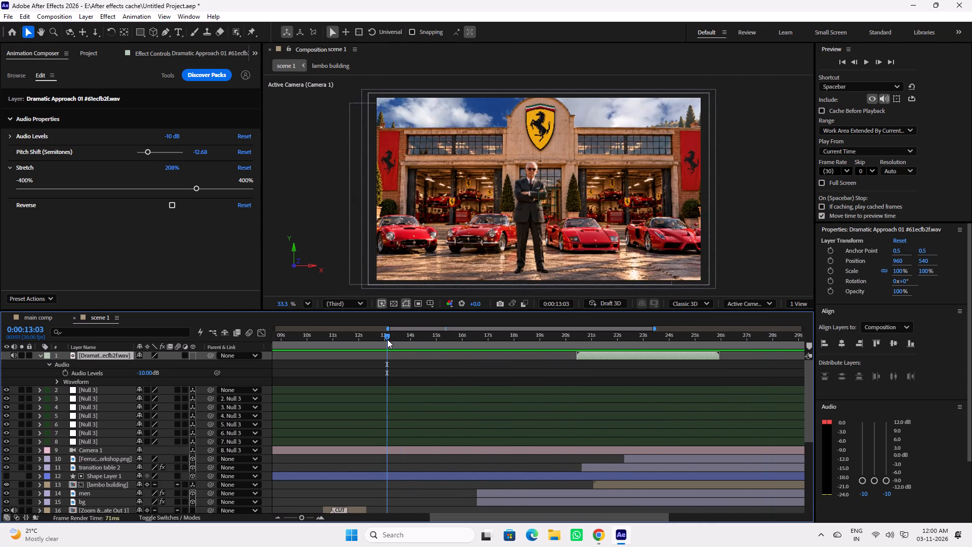
key(space)
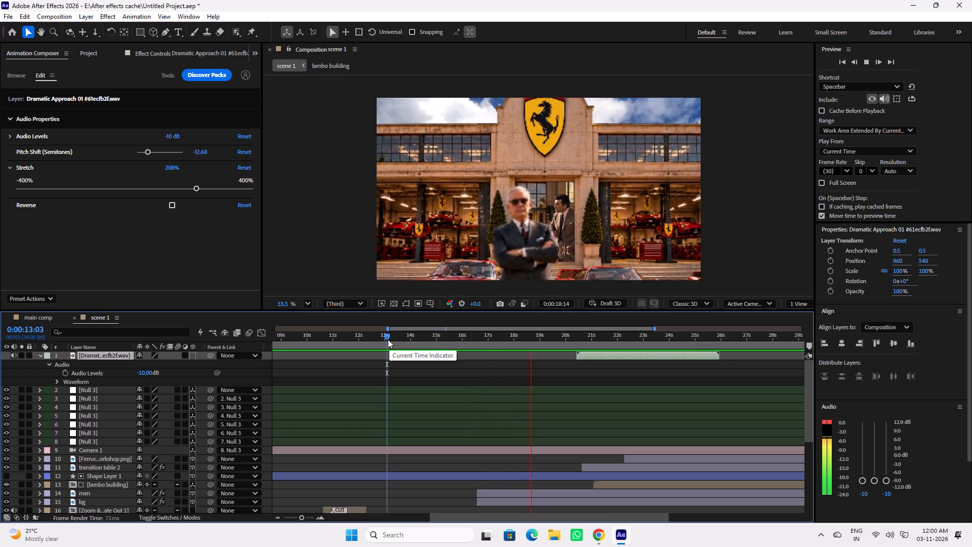
key(space)
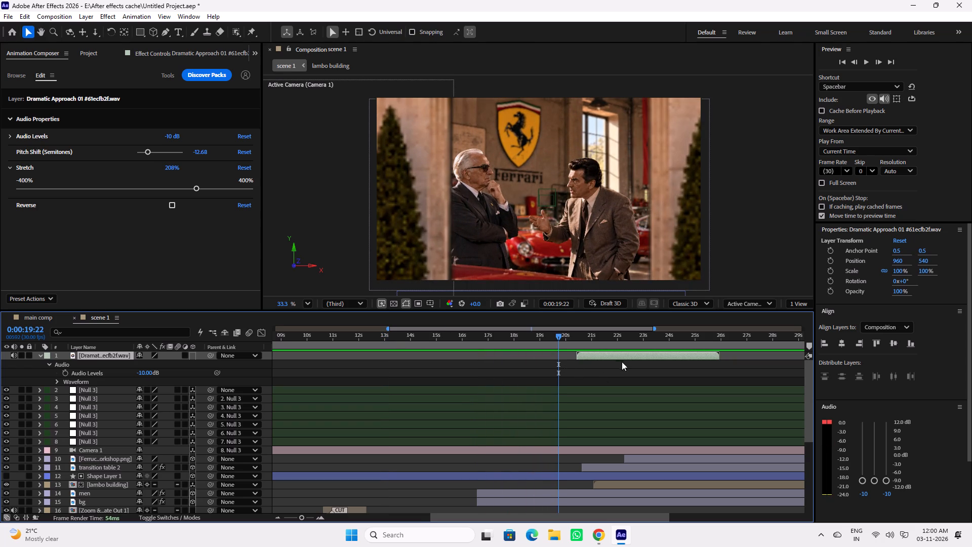
Delete the Dramatic Approach sound layer from scene 1.
key(Delete)
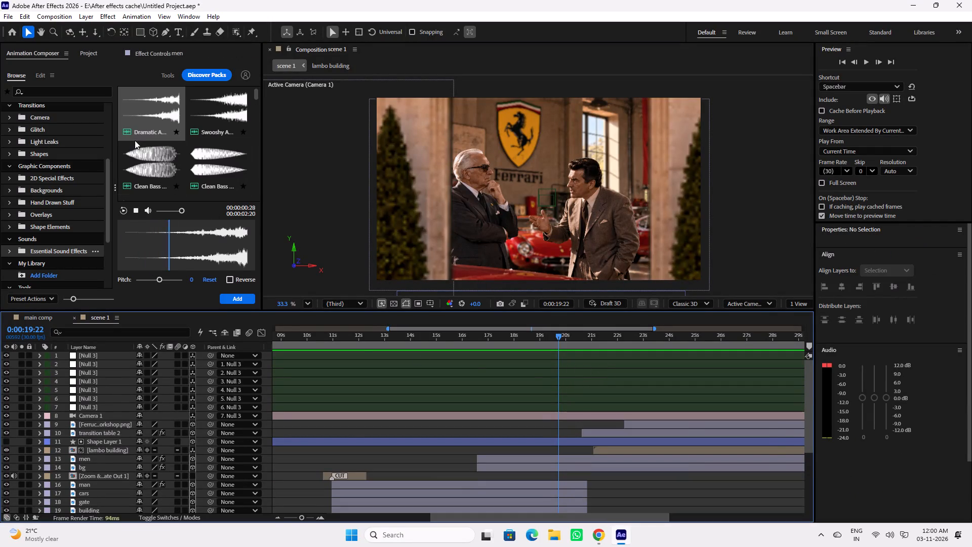
Audition the Dramatic Approach and Swooshy approach sounds in the Animation Composer sound library.
click(135, 140)
click(138, 155)
click(206, 112)
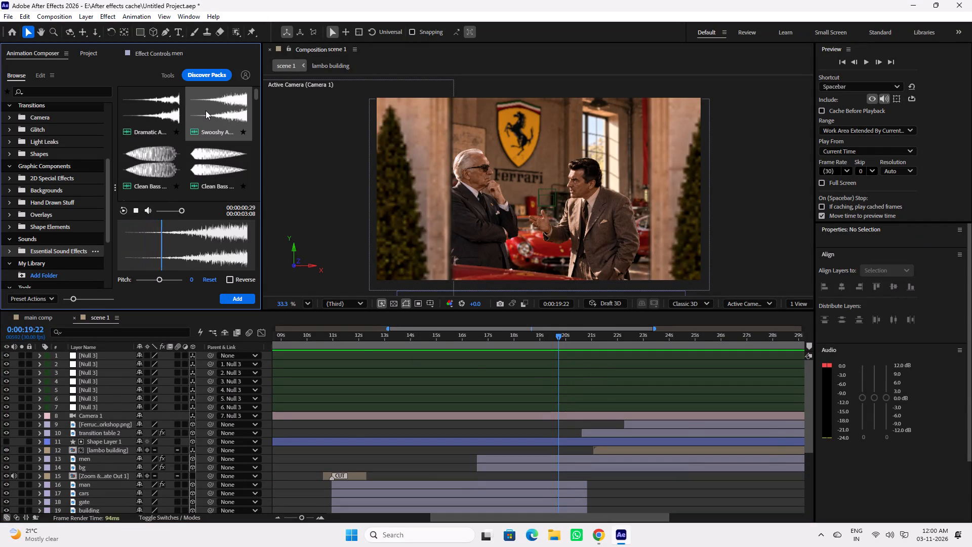
scroll(198, 234, down, 8)
scroll(173, 229, up, 3)
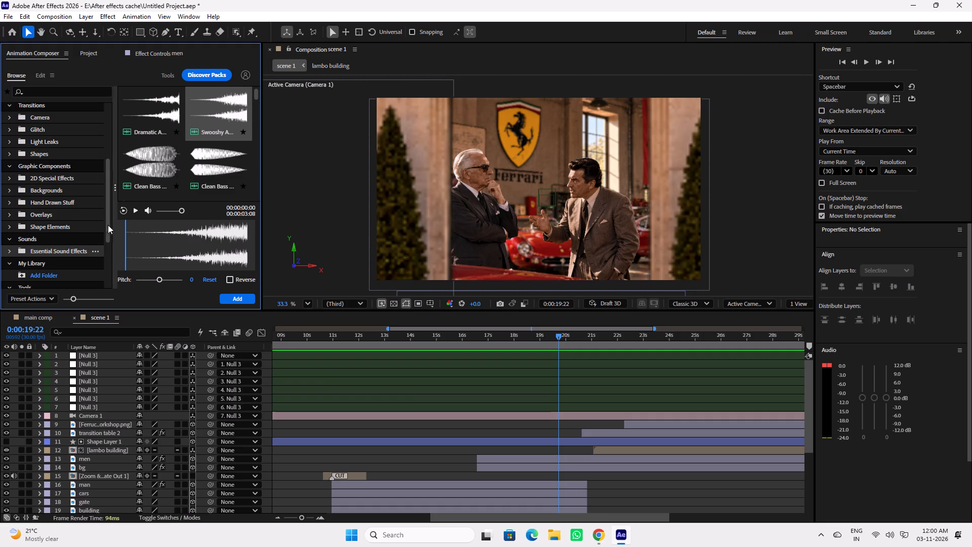
Audition the impact sounds in Essential Sound Effects, comparing the Wineglass, Strong Epic, Medium Cinematic and Powerful Blockbuster hits.
click(62, 249)
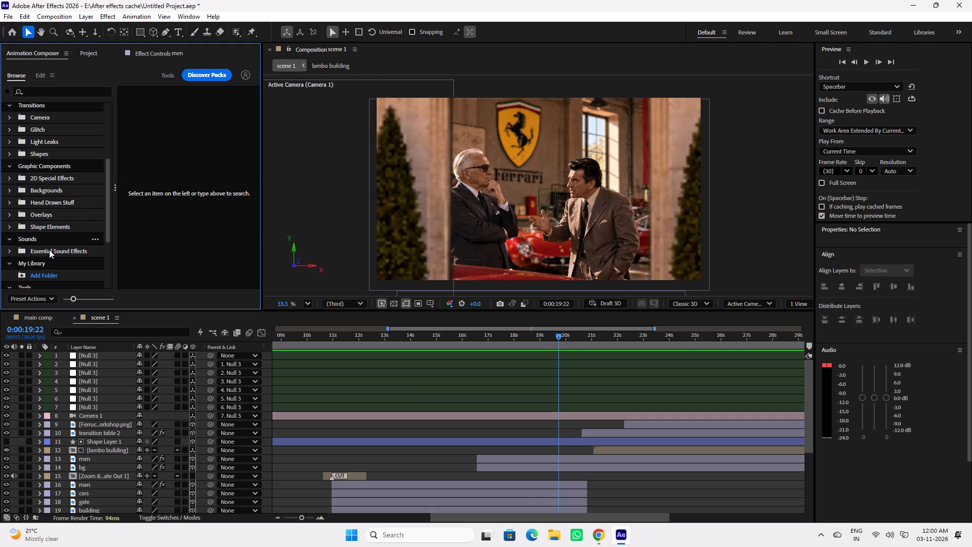
click(49, 250)
scroll(158, 214, down, 5)
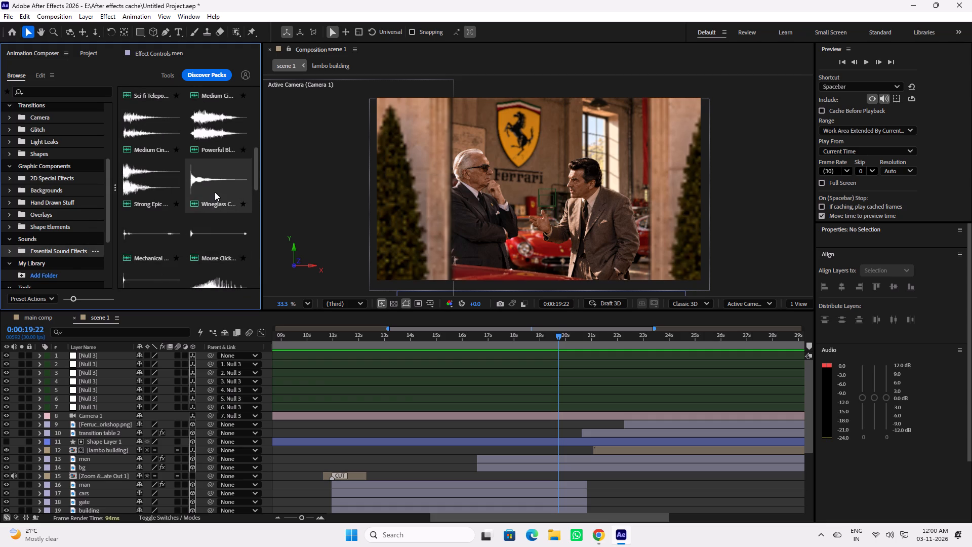
click(215, 192)
click(143, 181)
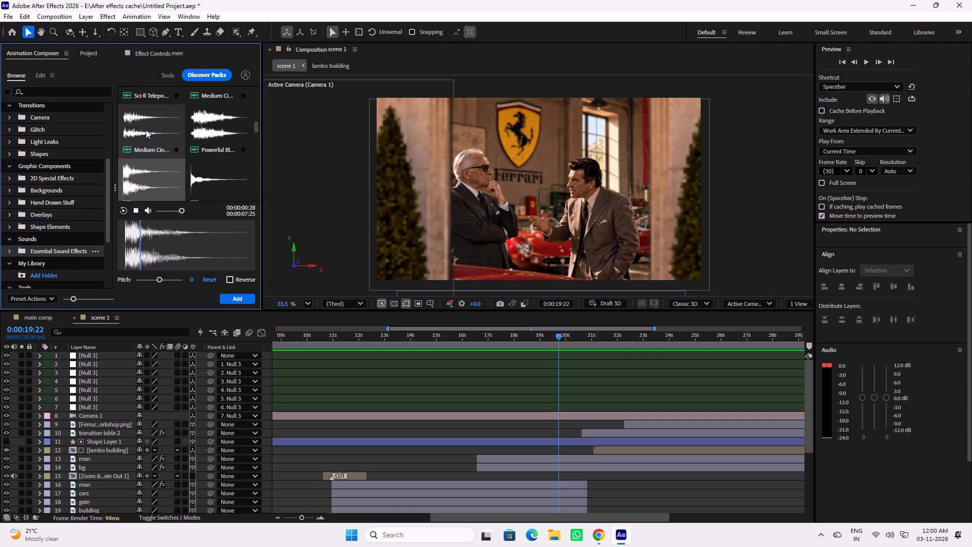
click(146, 130)
click(206, 123)
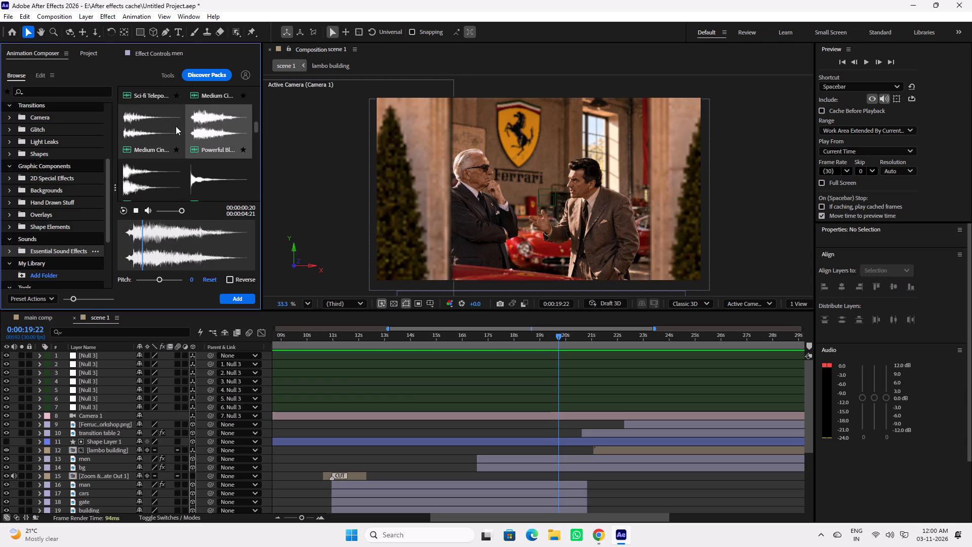
click(156, 128)
scroll(187, 244, down, 2)
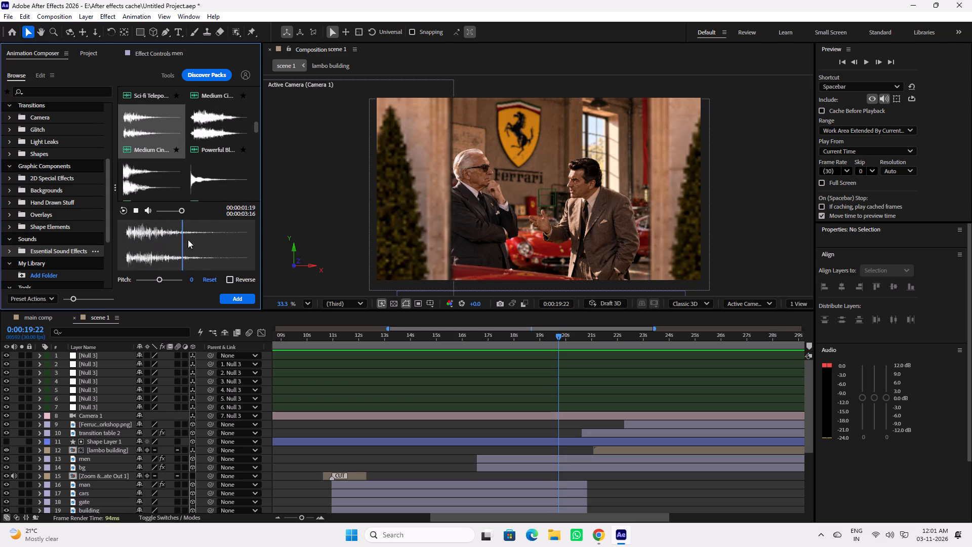
click(210, 133)
scroll(175, 225, down, 4)
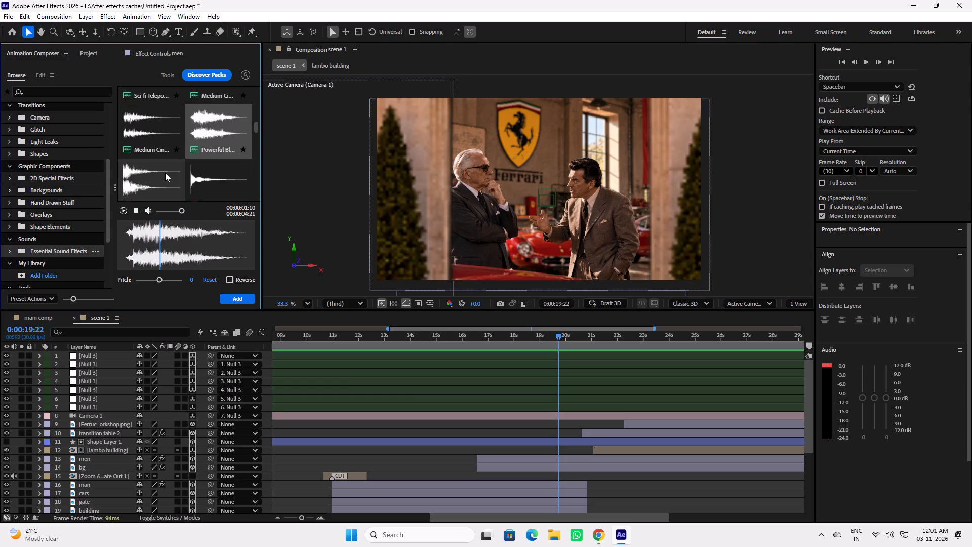
click(146, 123)
scroll(168, 239, down, 2)
scroll(168, 239, up, 1)
Add the Powerful Blockbuster Hit 01 sound to scene 1 and move it to start at about 0:00:09:08.
click(199, 129)
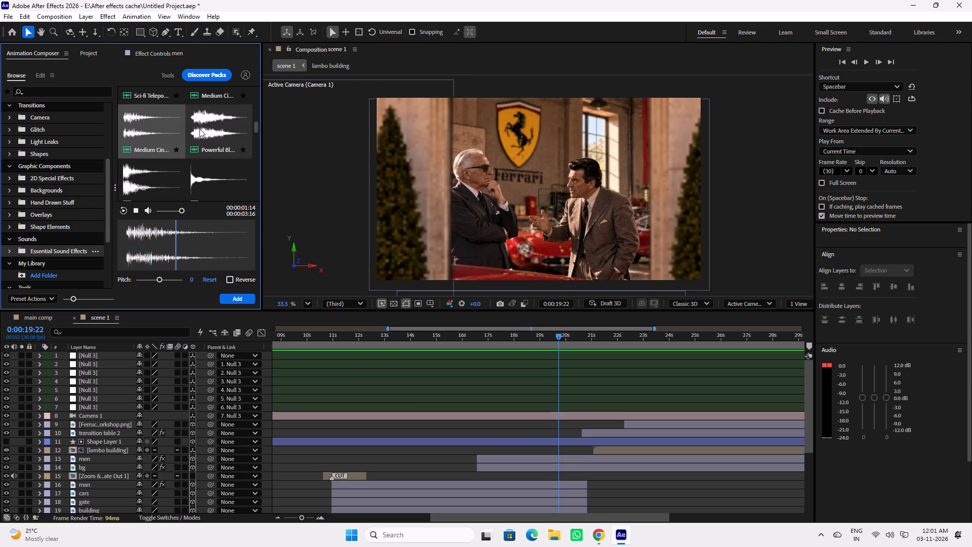
click(233, 299)
scroll(564, 431, up, 2)
drag(613, 353, 597, 353)
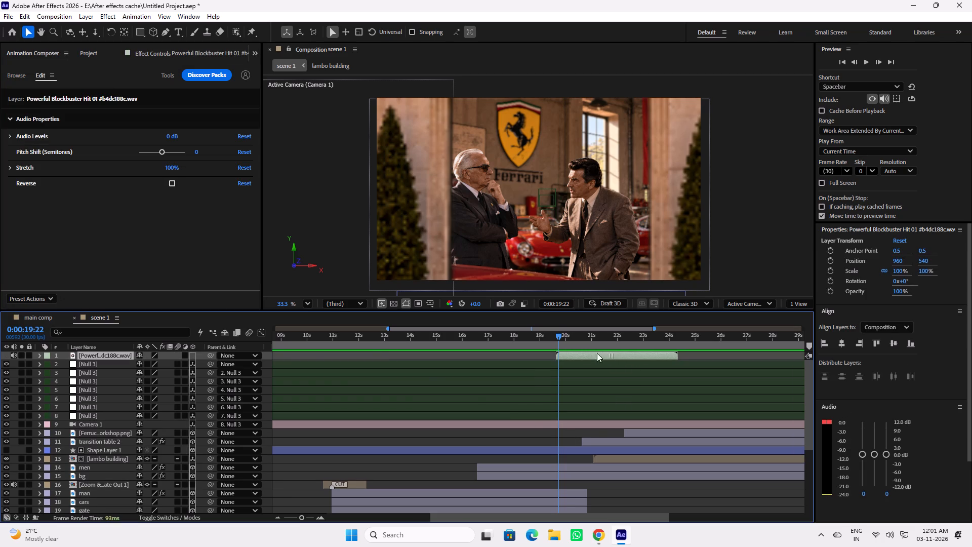
drag(597, 353, 342, 353)
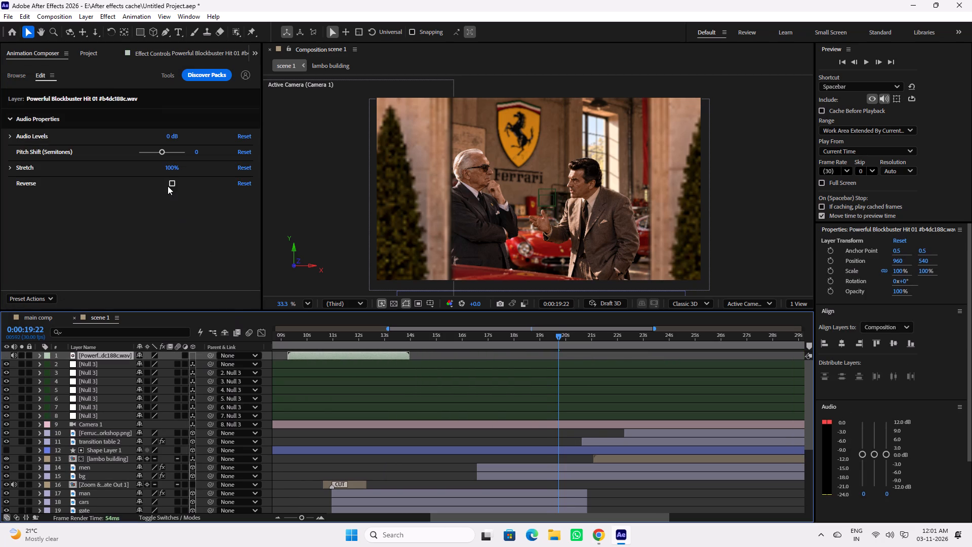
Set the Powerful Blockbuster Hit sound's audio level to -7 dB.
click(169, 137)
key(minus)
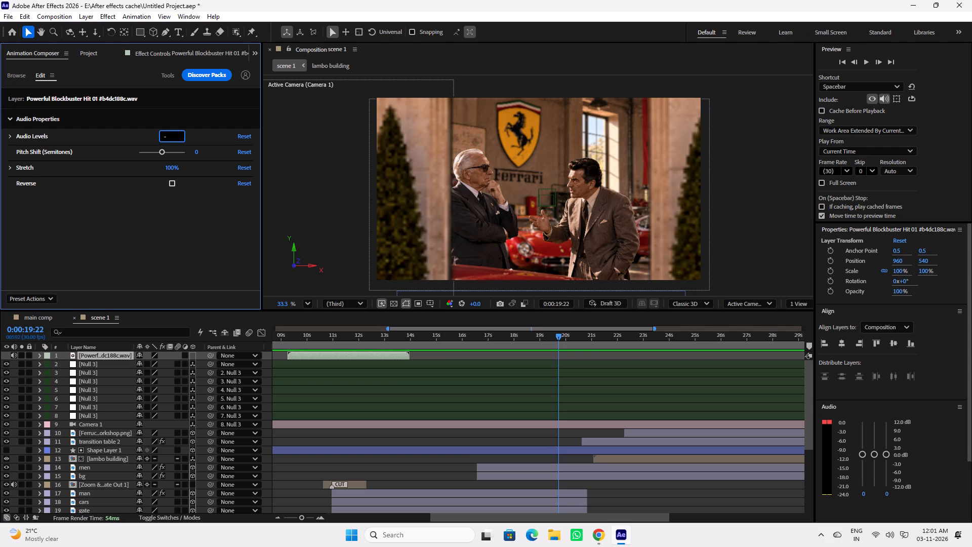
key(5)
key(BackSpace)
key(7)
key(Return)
Move the Powerful Blockbuster Hit sound to start at 0:00:00:00 under the 1963 title and play back the opening.
drag(448, 522, 424, 520)
drag(462, 519, 401, 520)
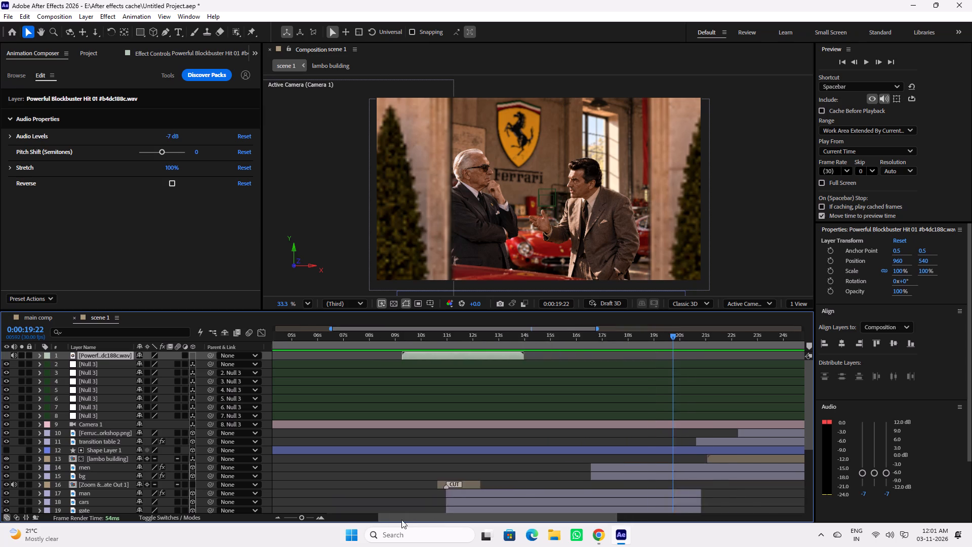
drag(401, 520, 337, 522)
drag(553, 356, 308, 359)
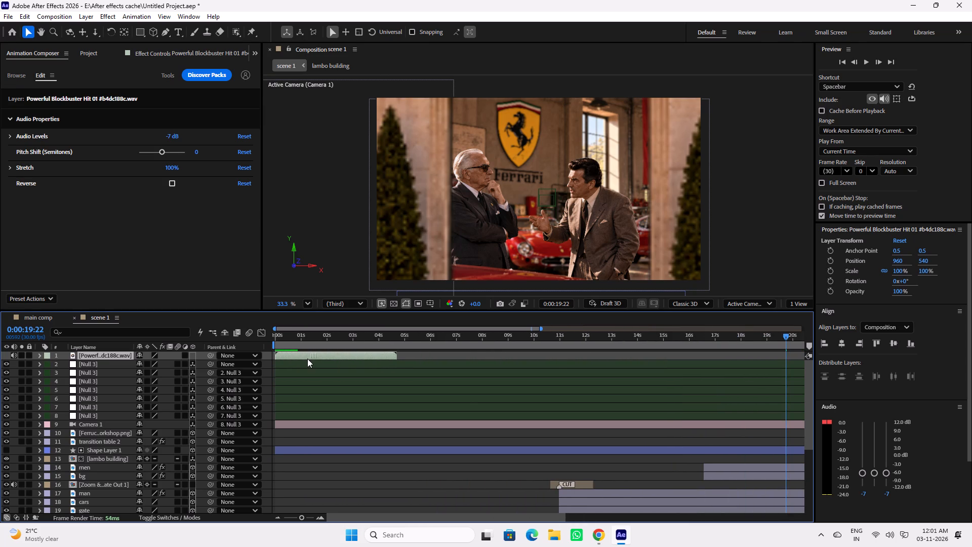
drag(293, 338, 255, 339)
key(space)
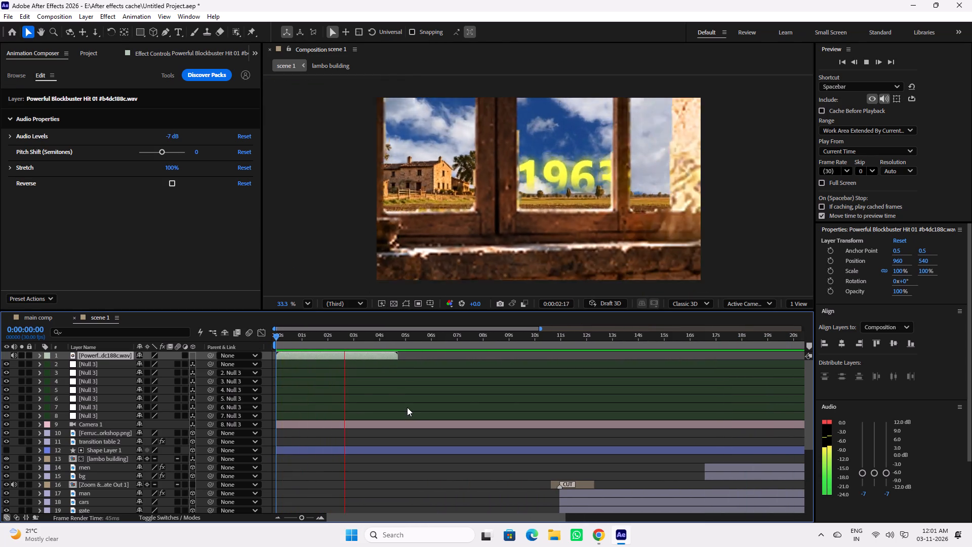
key(space)
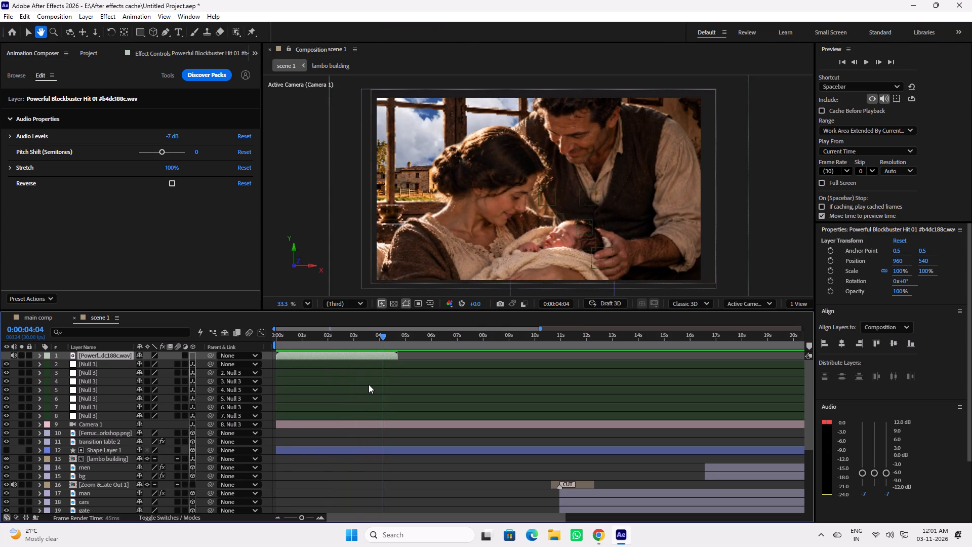
Set the Powerful Blockbuster Hit sound's audio level to -10 dB and save the project.
click(171, 137)
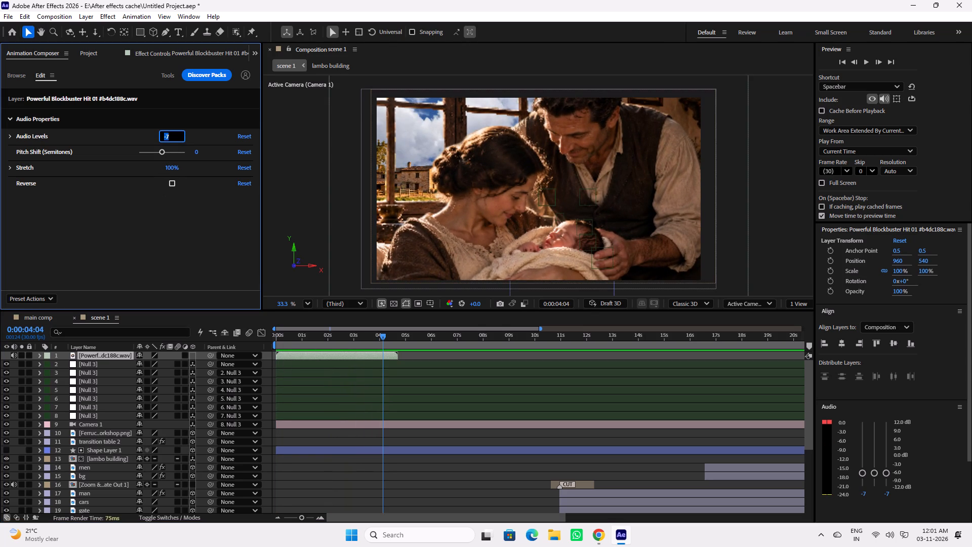
text(10)
key(BackSpace)
key(BackSpace)
text(-10)
key(Return)
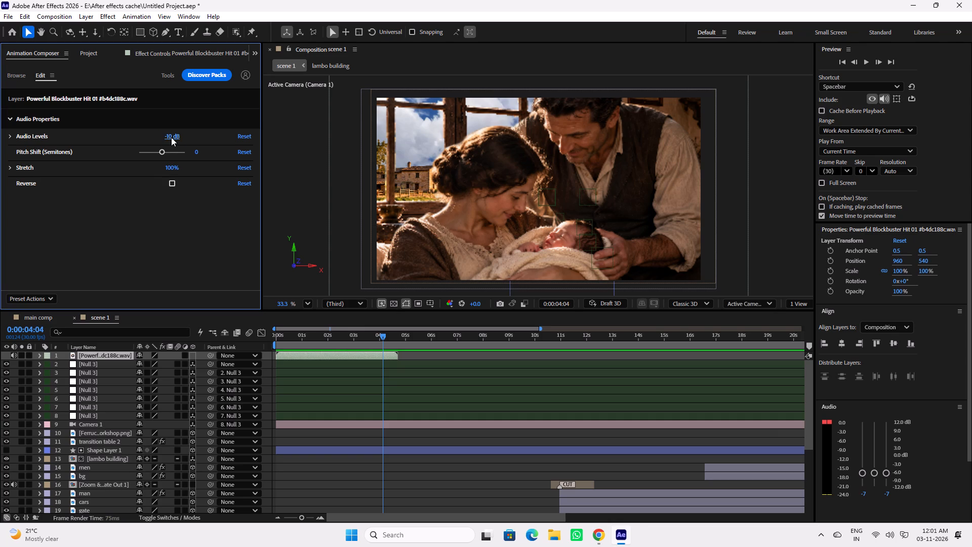
key(ctrl+s)
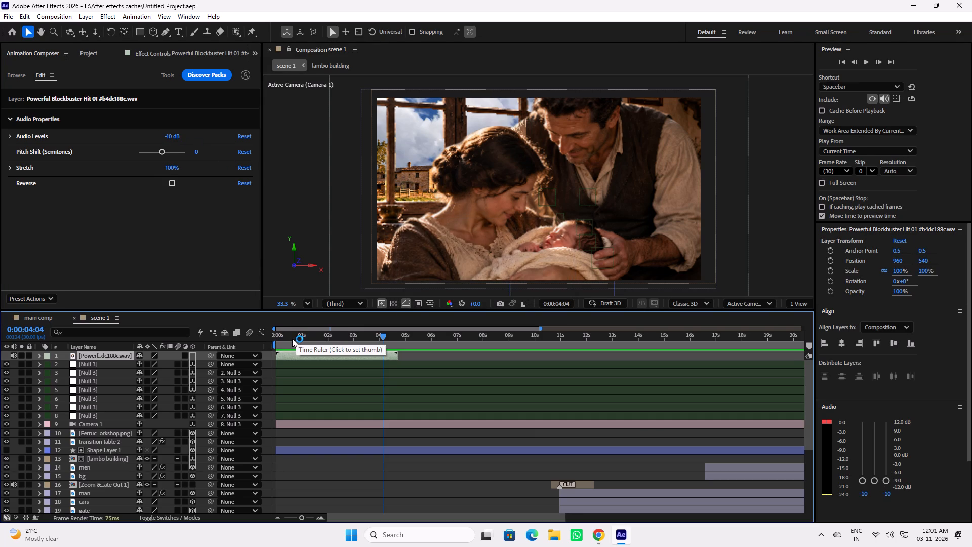
Play back scene 1's opening from 0:00:00:00 to about 0:00:03:29 to check the softened hit.
drag(286, 339, 261, 341)
key(space)
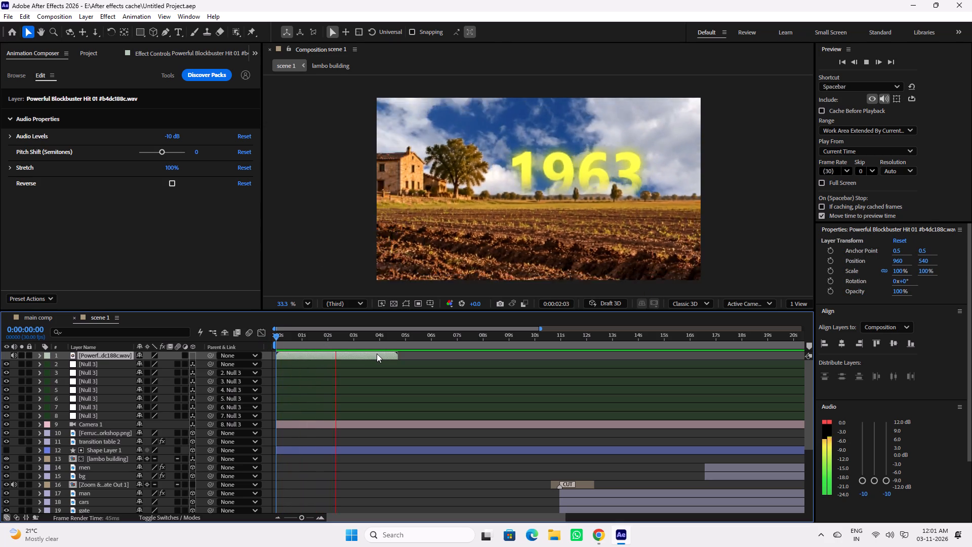
key(space)
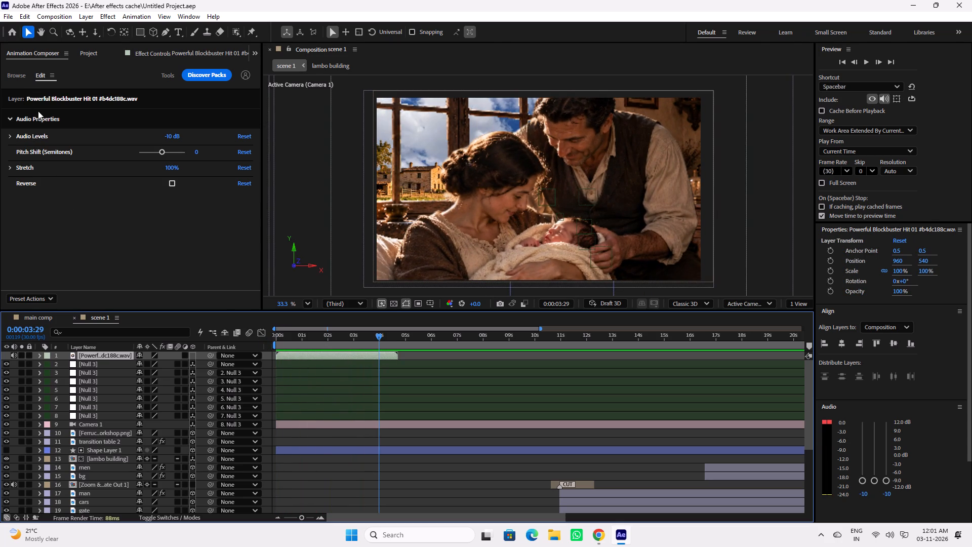
Audition the cinematic hit, wineglass, mechanical and mouse click sounds in the Essential Sound Effects library.
click(13, 76)
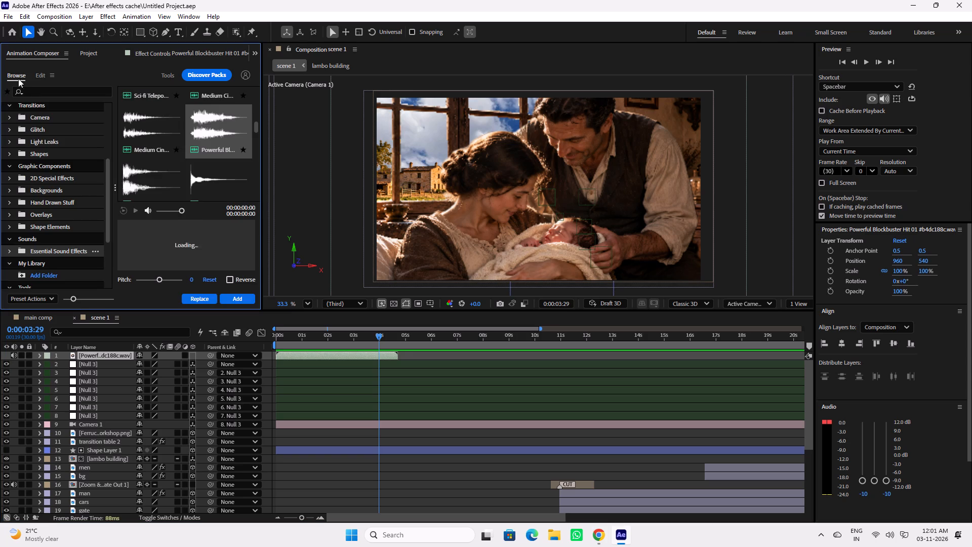
scroll(161, 200, down, 3)
click(156, 182)
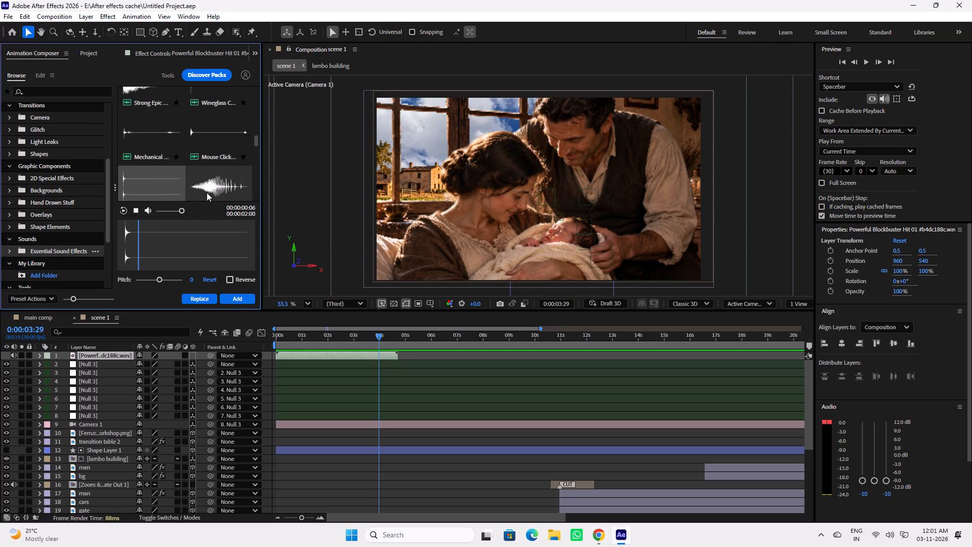
click(210, 192)
click(213, 136)
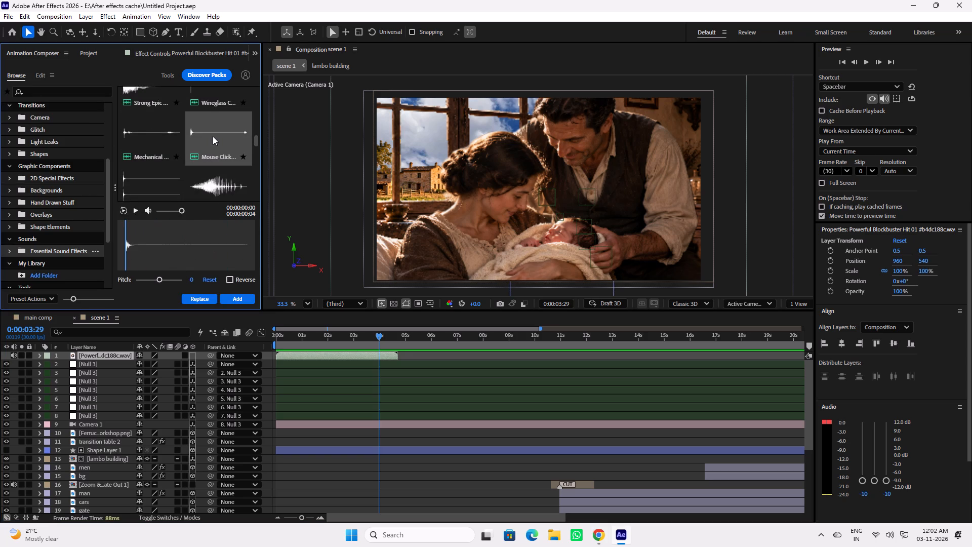
scroll(207, 182, up, 1)
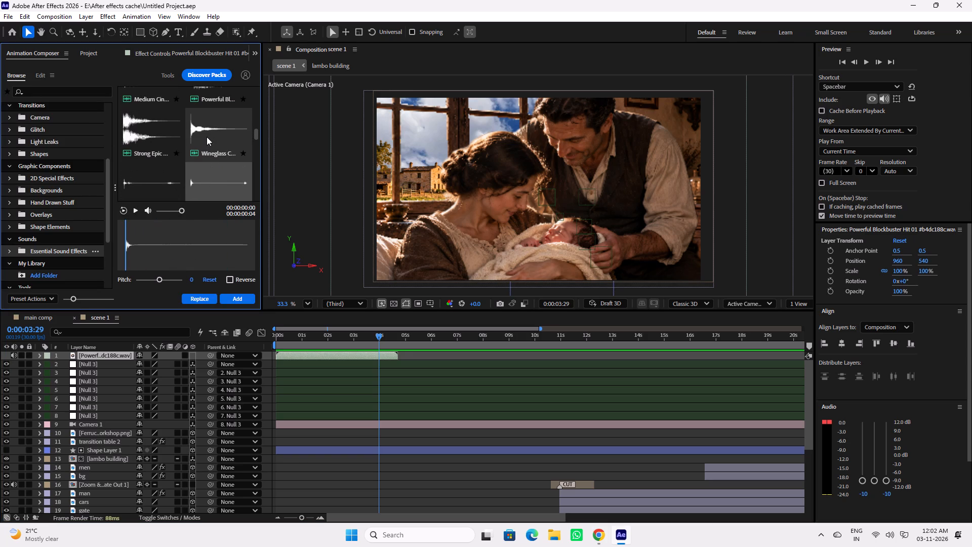
click(207, 137)
click(170, 179)
click(160, 129)
scroll(159, 160, up, 2)
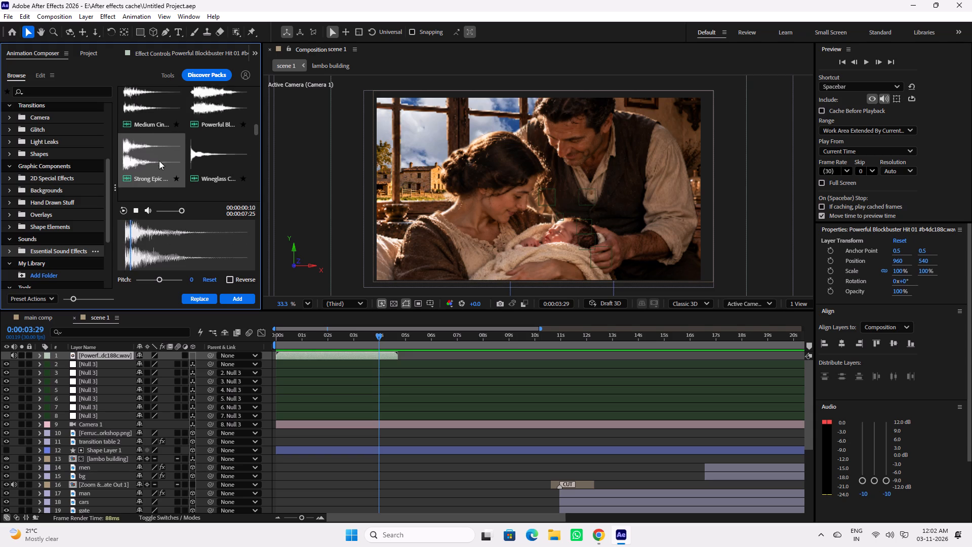
scroll(159, 161, up, 1)
scroll(157, 186, down, 2)
click(156, 132)
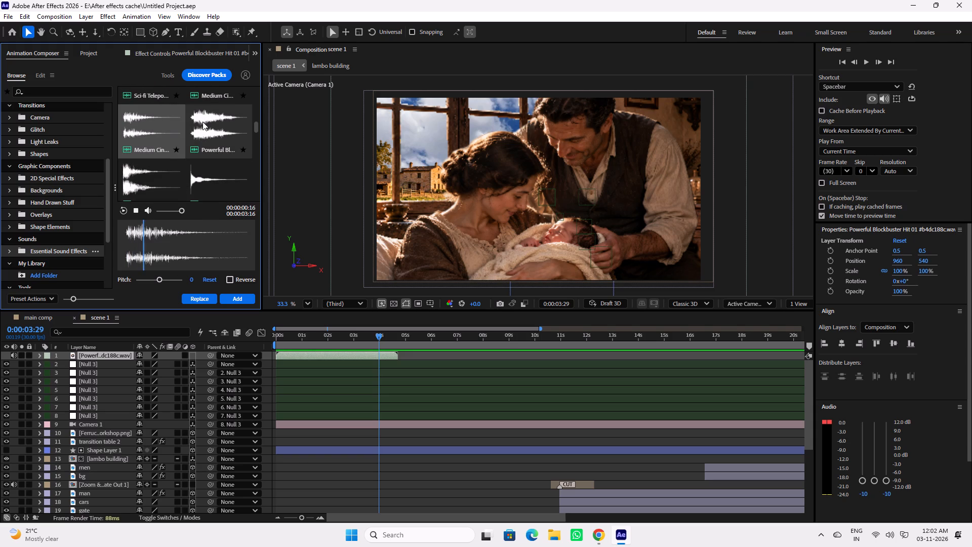
click(202, 122)
Audition the sci-fi, single UI, arpeggiated, Clean Bass, Swooshy and Dramatic sounds in the Essential Sound Effects library.
scroll(212, 167, up, 2)
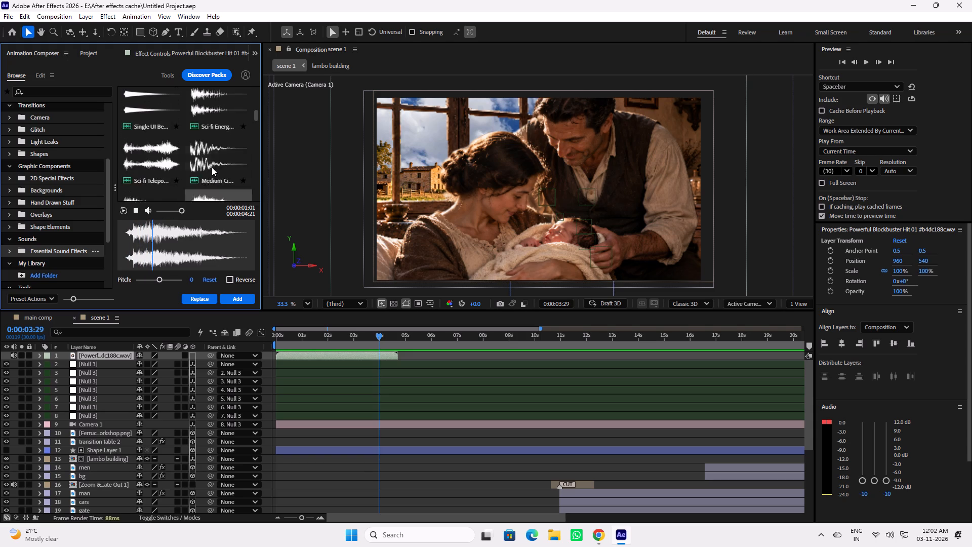
click(207, 172)
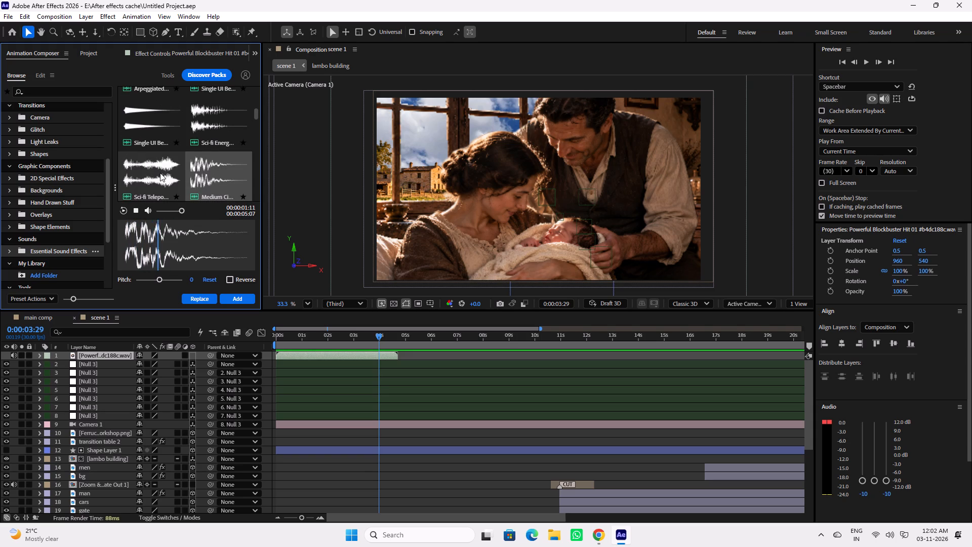
click(160, 173)
click(147, 118)
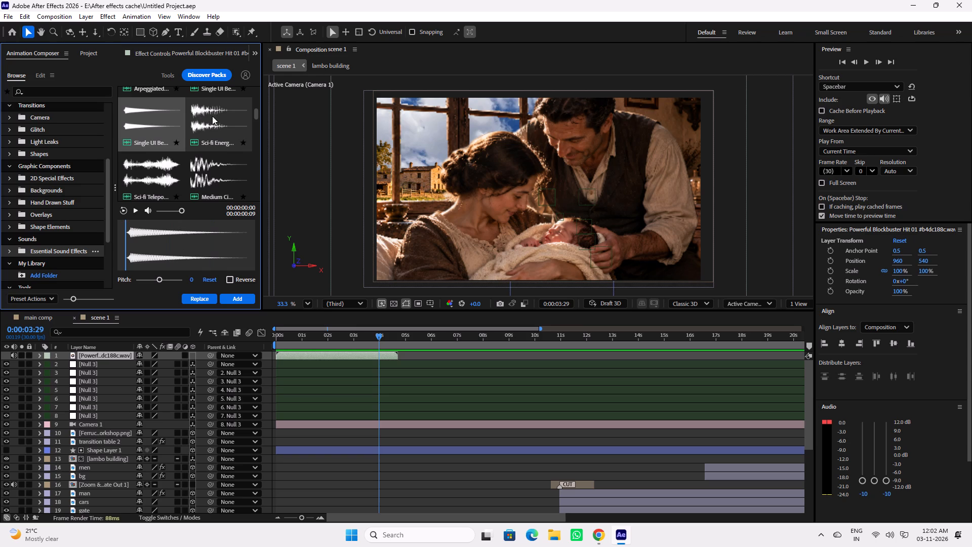
click(212, 116)
scroll(202, 151, up, 1)
click(214, 118)
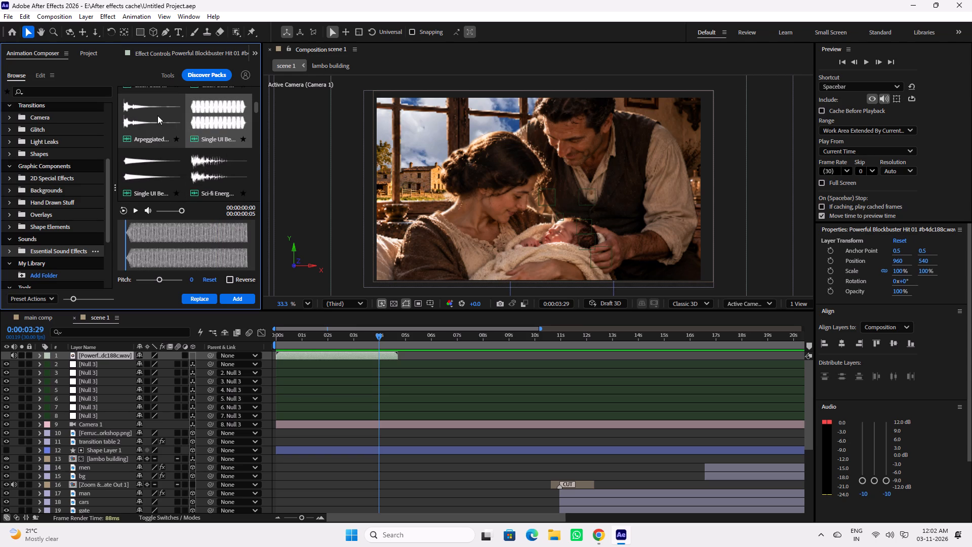
click(157, 115)
scroll(156, 153, up, 2)
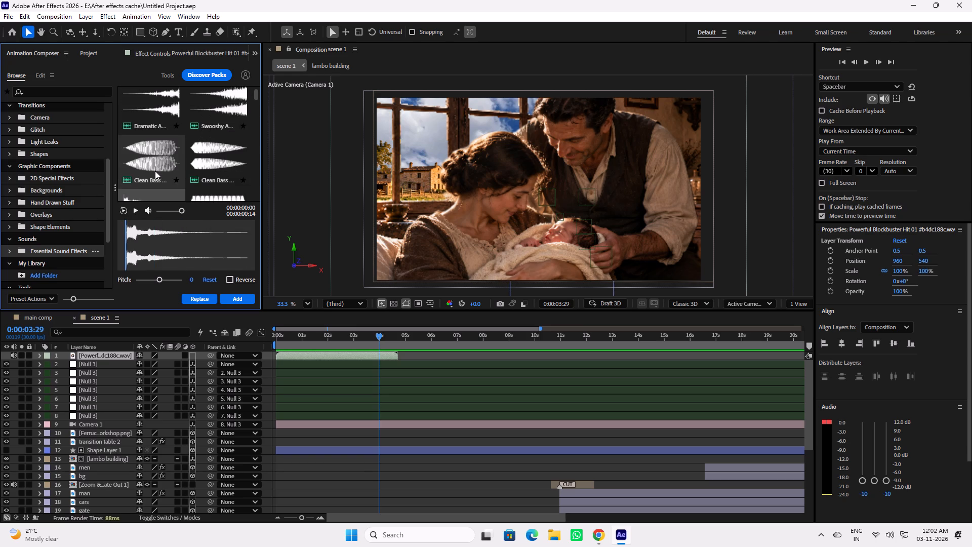
click(155, 171)
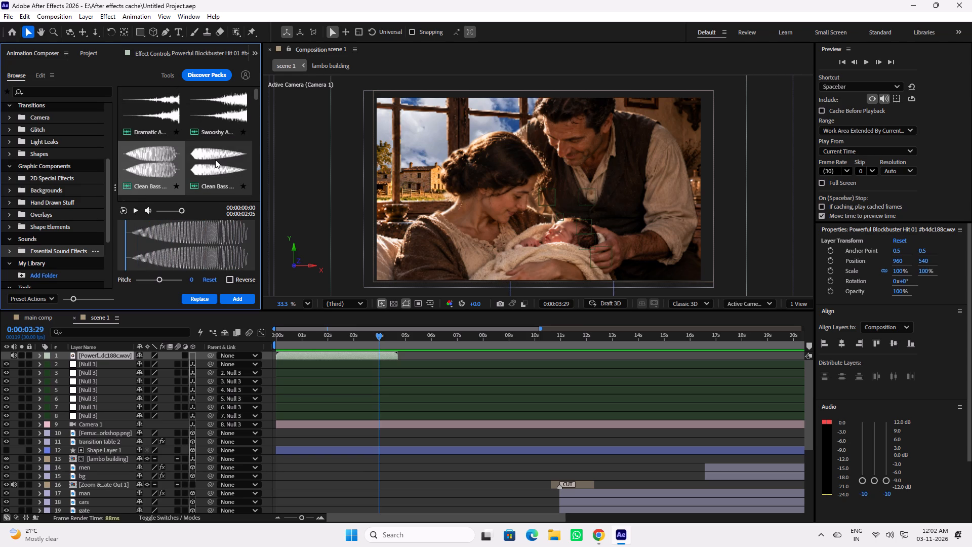
click(215, 160)
click(204, 114)
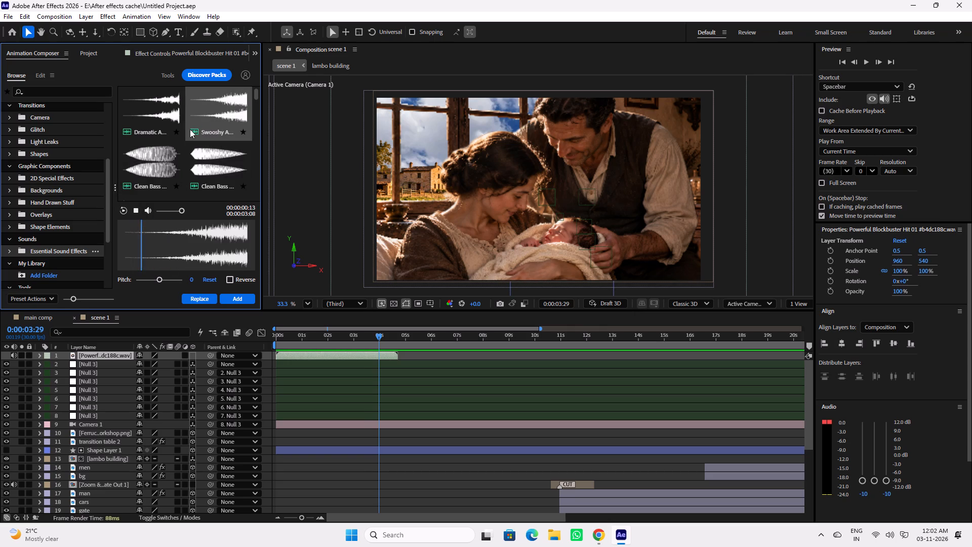
scroll(191, 159, up, 3)
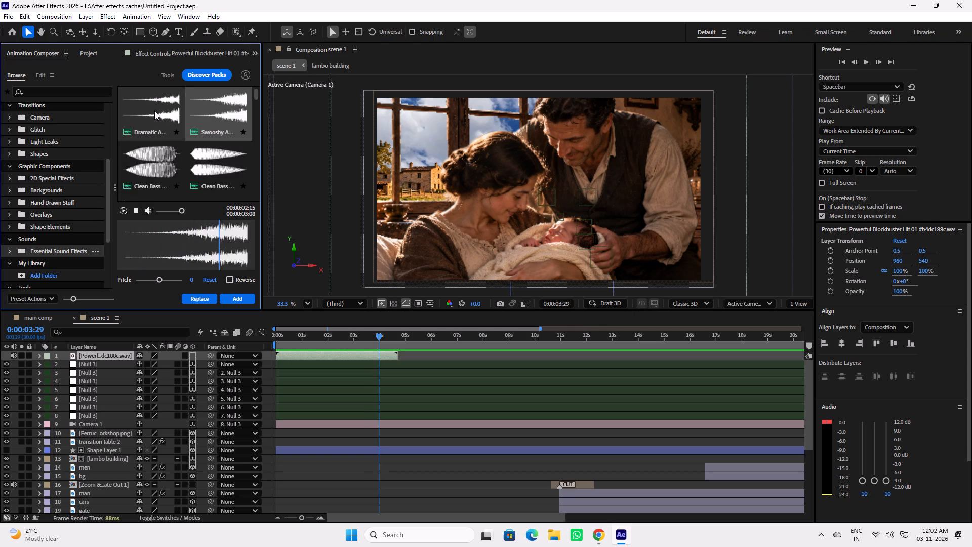
click(154, 111)
scroll(159, 137, up, 3)
Compare the two neighbouring Swoosh Transition sounds and add Swoosh Transition 23 to scene 1.
scroll(160, 137, down, 2)
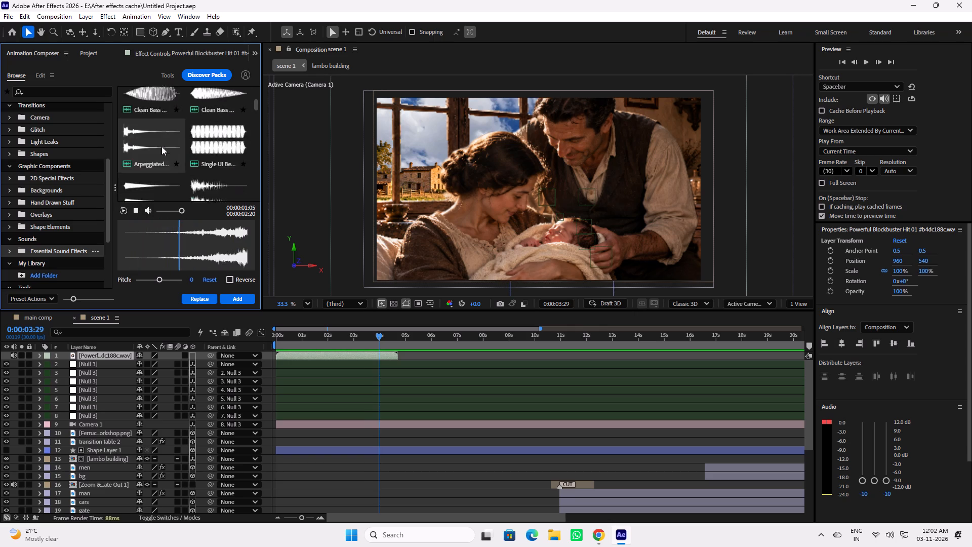
scroll(161, 148, down, 19)
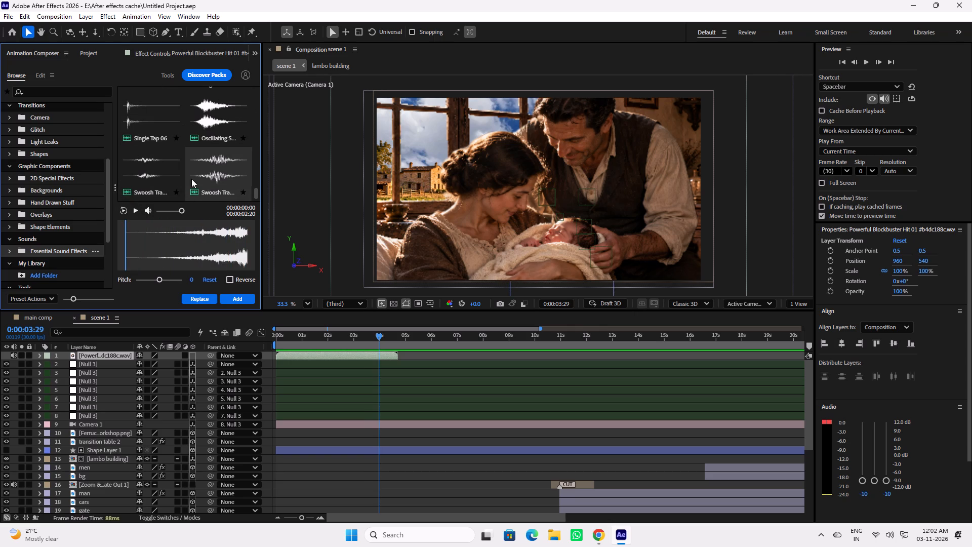
click(203, 171)
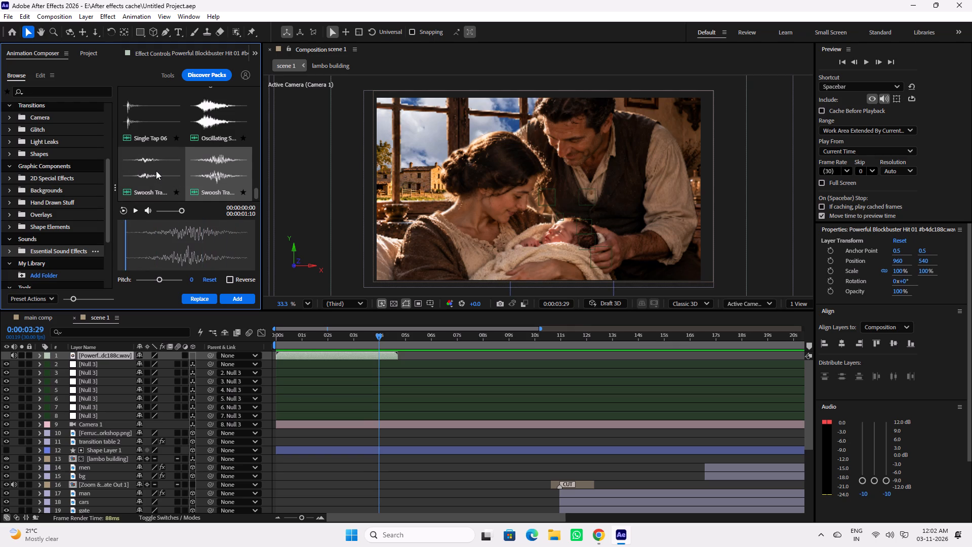
click(156, 171)
click(217, 166)
click(234, 300)
Move the Swoosh Transition 23 sound to start at about 0:00:02:06, where the camera leaves the 1963 title.
drag(397, 355, 411, 355)
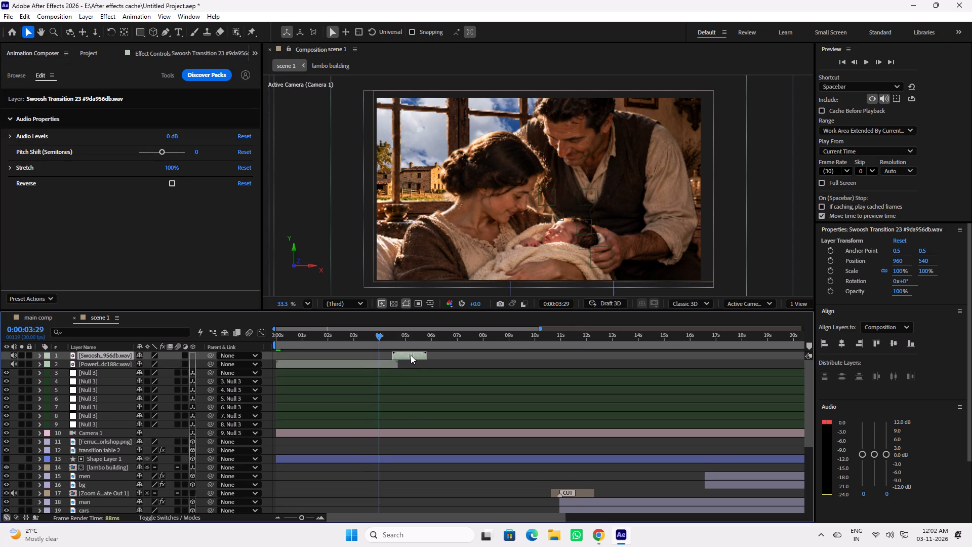
drag(411, 355, 373, 356)
drag(349, 337, 339, 337)
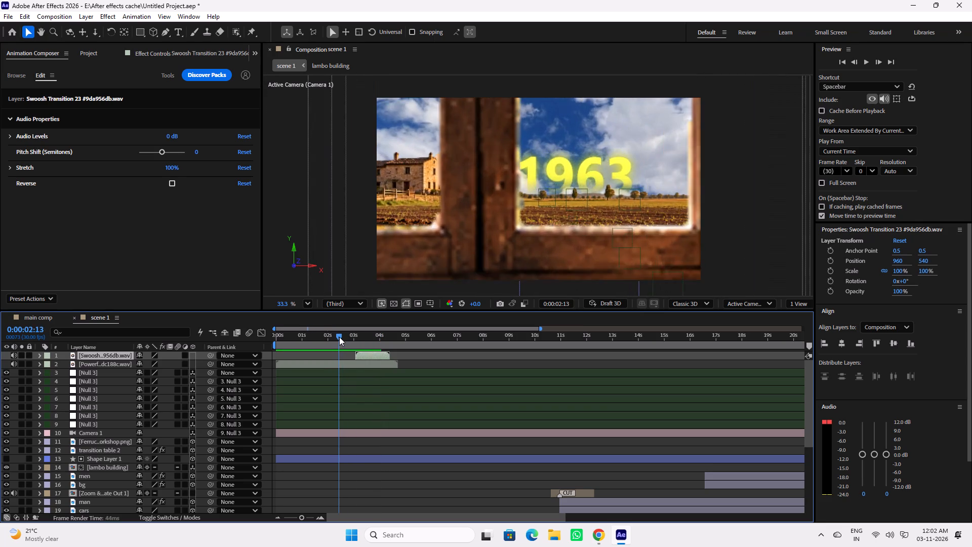
drag(339, 337, 334, 337)
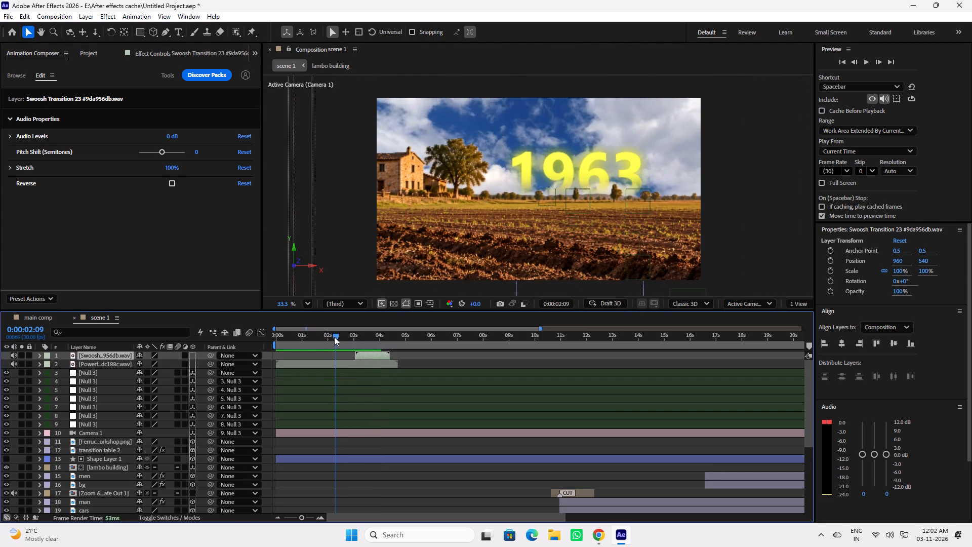
drag(334, 337, 333, 337)
drag(370, 355, 349, 355)
Play back the swoosh from 0:00:01:29, and again from 0:00:00:00, to check its timing against the camera move.
drag(330, 336, 328, 336)
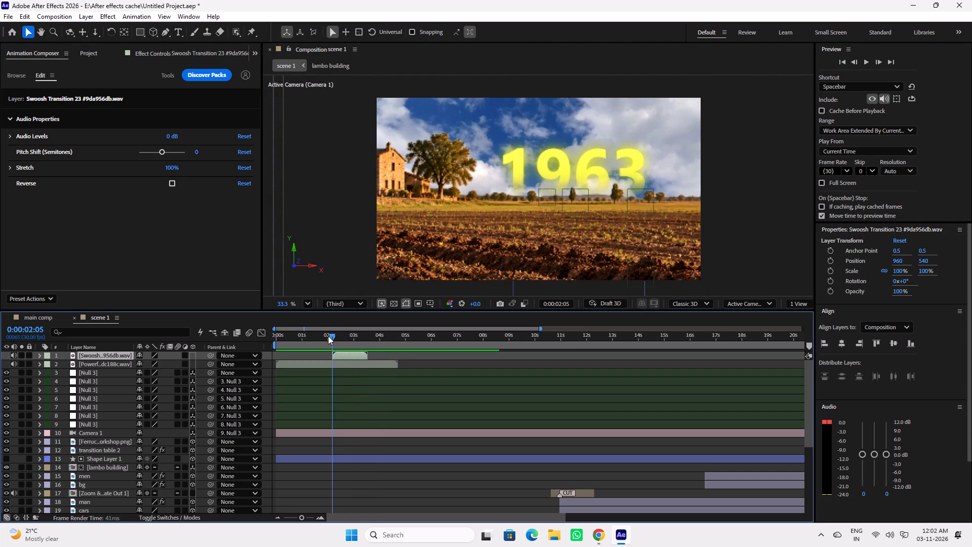
drag(328, 336, 325, 336)
key(space)
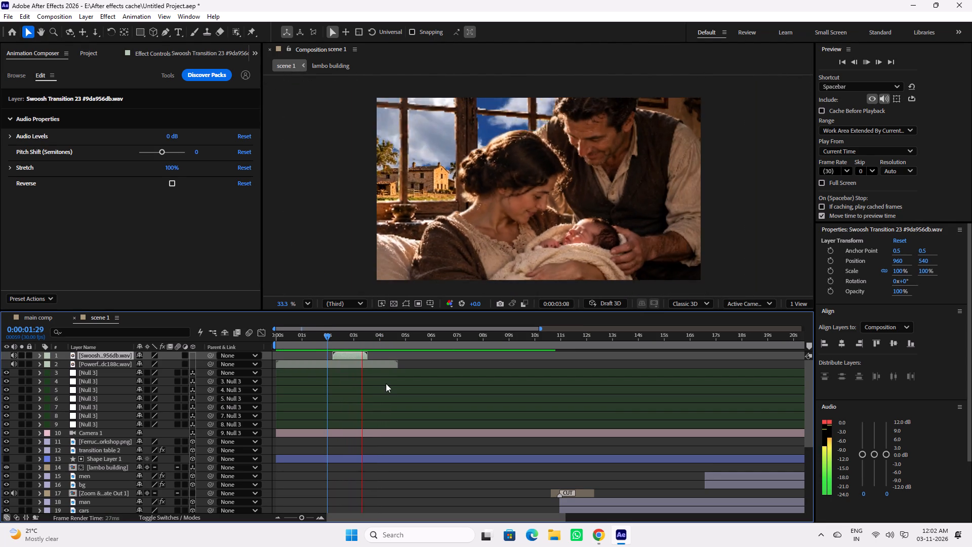
key(space)
drag(329, 338, 266, 342)
key(space)
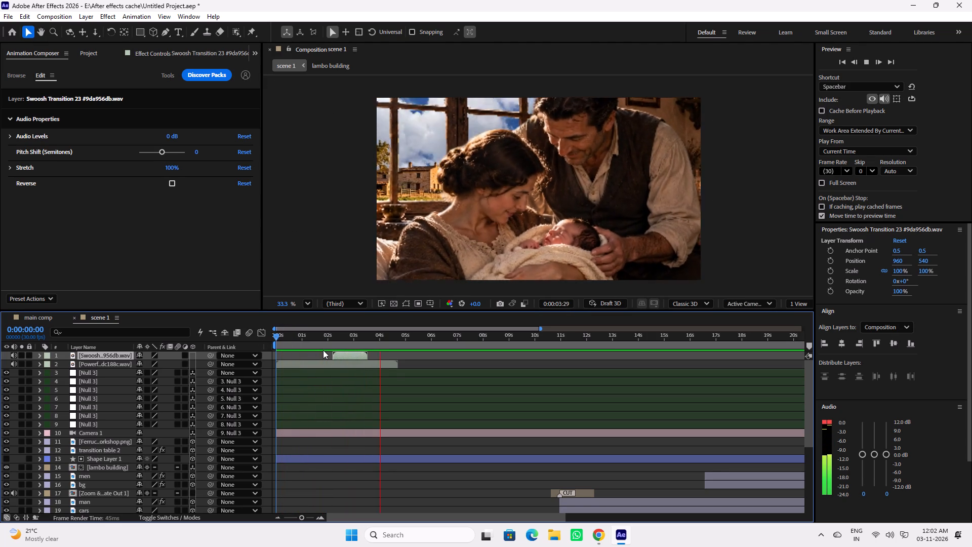
key(space)
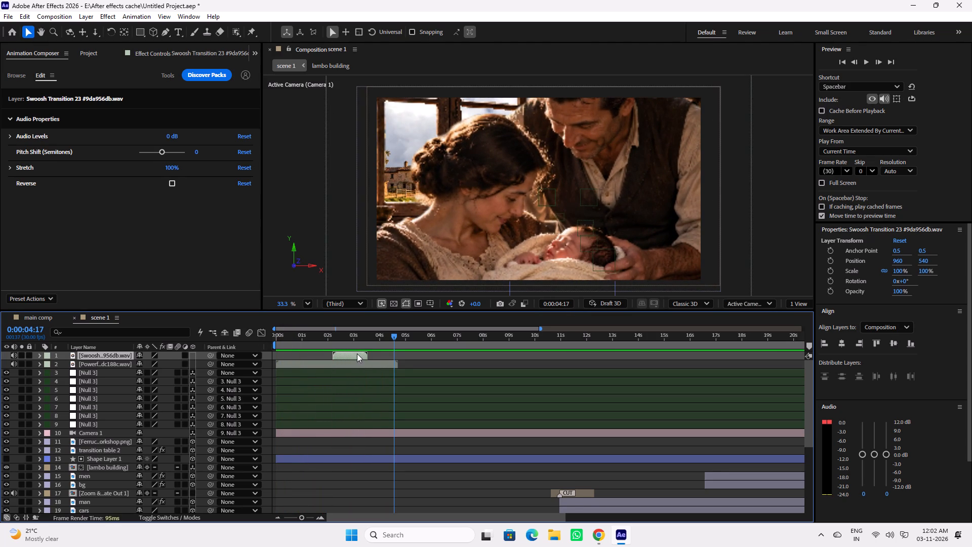
Duplicate the swoosh sound, move the copy to start at about 0:00:03:24, and play back from 0:00:03:19.
key(ctrl+d)
drag(352, 356, 392, 360)
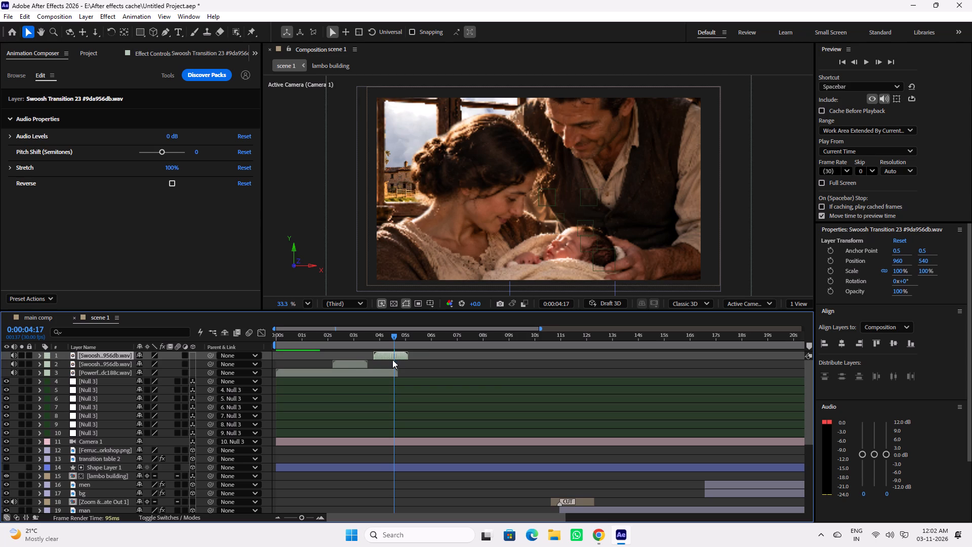
drag(377, 337, 370, 337)
key(space)
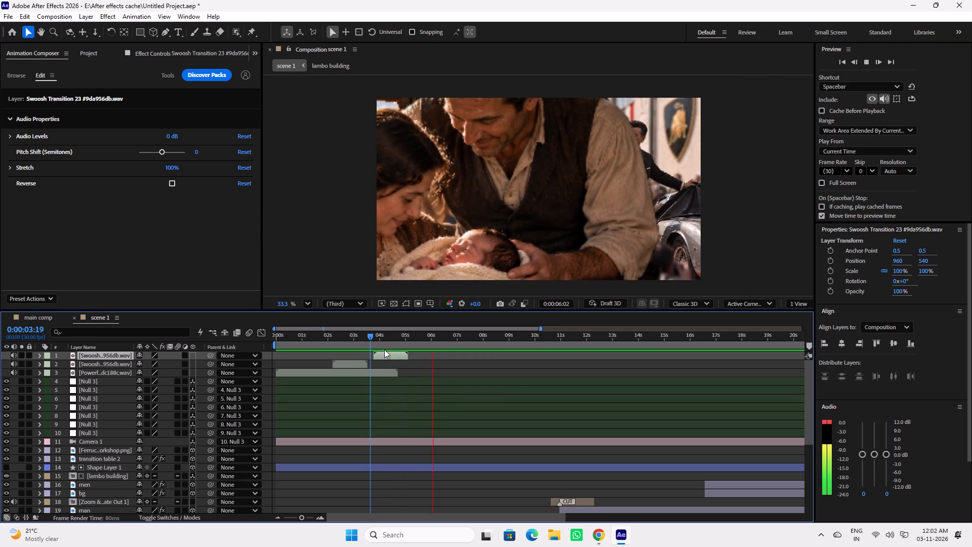
key(space)
Duplicate the swoosh again, move the copy to about 0:00:05:14 for the car unveiling transition, and play back from 0:00:04:23.
key(ctrl+d)
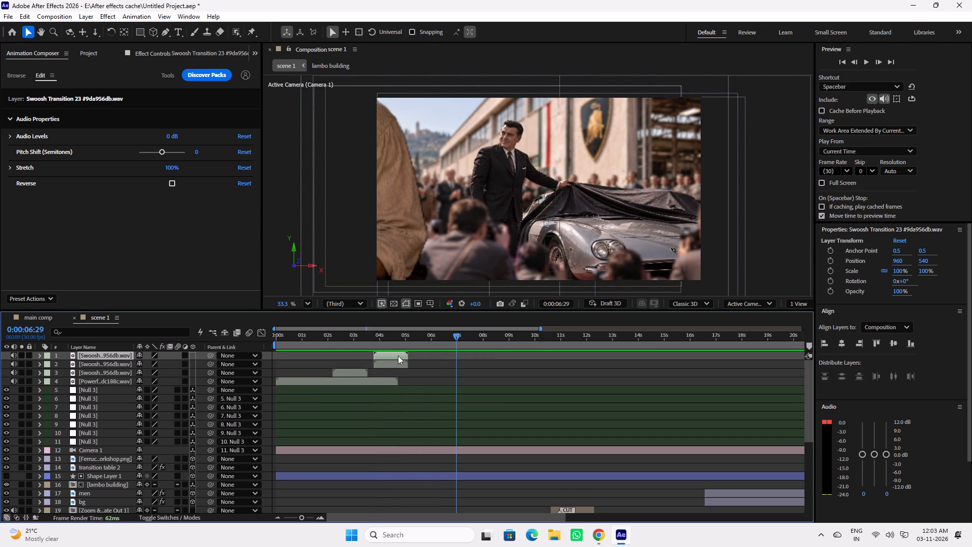
drag(393, 357, 436, 360)
drag(420, 335, 408, 335)
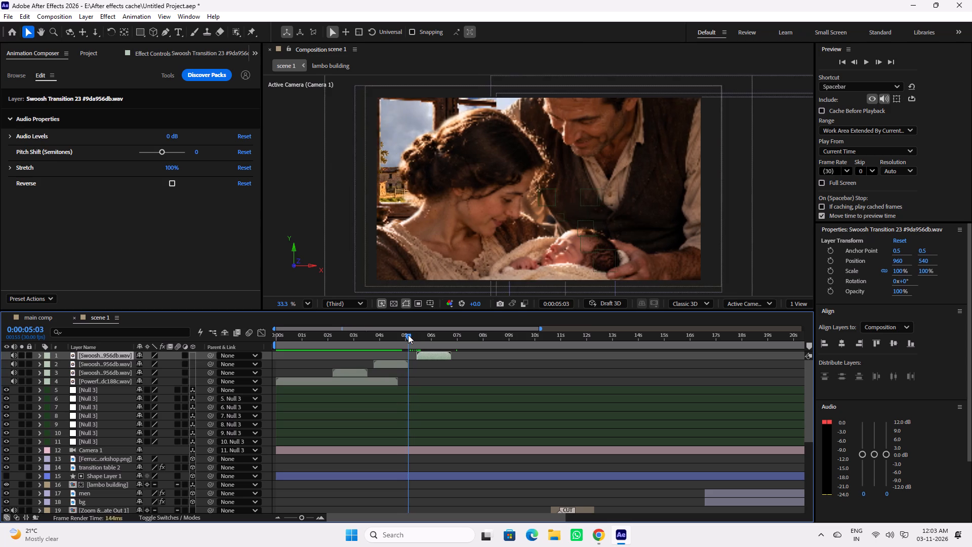
drag(408, 335, 399, 337)
key(space)
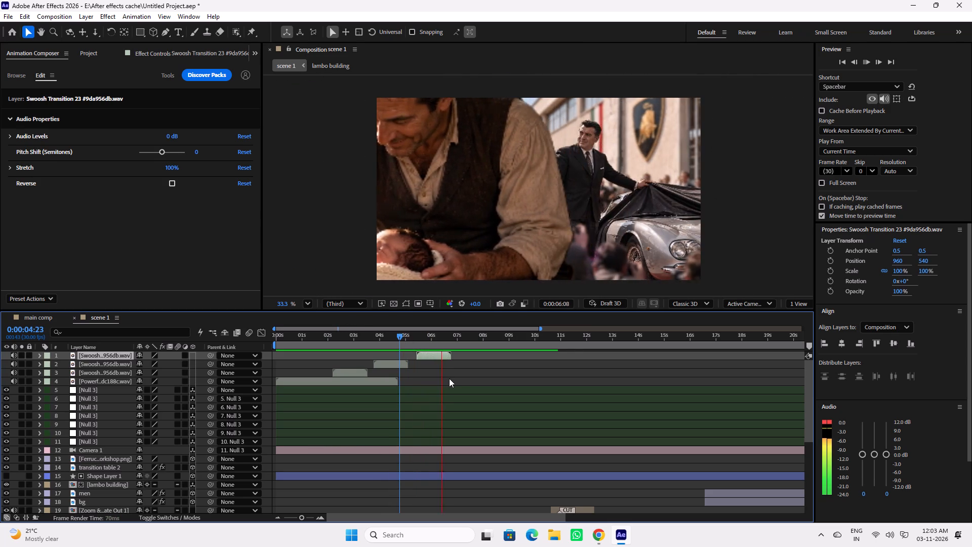
key(space)
Play back scene 1 from the beginning twice to check the balance between the opening hit and the swooshes.
drag(365, 335, 344, 335)
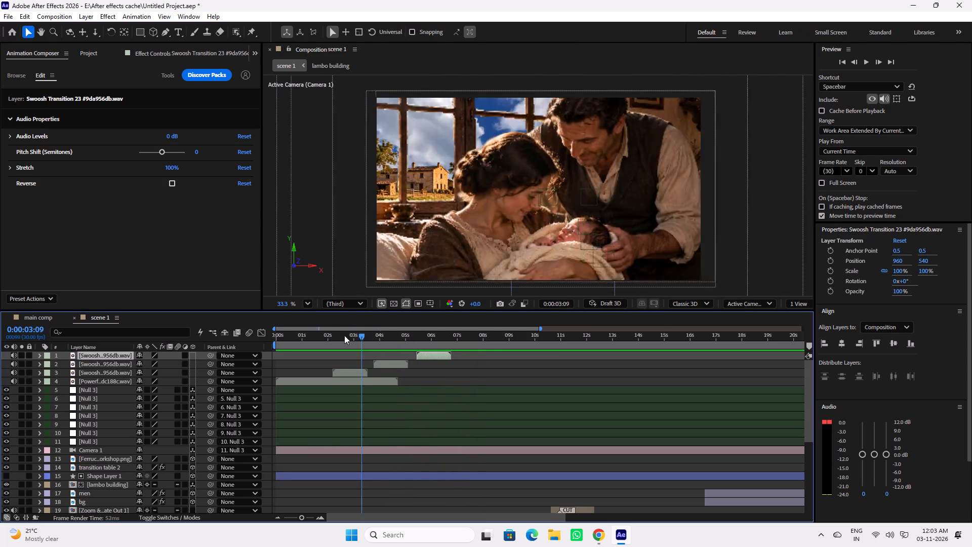
drag(344, 335, 270, 334)
key(space)
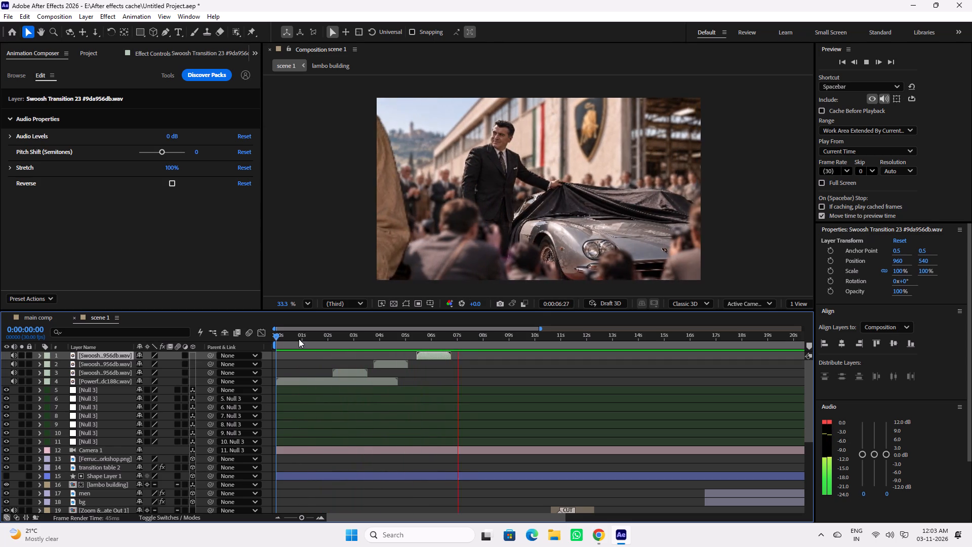
key(space)
drag(359, 341, 277, 341)
key(space)
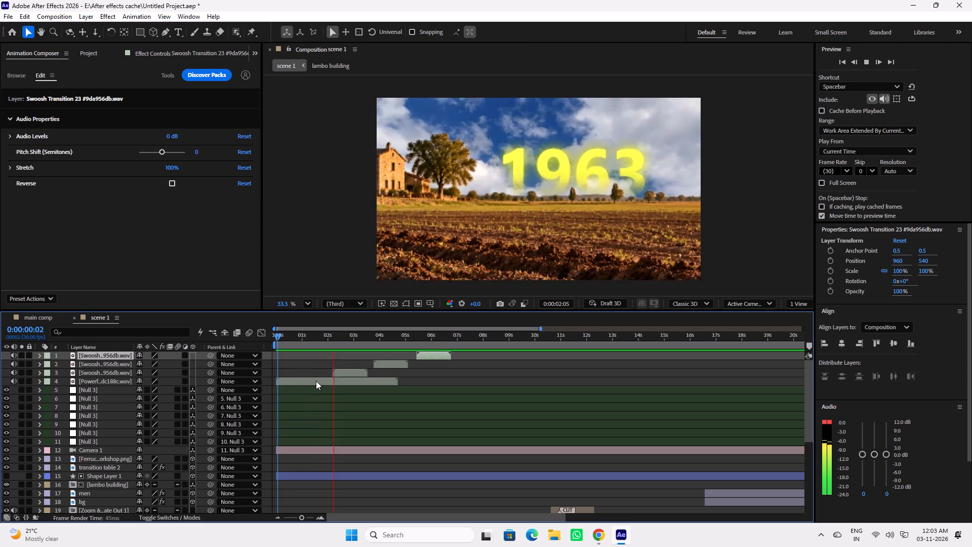
key(space)
Set the audio level of the Powerful Blockbuster Hit 01 layer to -15 dB.
click(316, 381)
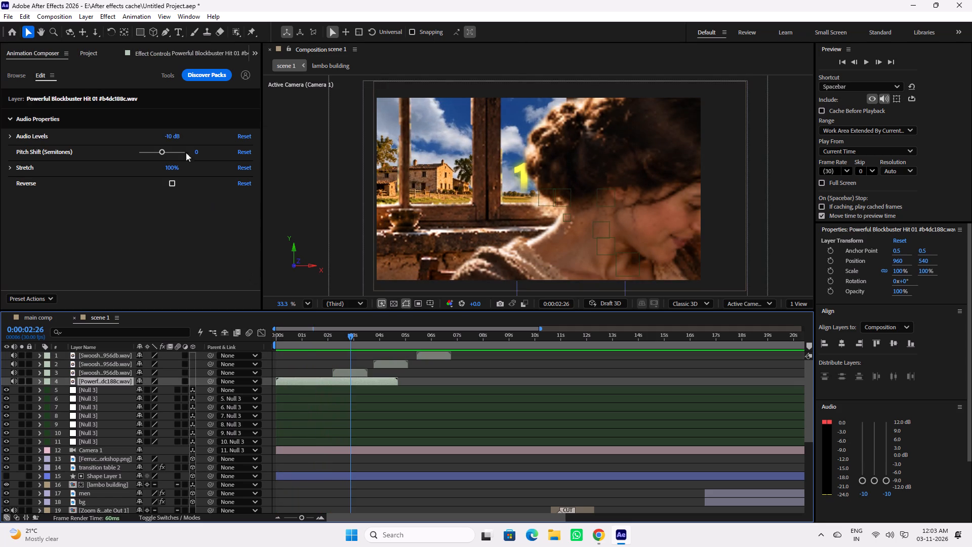
click(171, 136)
text(-15)
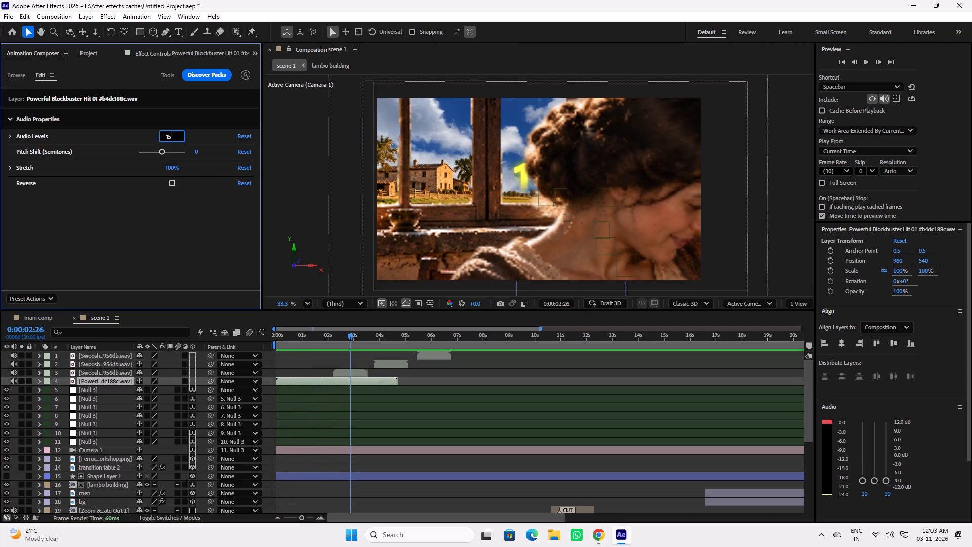
key(Return)
Play back scene 1 from 0:00:00:00 twice to check the opening hit against the three swooshes.
drag(310, 336, 251, 342)
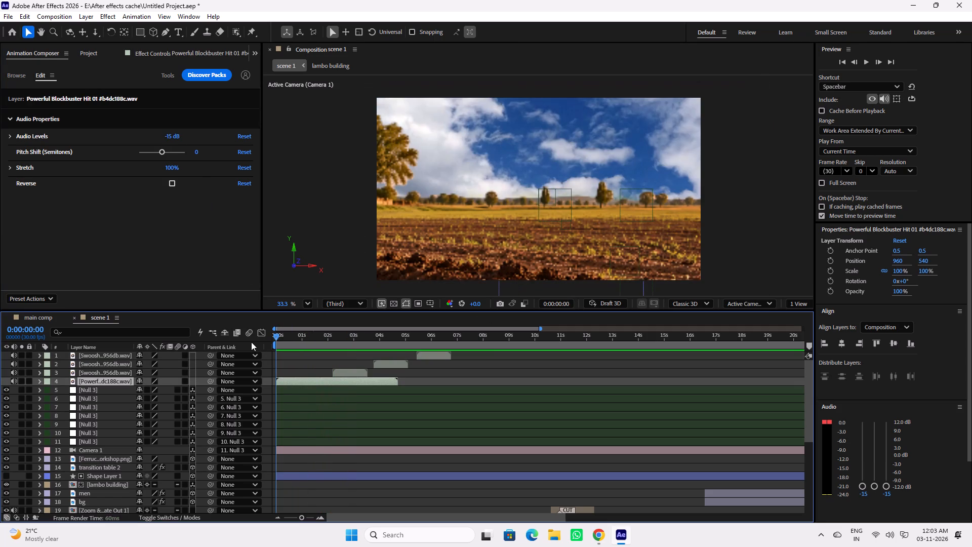
drag(251, 342, 245, 342)
key(space)
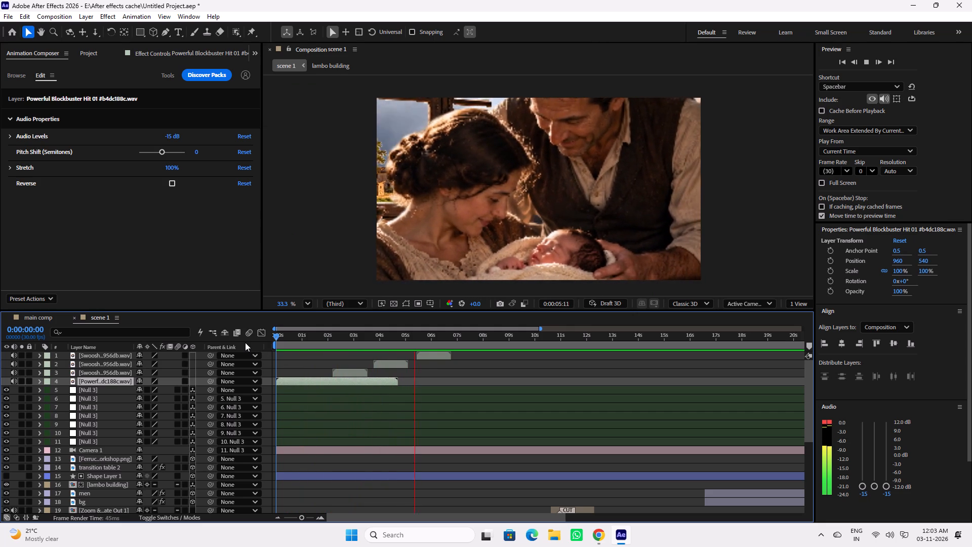
key(space)
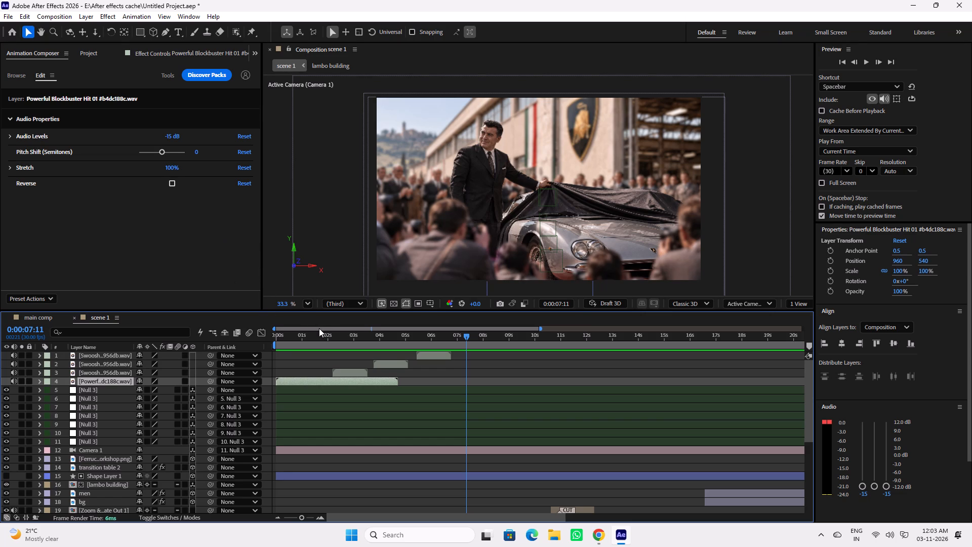
drag(334, 339, 273, 338)
key(space)
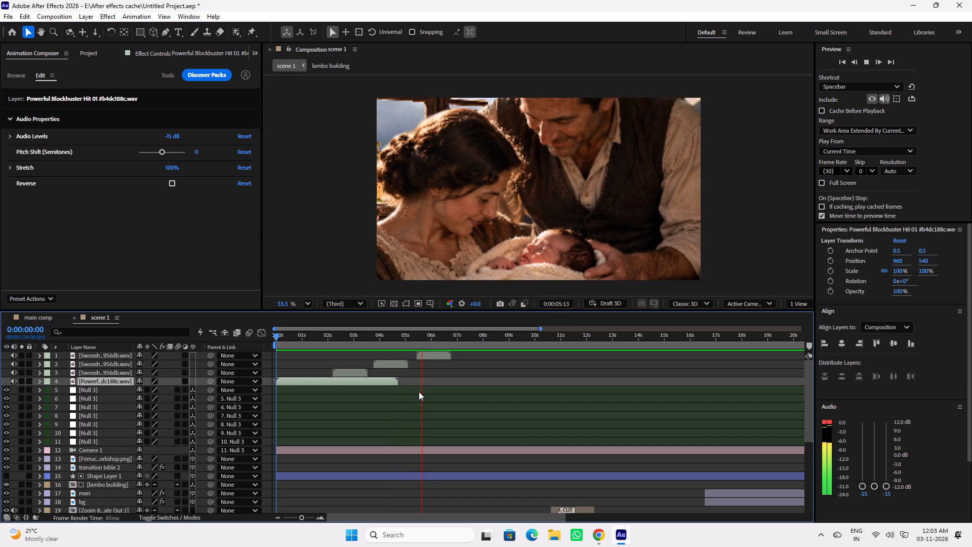
key(space)
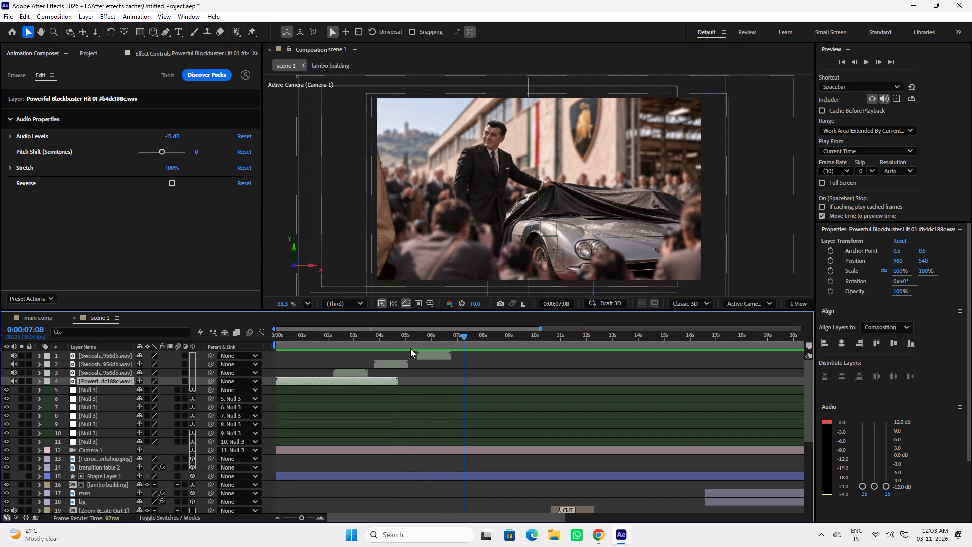
Audition the swoosh, tap, knock, slide, pop and sci-fi drone sounds in Essential Sound Effects, with the playhead at 0:00:05:11.
drag(420, 341, 415, 341)
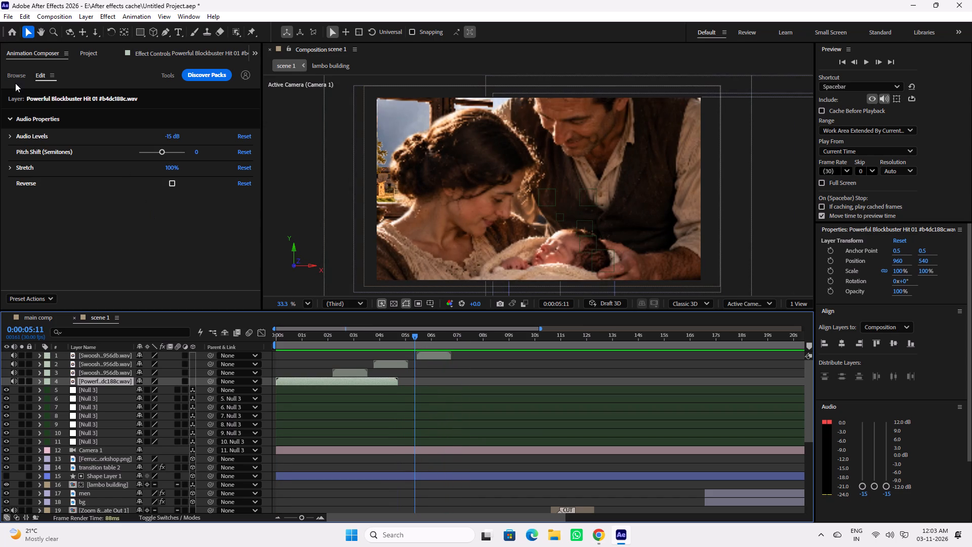
click(13, 76)
click(162, 175)
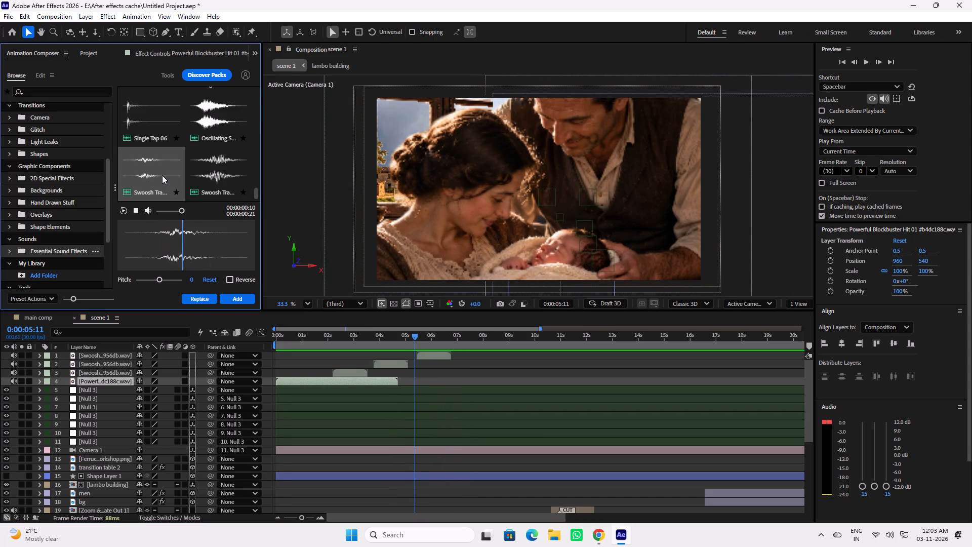
scroll(162, 175, up, 1)
click(150, 166)
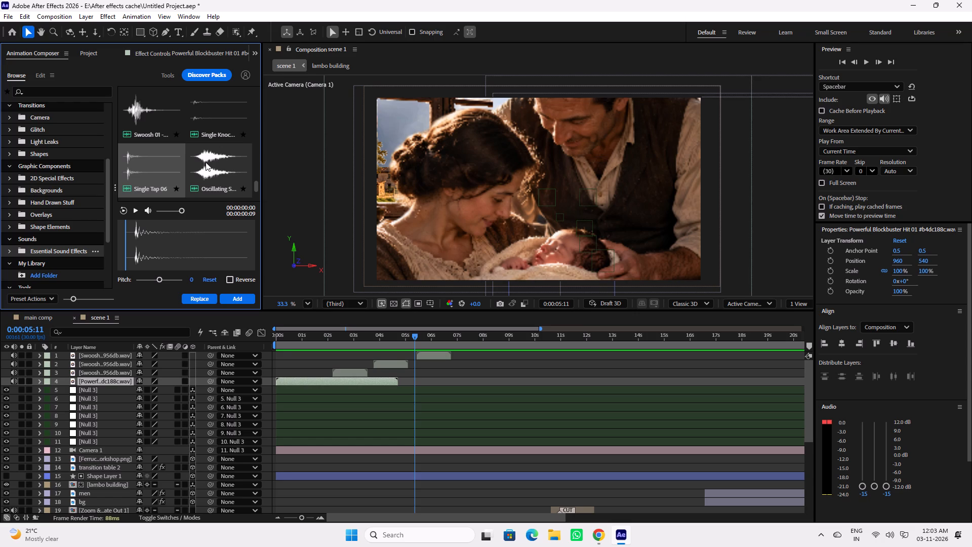
click(207, 167)
scroll(215, 164, up, 1)
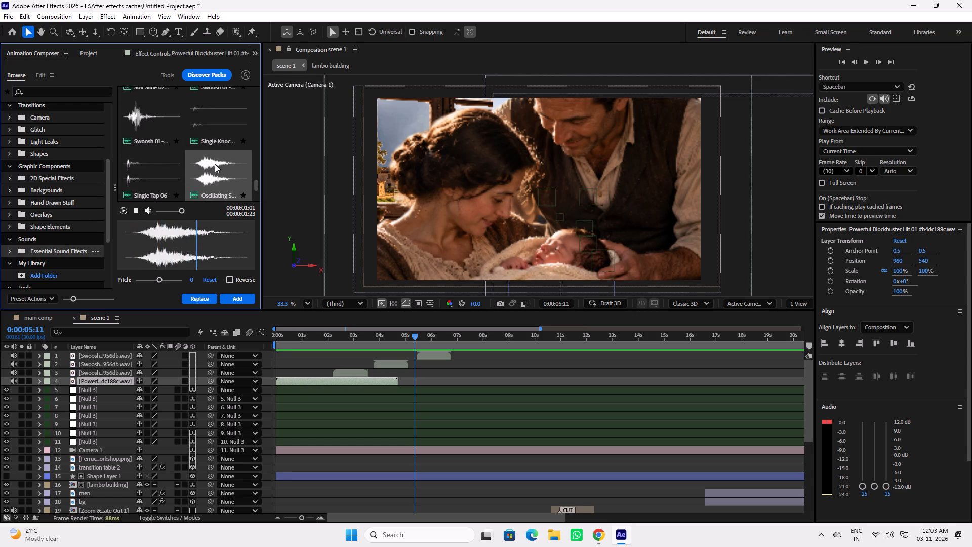
scroll(215, 164, up, 1)
scroll(215, 172, down, 2)
click(214, 118)
scroll(194, 175, up, 1)
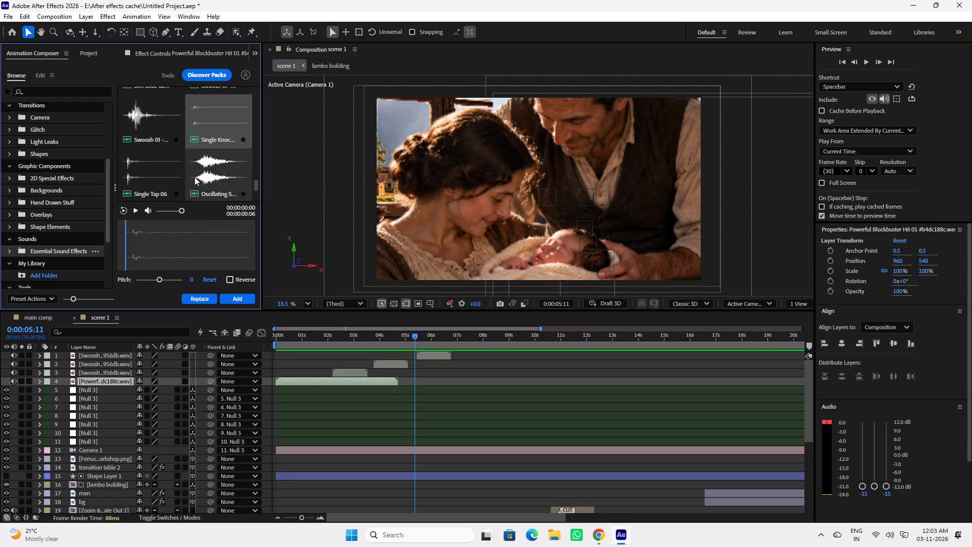
click(154, 160)
click(154, 117)
scroll(180, 161, up, 1)
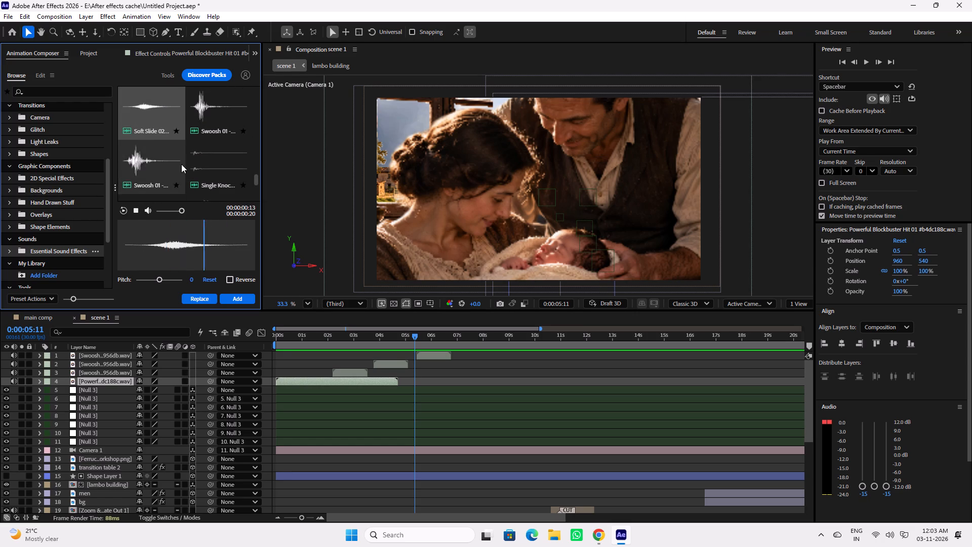
scroll(181, 164, up, 1)
click(215, 197)
click(206, 154)
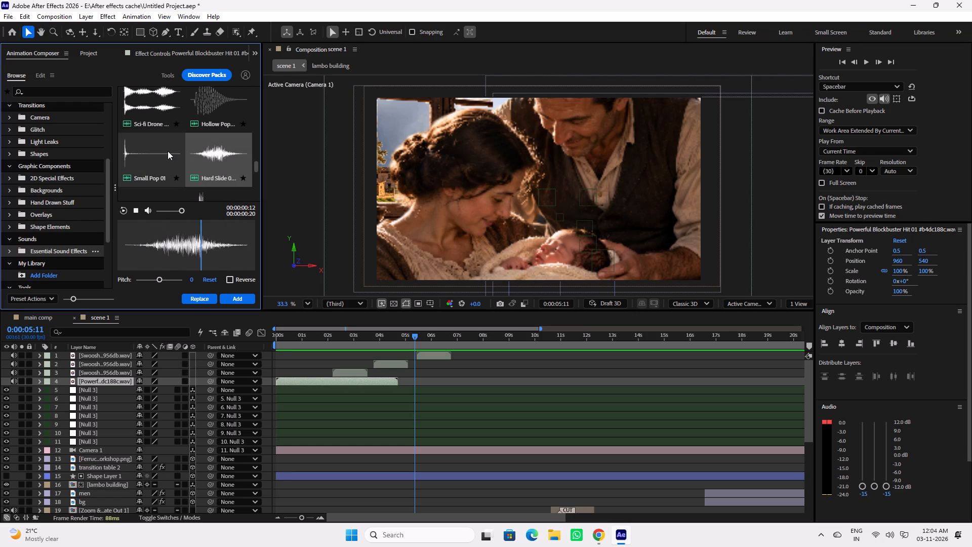
click(168, 151)
click(159, 106)
click(219, 101)
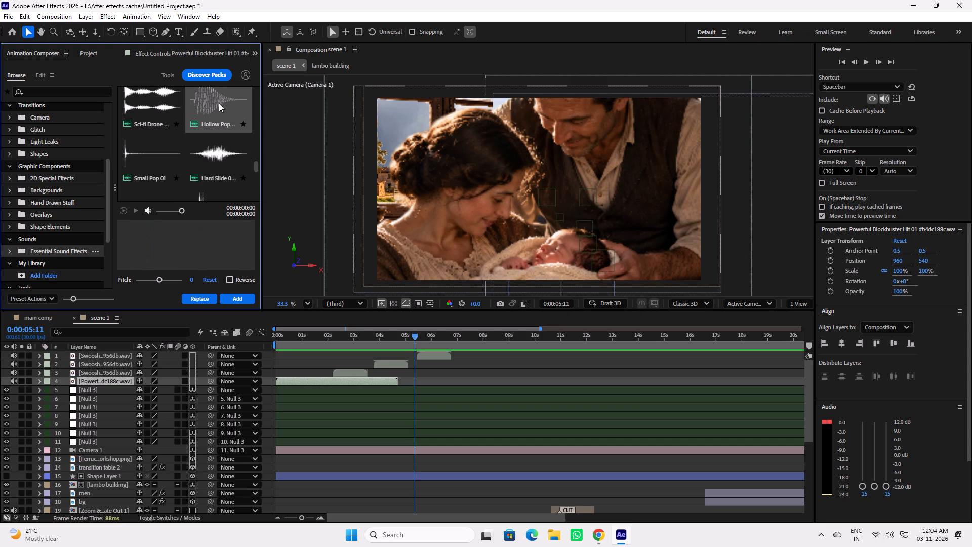
Audition the sci-fi, elastic, deceleration, glittering click and cinematic hit sounds in Essential Sound Effects.
scroll(205, 145, up, 3)
scroll(211, 177, down, 1)
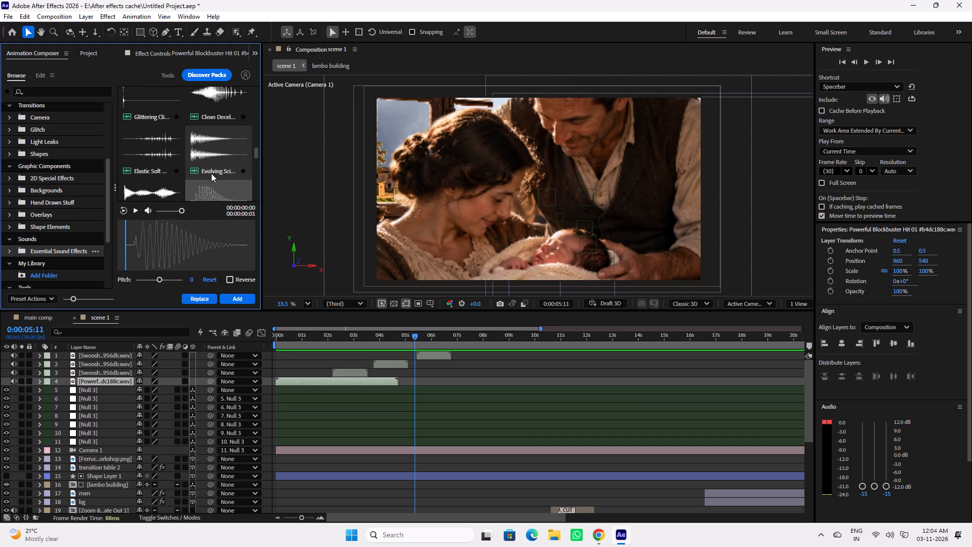
click(208, 146)
click(152, 147)
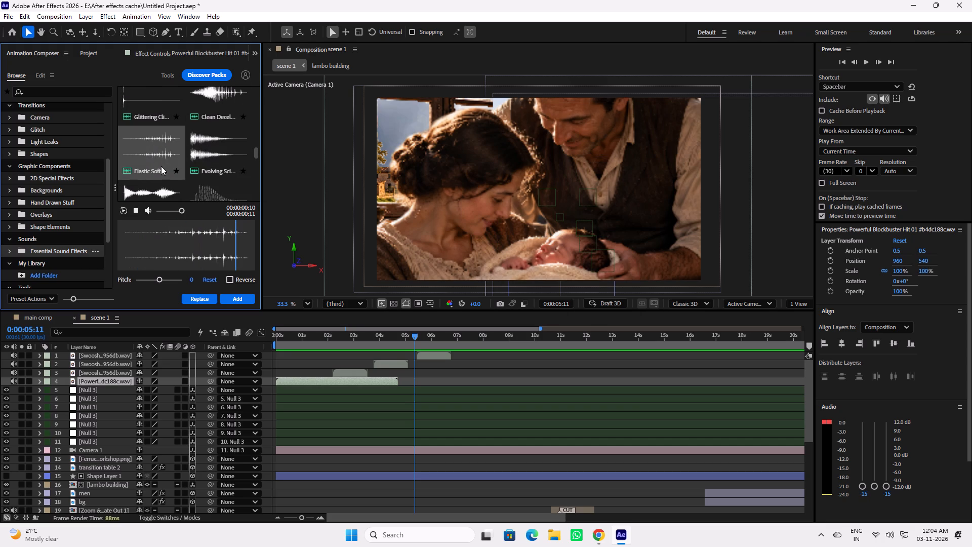
scroll(196, 167, up, 1)
click(213, 146)
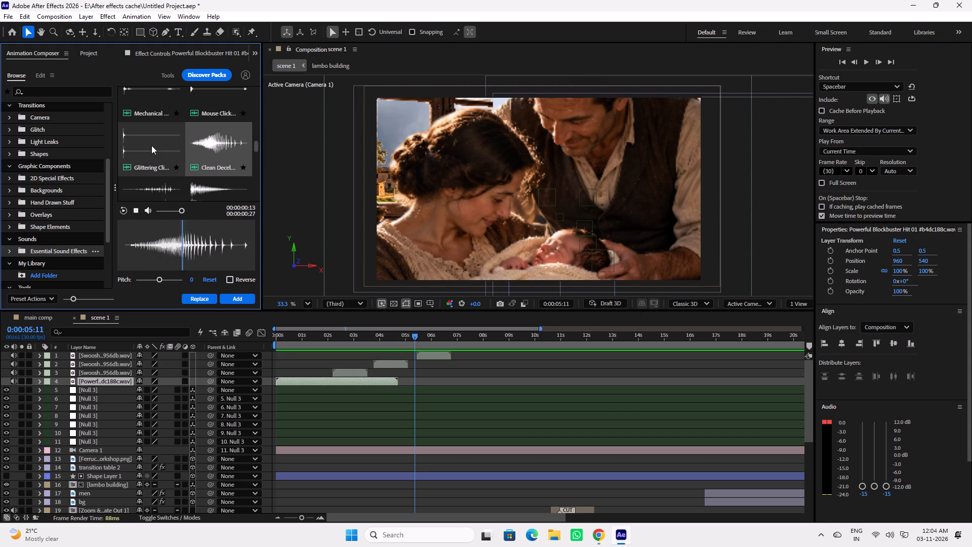
click(150, 144)
scroll(156, 160, up, 3)
click(155, 180)
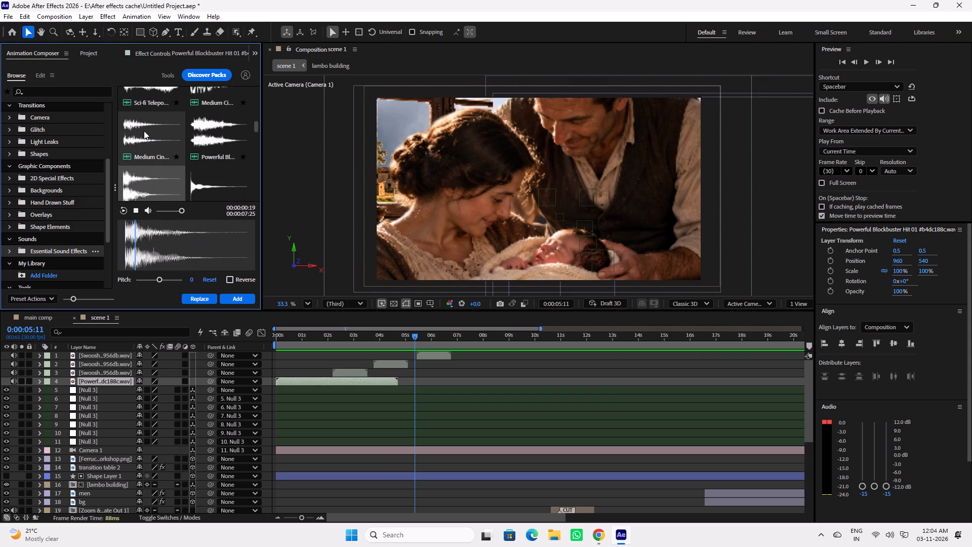
click(144, 131)
scroll(205, 148, up, 1)
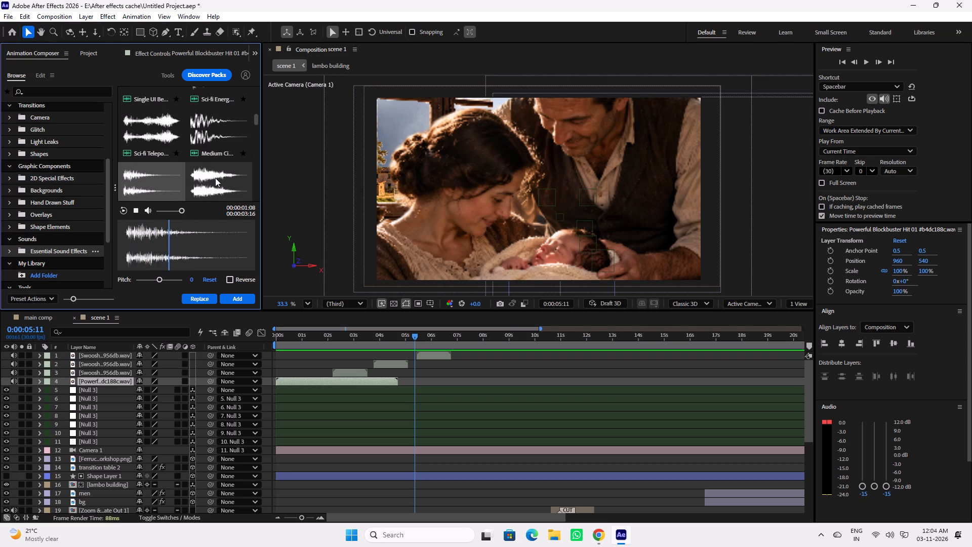
click(215, 178)
click(153, 129)
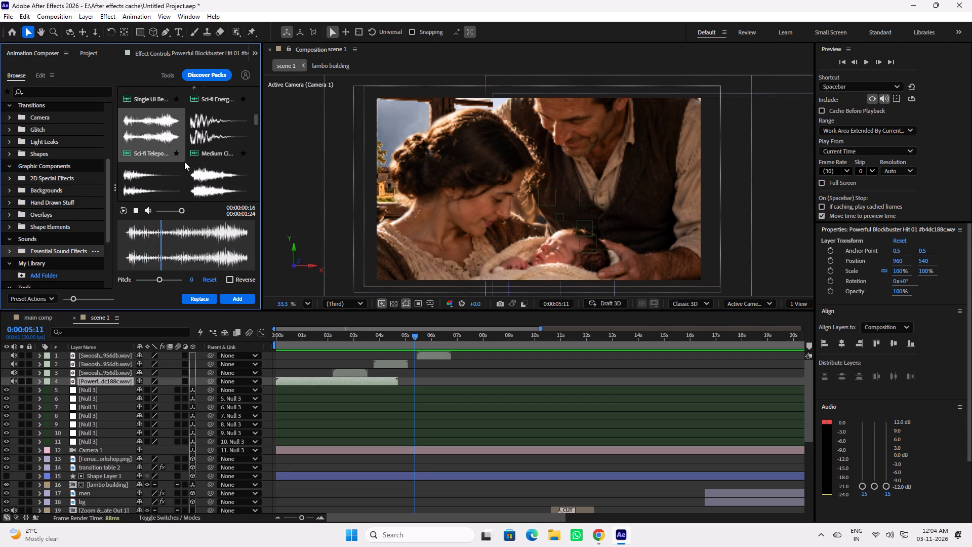
Audition the sci-fi energy, UI beep, arpeggiated, clean bass and approach sounds in Essential Sound Effects.
scroll(186, 164, up, 2)
click(215, 174)
click(154, 177)
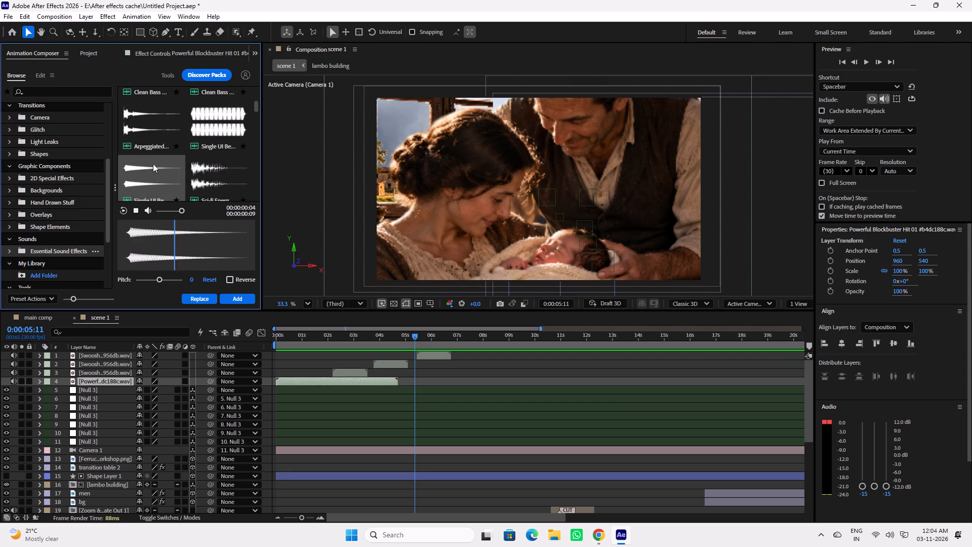
click(144, 124)
click(198, 123)
scroll(192, 159, up, 1)
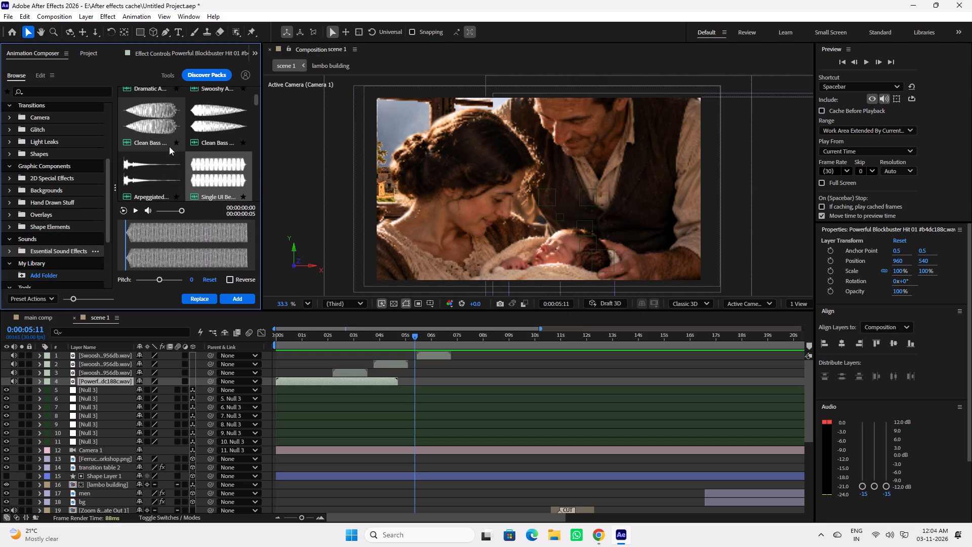
click(159, 127)
scroll(176, 177, up, 1)
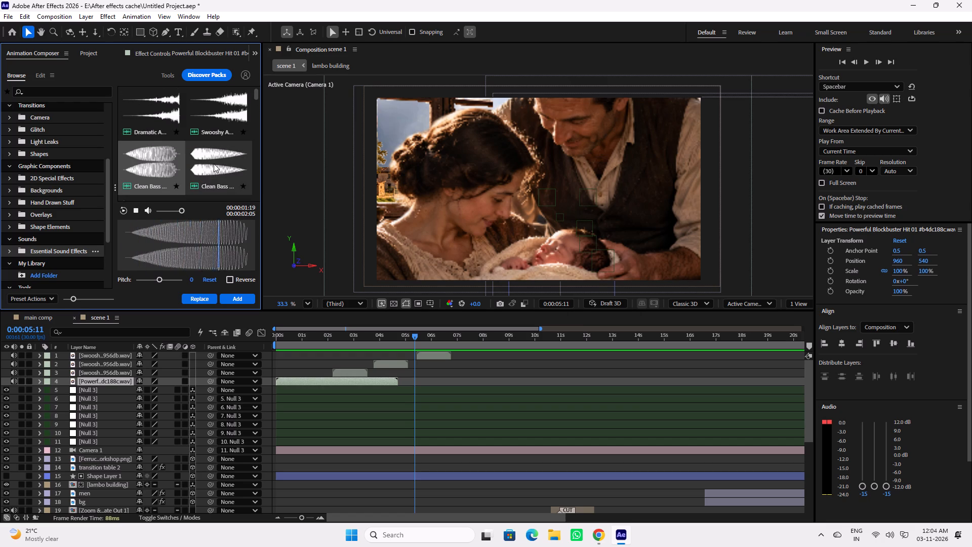
click(214, 164)
click(211, 100)
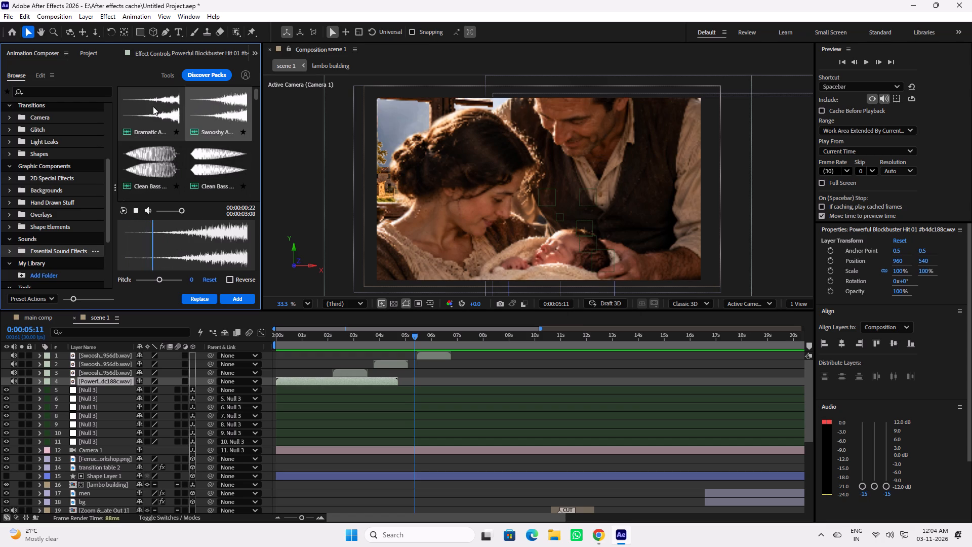
click(153, 106)
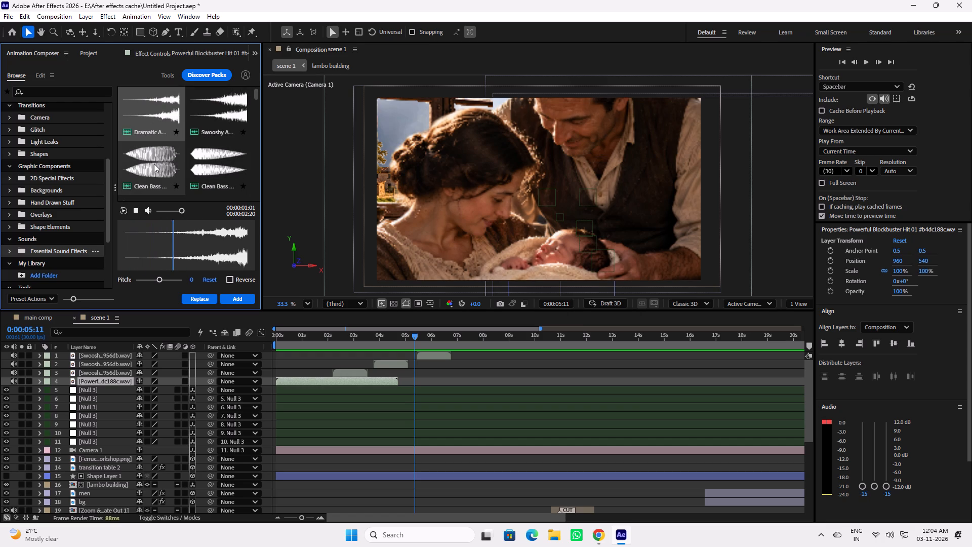
click(154, 164)
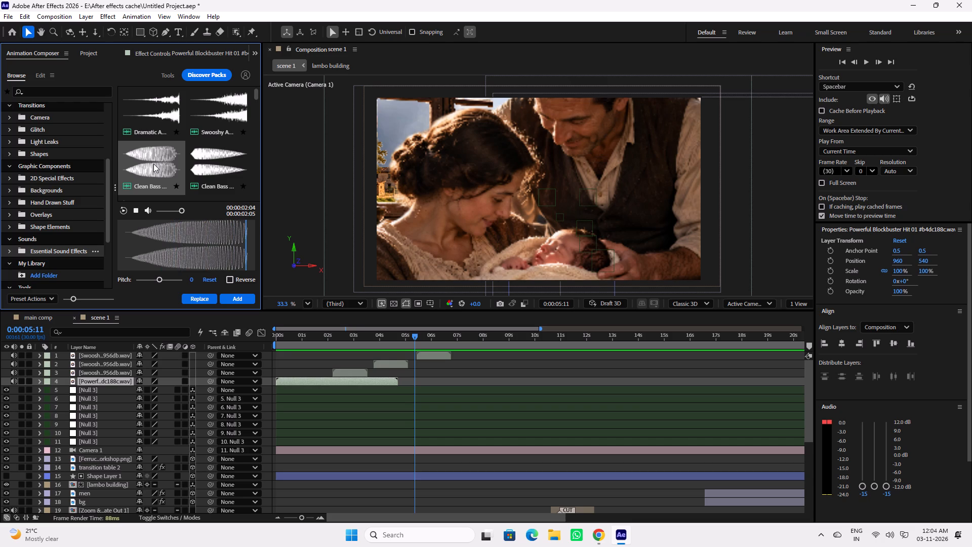
Add the Dramatic Approach 01 sound to scene 1 and move it to start at 0:00:00:00.
click(155, 114)
click(234, 298)
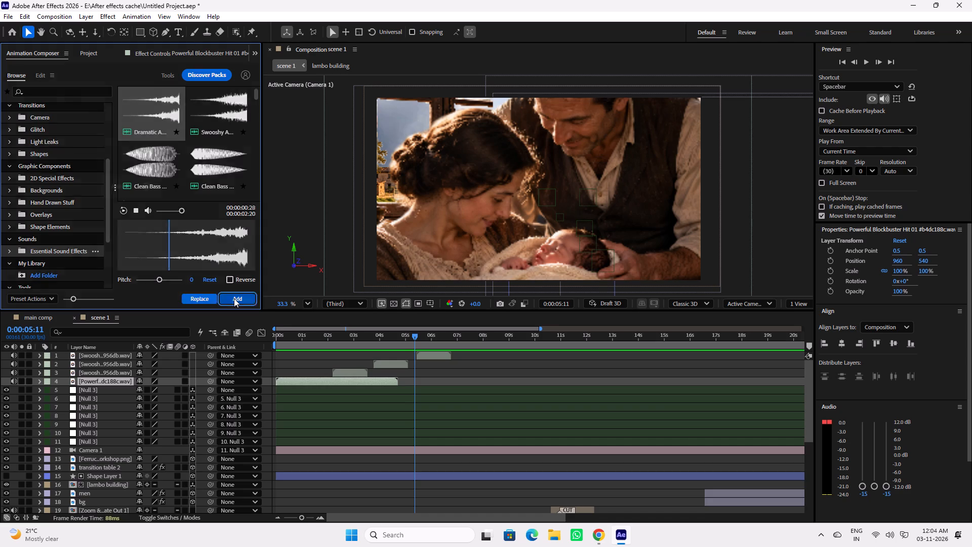
drag(443, 382, 329, 380)
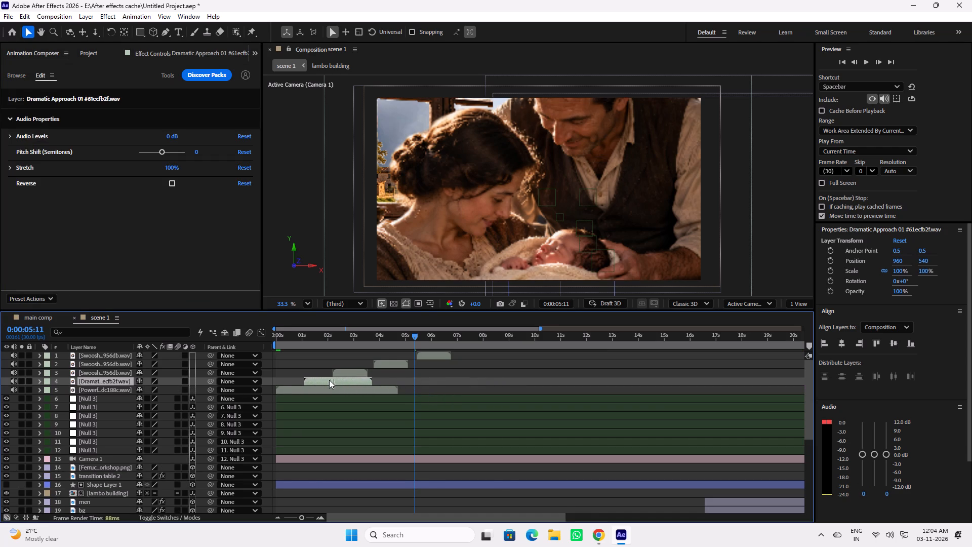
drag(329, 380, 308, 383)
Mute the Powerful Blockbuster Hit 01 layer and briefly play back scene 1 from 0:00:00:00.
click(297, 393)
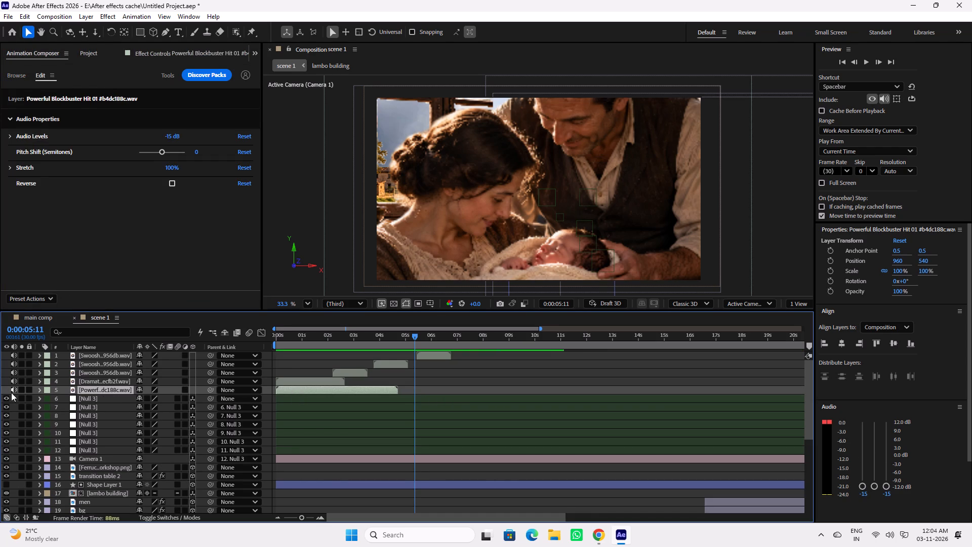
click(12, 390)
drag(321, 334, 237, 336)
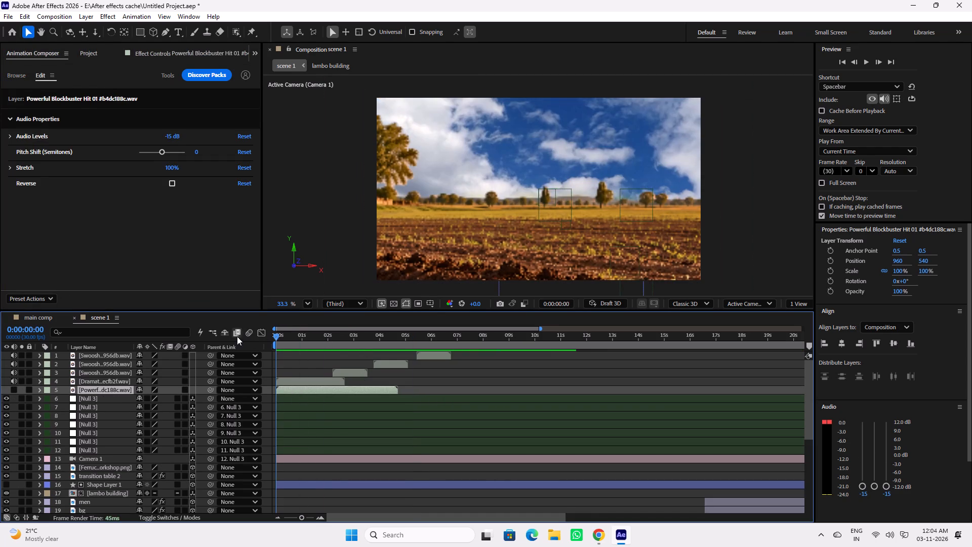
key(space)
key(space)
Set the audio level of the Dramatic Approach 01 layer to -10 dB.
click(305, 381)
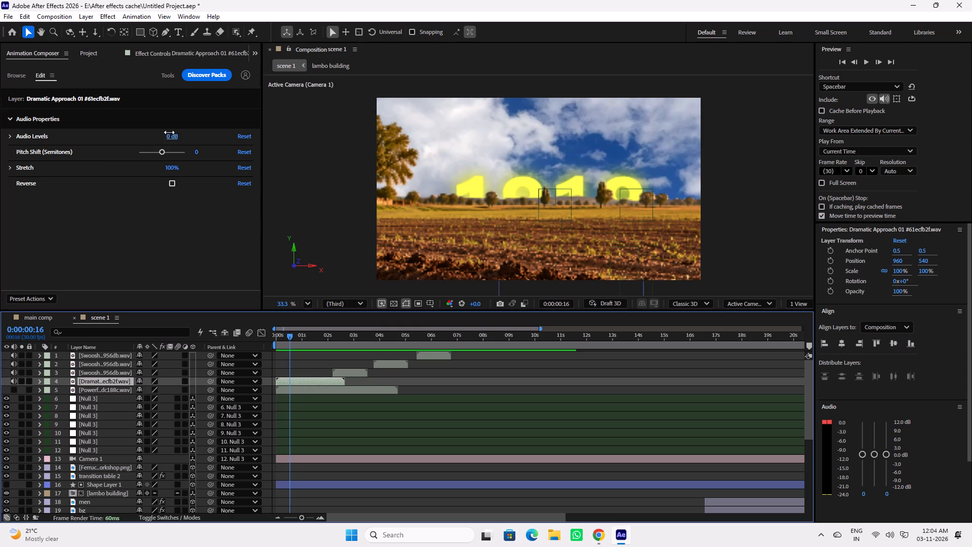
click(169, 133)
text(-10)
key(Return)
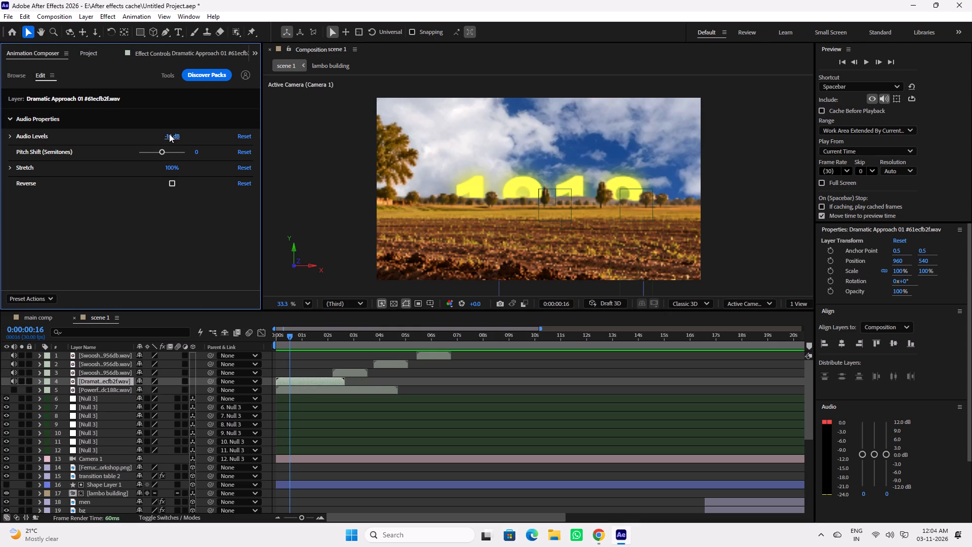
Play back scene 1 from 0:00:00:00 through the Lamborghini showroom shot to check the reduced approach sound against the swooshes.
key(space)
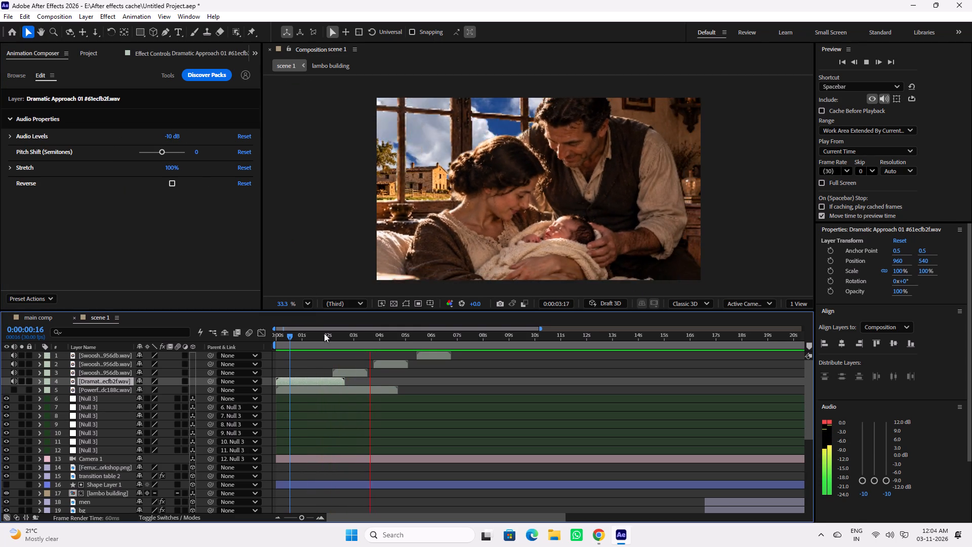
drag(313, 340, 277, 340)
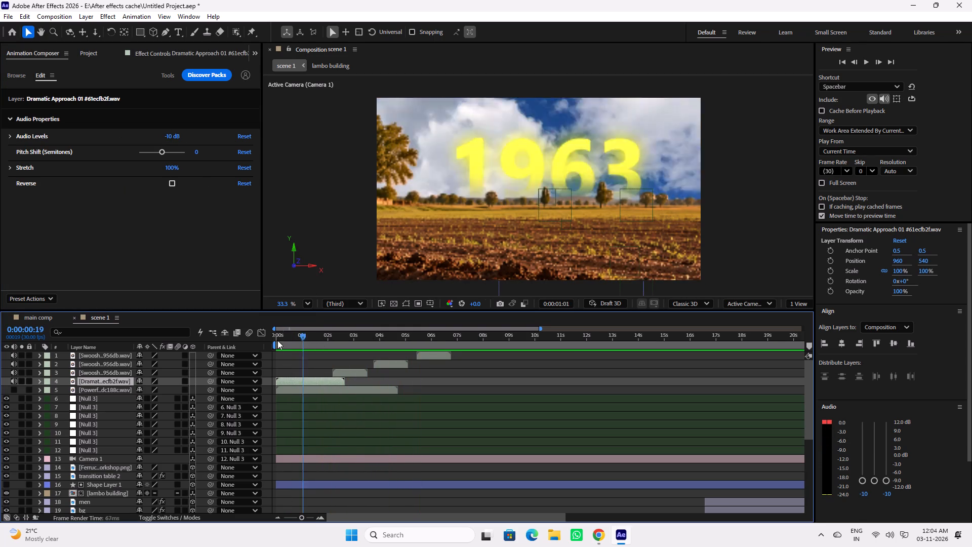
drag(277, 340, 247, 340)
key(space)
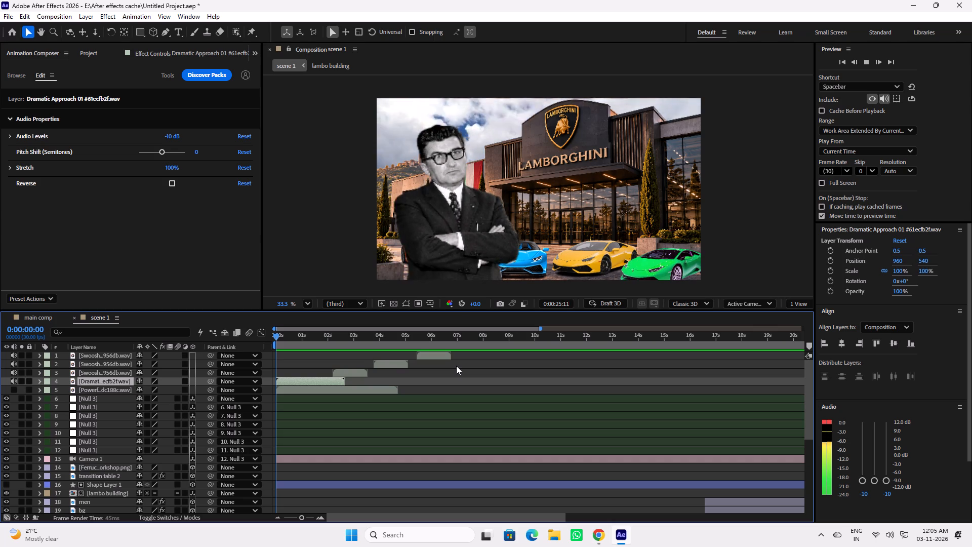
key(space)
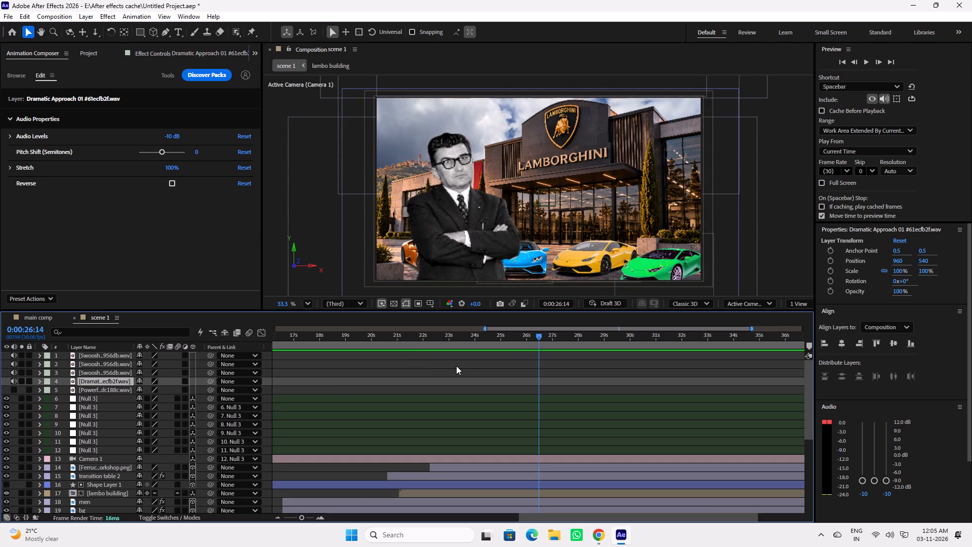
Save the project and play back the remaining part of scene 1's Lamborghini showroom shot.
key(ctrl+s)
key(space)
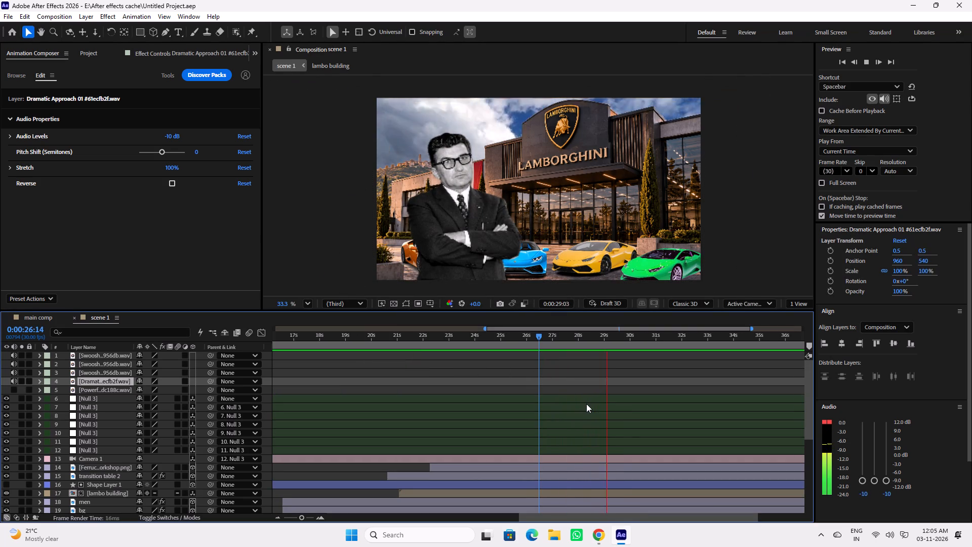
key(space)
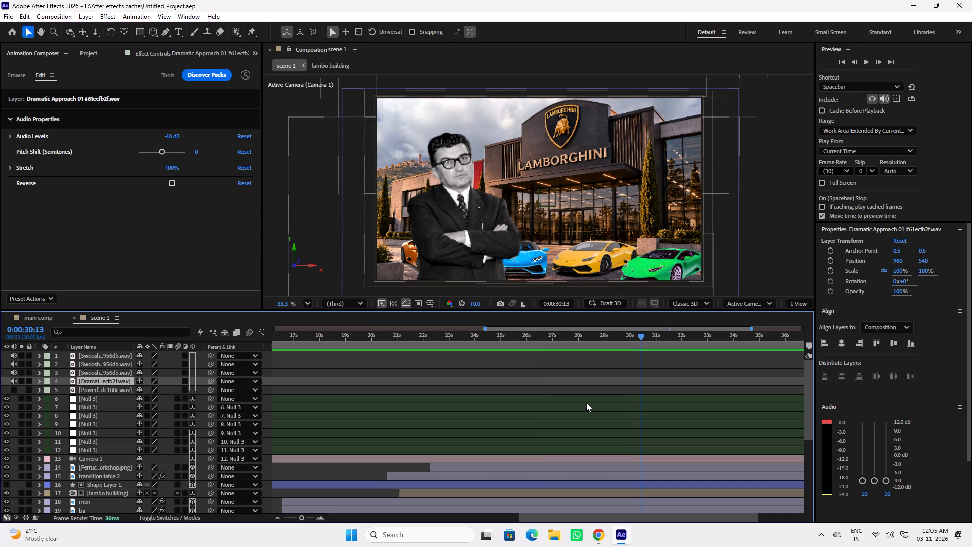
key(space)
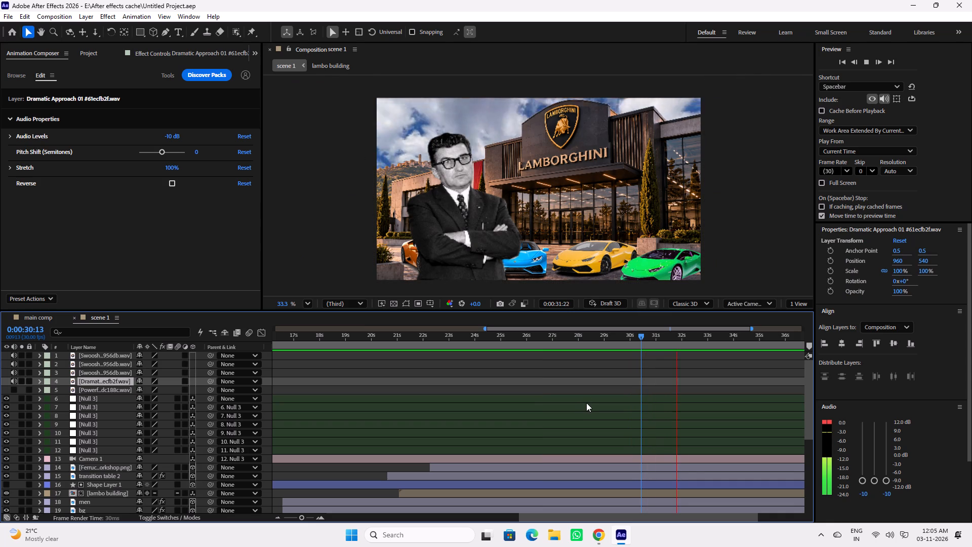
key(space)
key(ctrl+s)
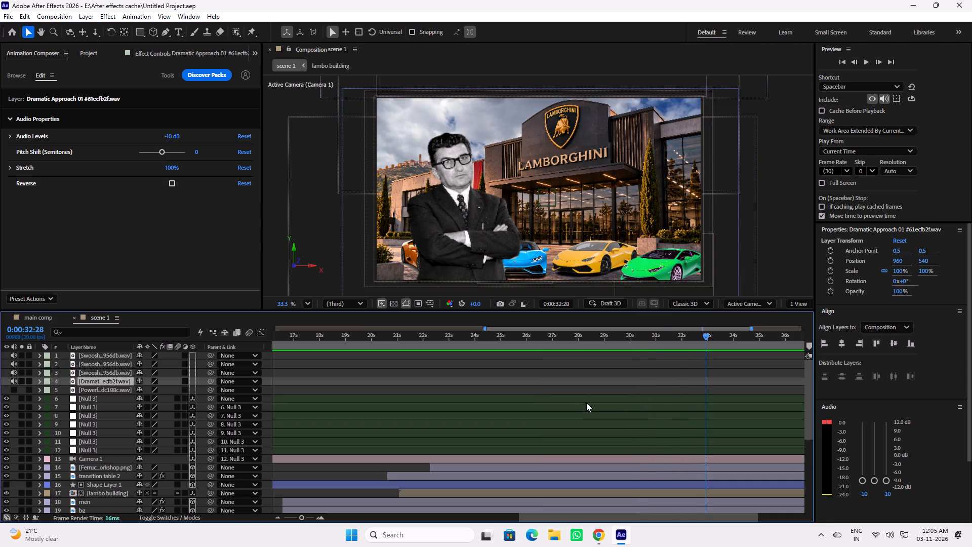
key(ctrl+s)
key(ctrl+s)
Close After Effects and the Chrome window with the Ferruccio Lamborghini image search.
click(968, 1)
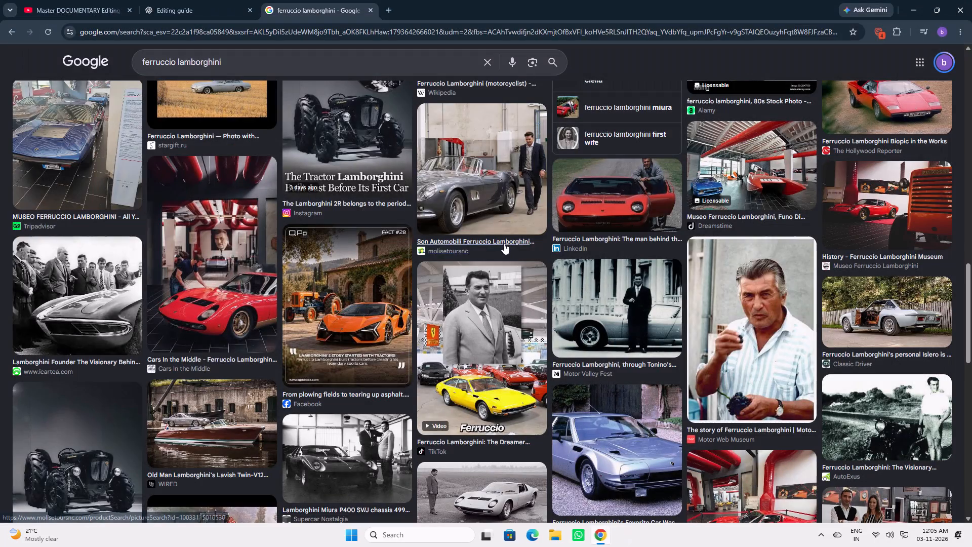
click(971, 0)
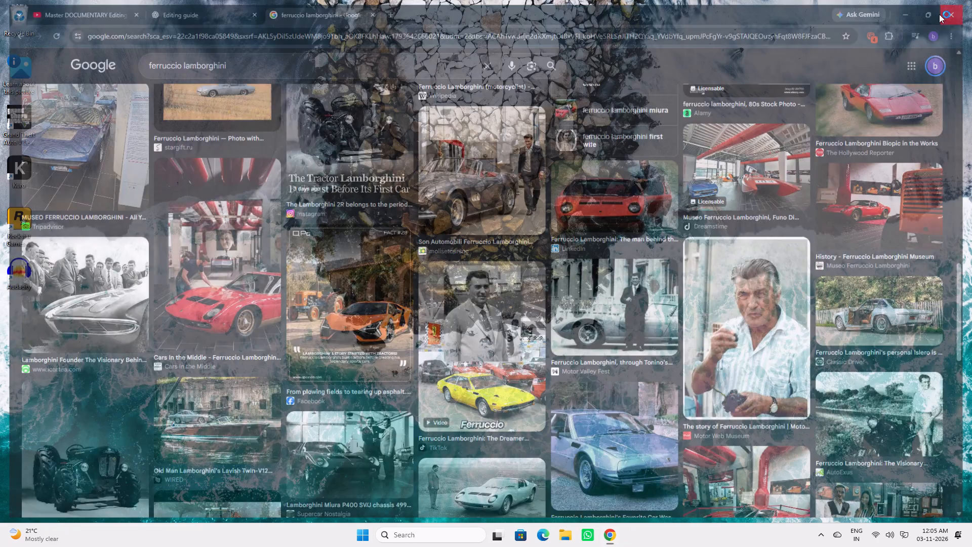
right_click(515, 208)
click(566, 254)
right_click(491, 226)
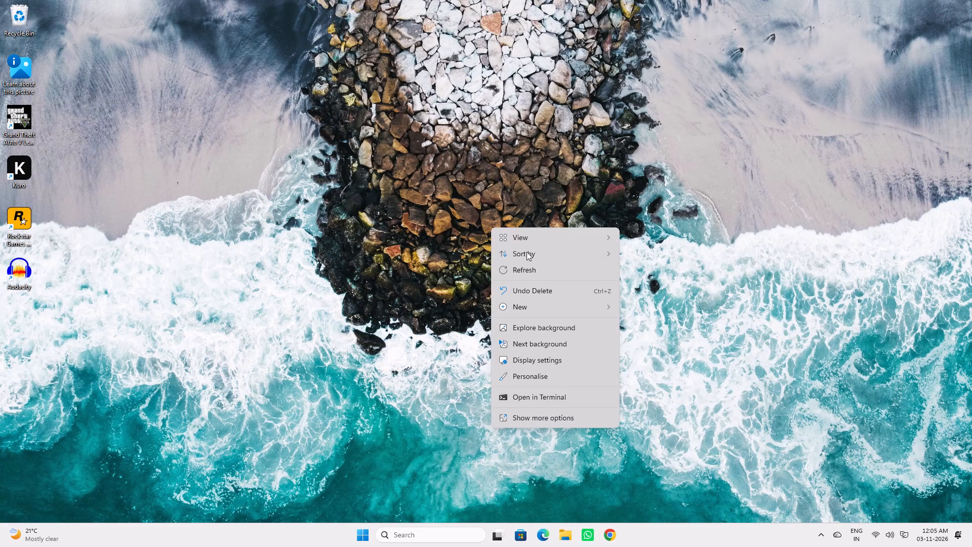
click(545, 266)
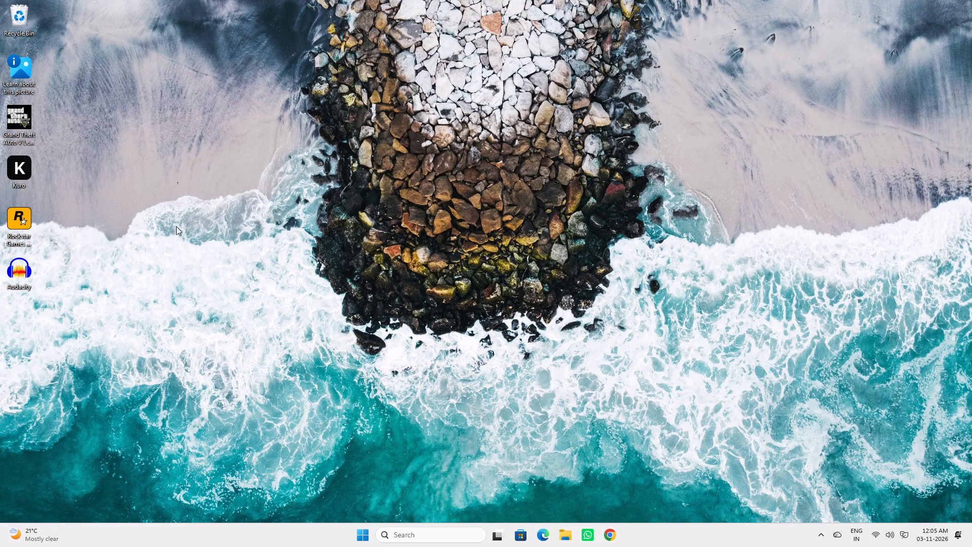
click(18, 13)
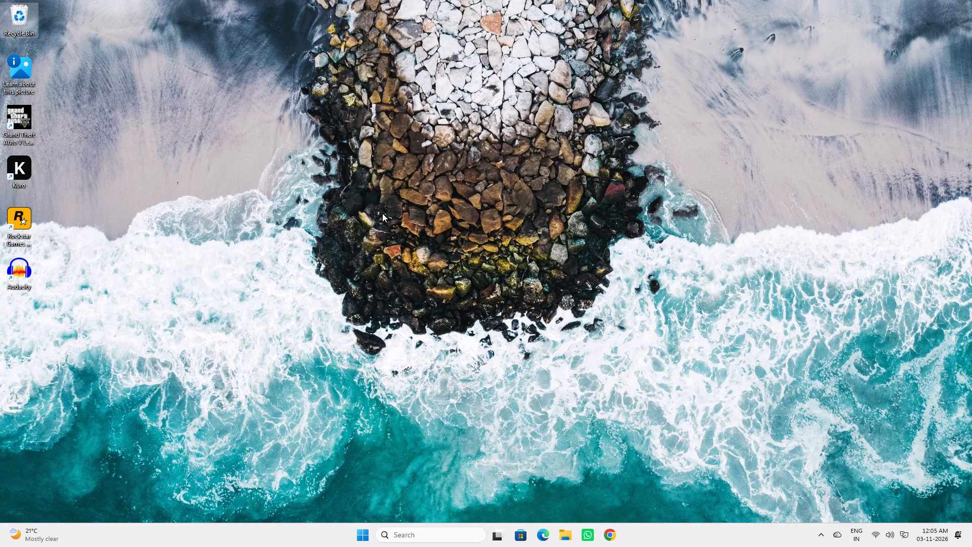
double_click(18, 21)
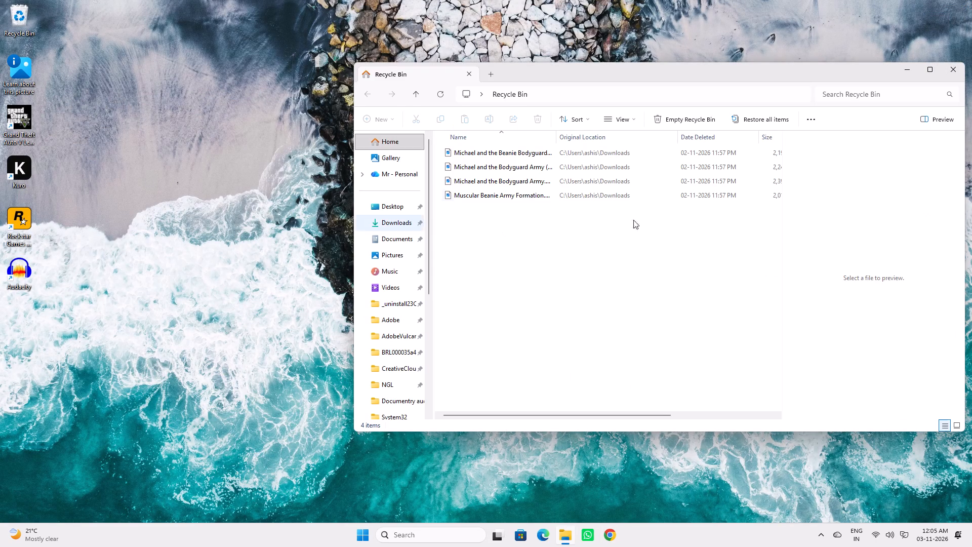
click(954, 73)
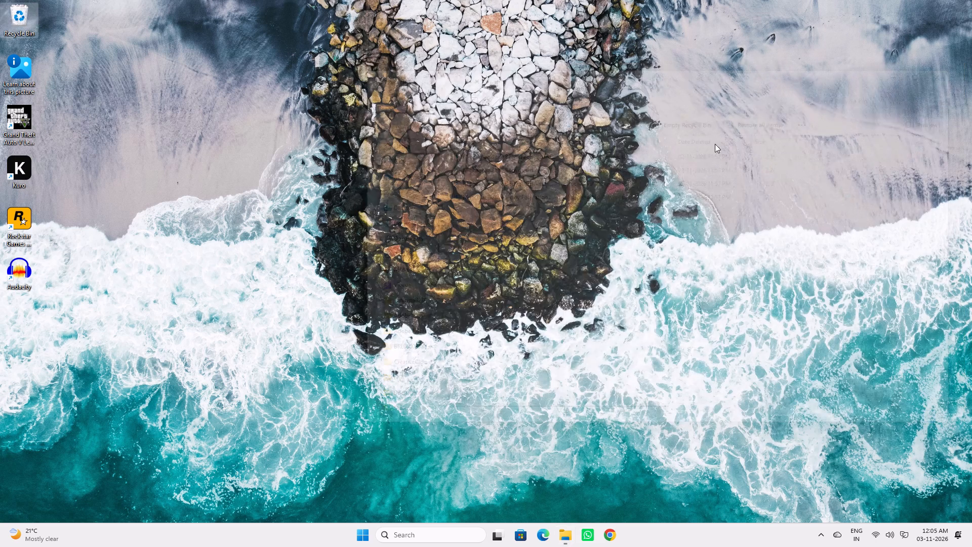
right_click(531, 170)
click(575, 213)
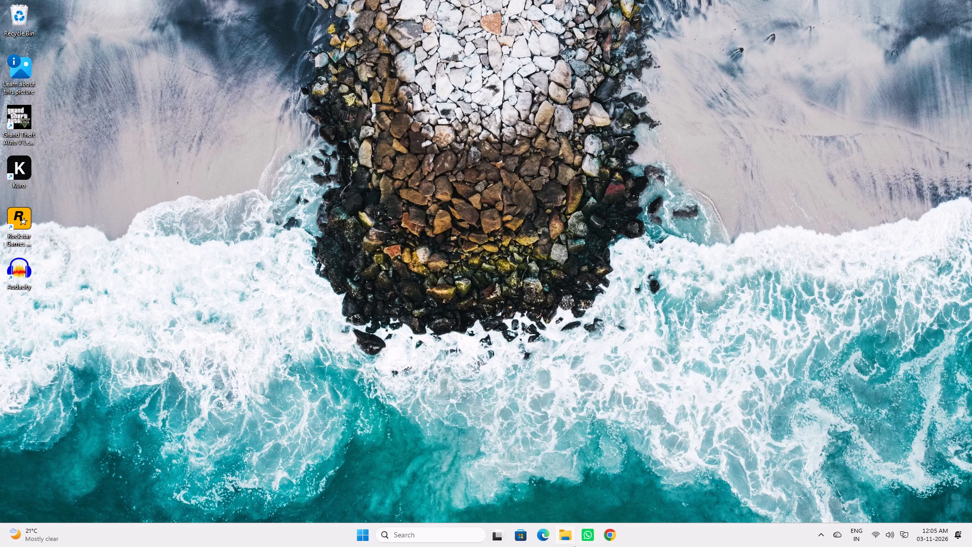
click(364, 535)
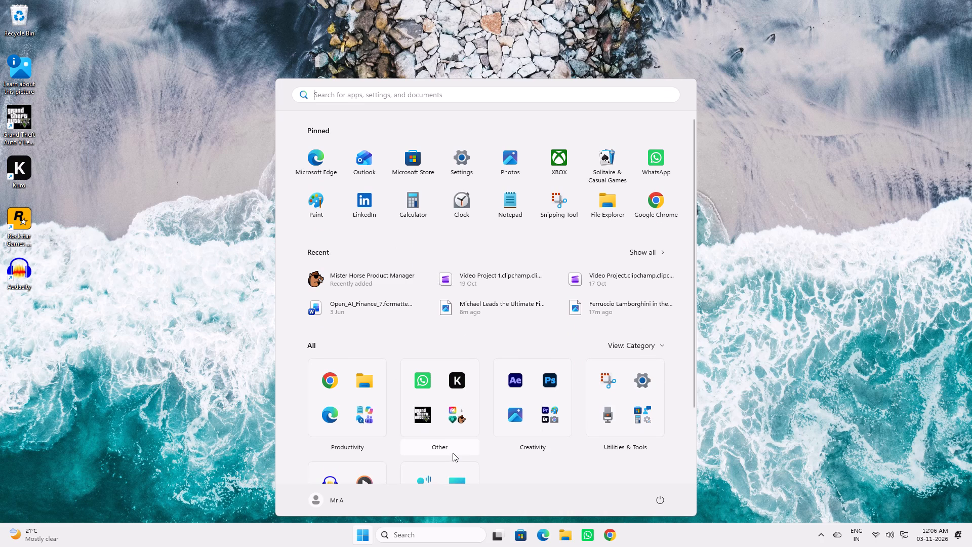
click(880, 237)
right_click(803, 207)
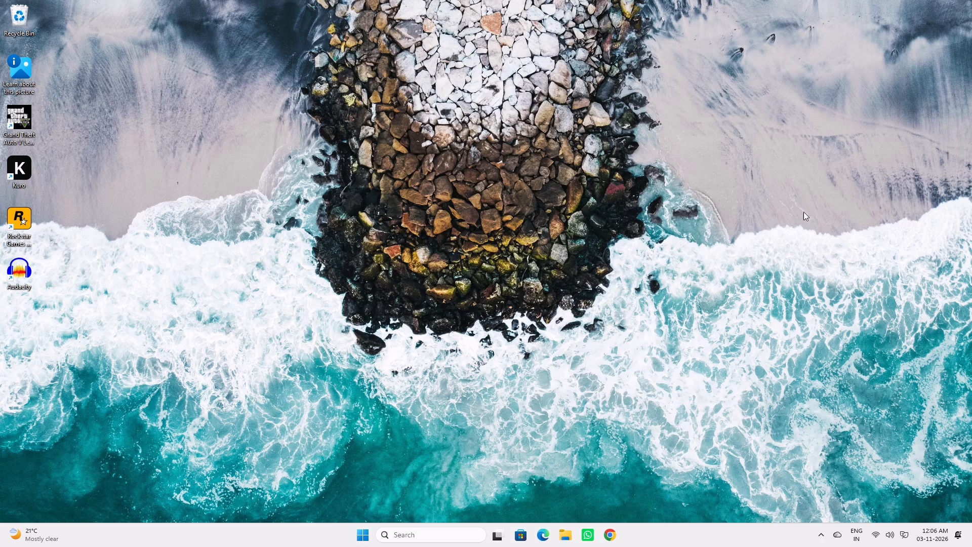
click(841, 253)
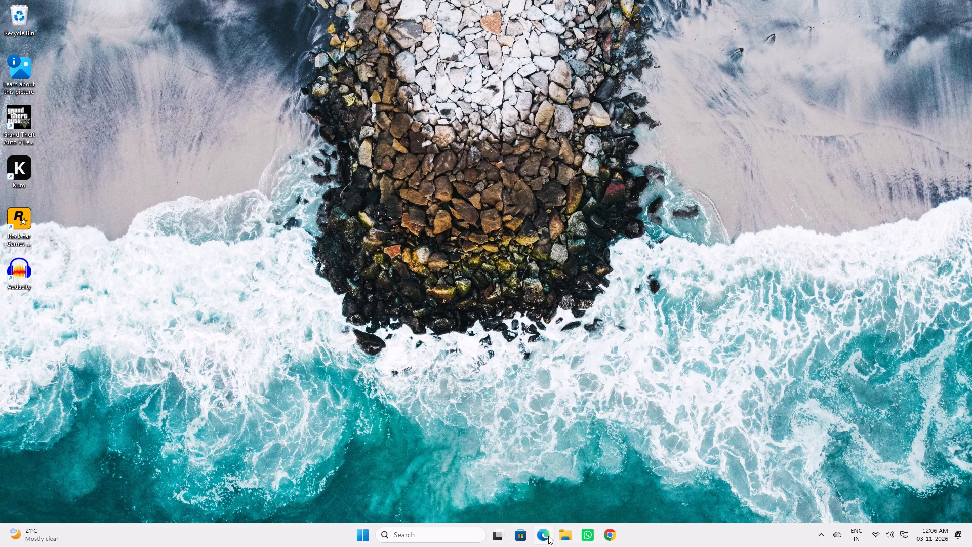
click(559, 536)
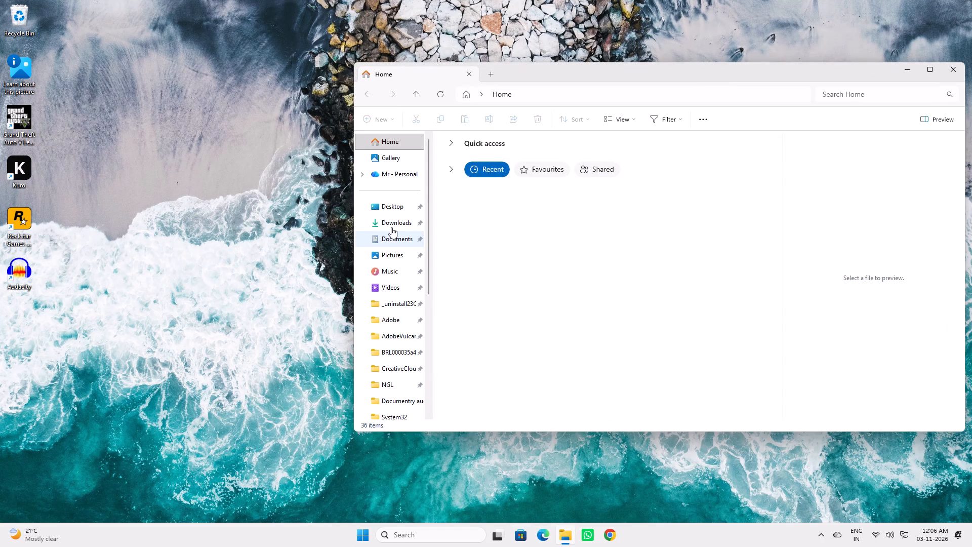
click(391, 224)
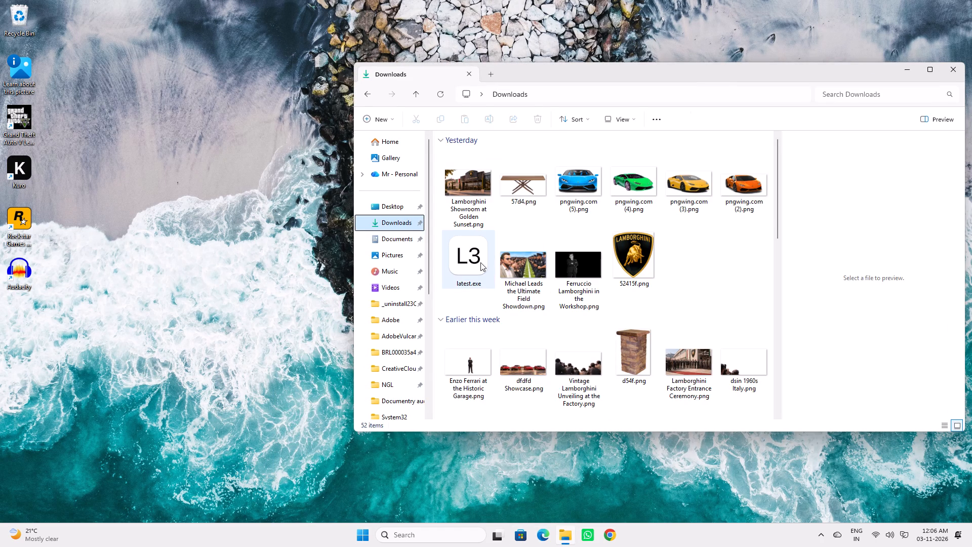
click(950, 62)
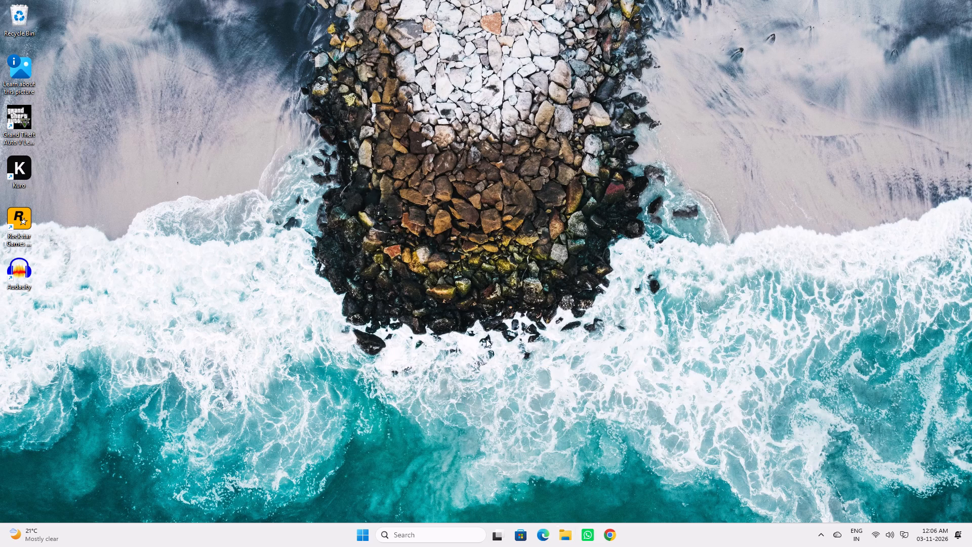
Launch the Kuro application from the desktop.
double_click(24, 168)
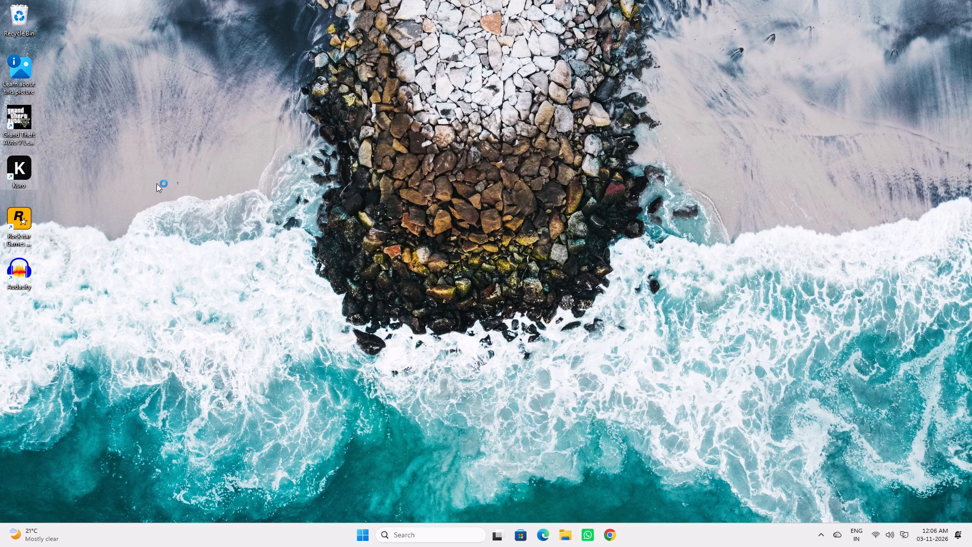
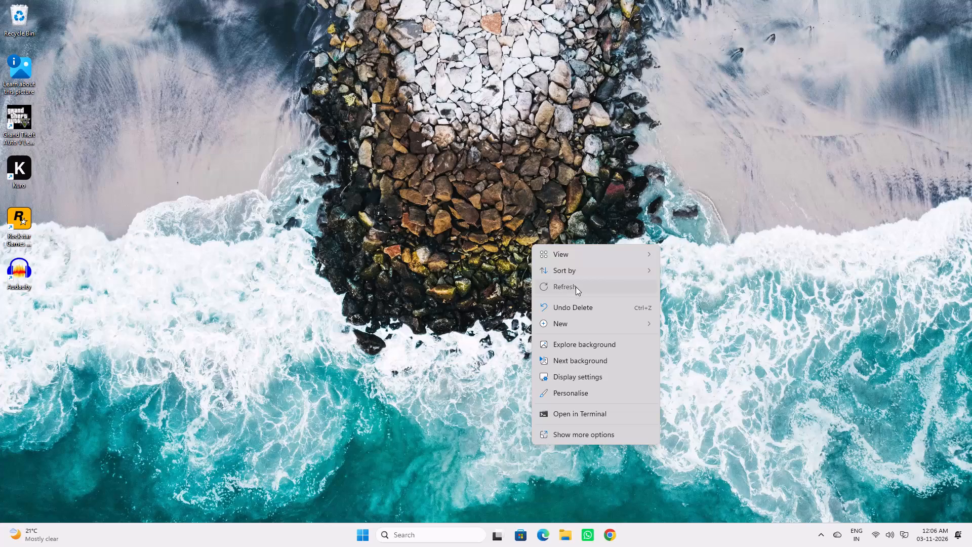
Launch the Kuro application from its desktop shortcut.
double_click(21, 156)
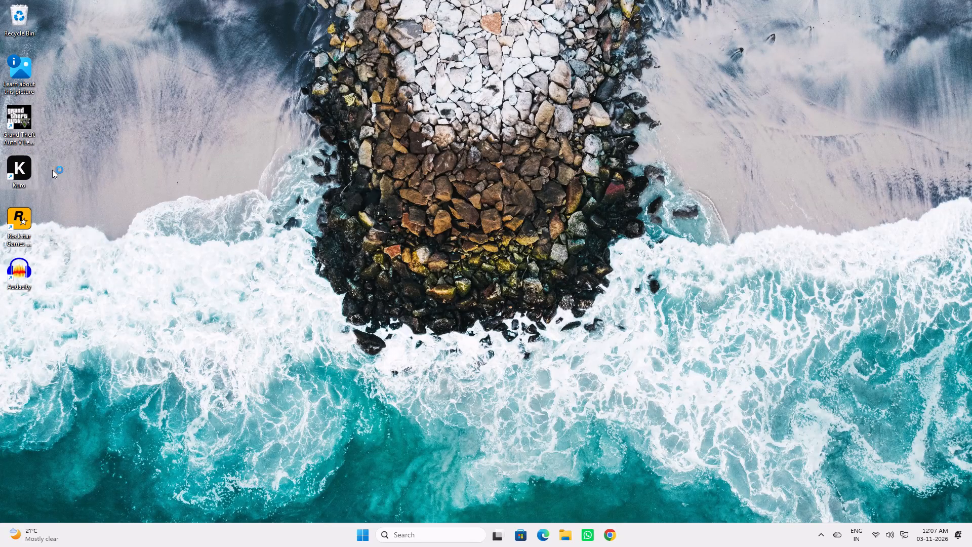